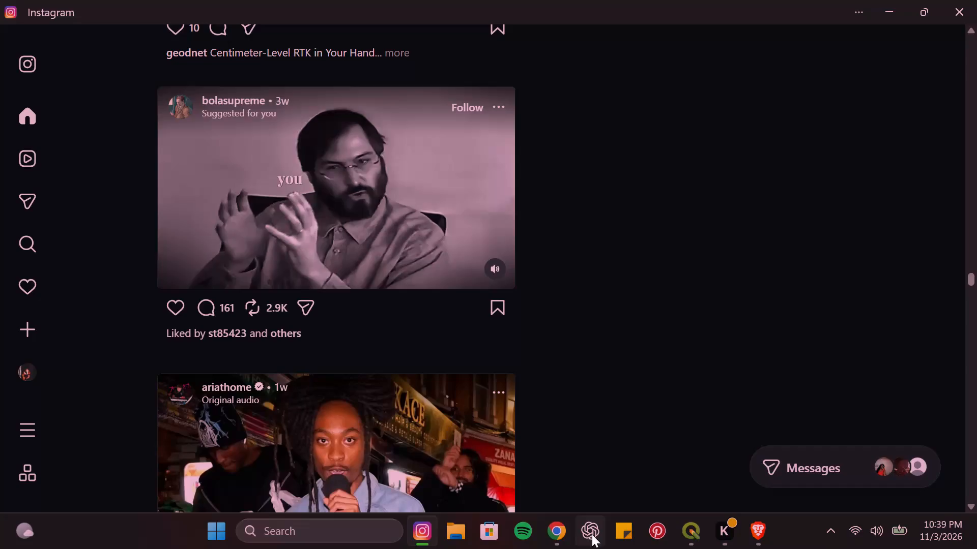
Switch to Chrome and upvote the r/championsleague post asking for top 3 favorite players from a rival club in the Reddit home feed.
left_click(555, 535)
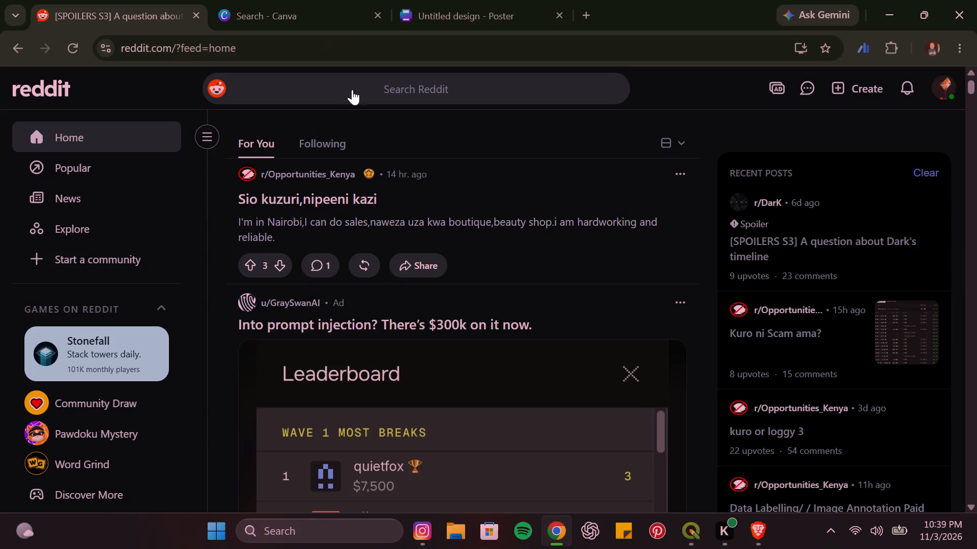
scroll(352, 175, "down", 10)
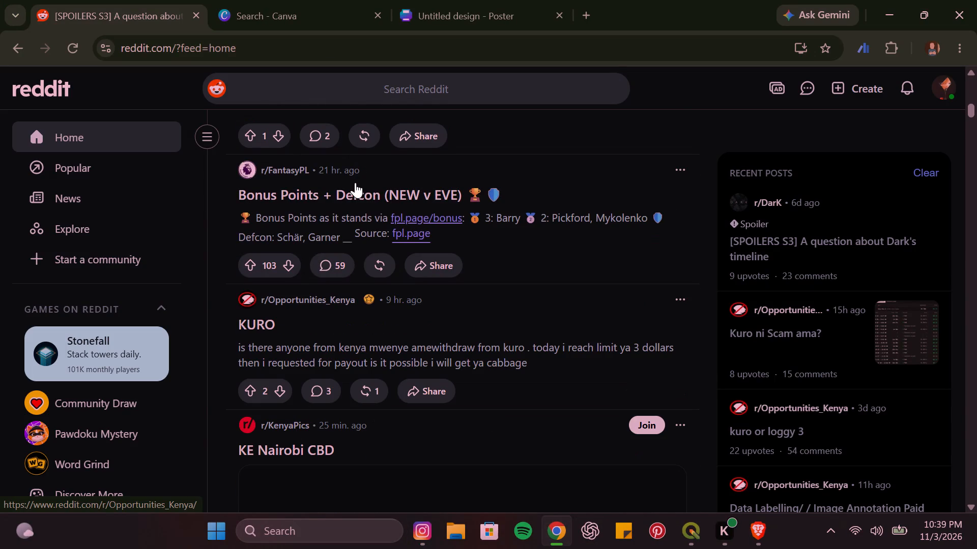
scroll(361, 231, "down", 1)
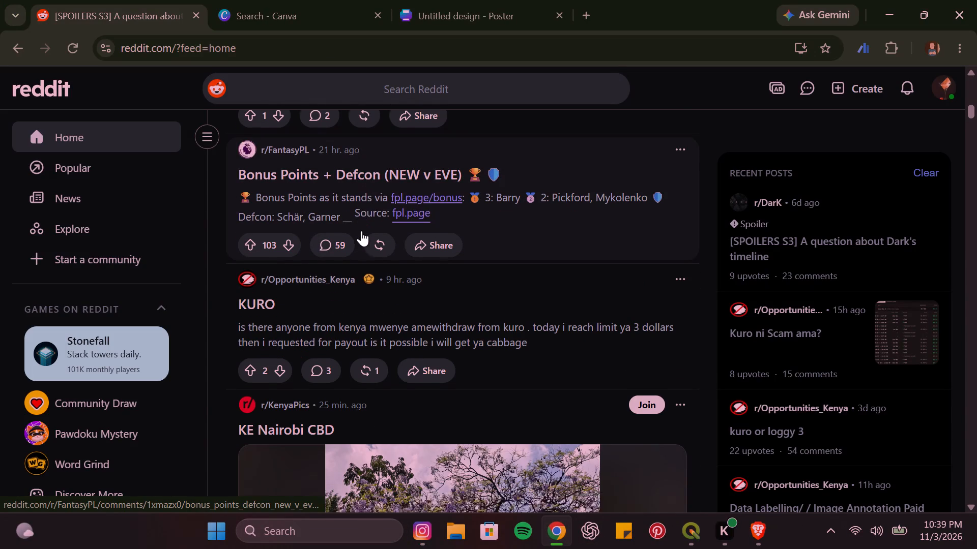
scroll(361, 231, "down", 10)
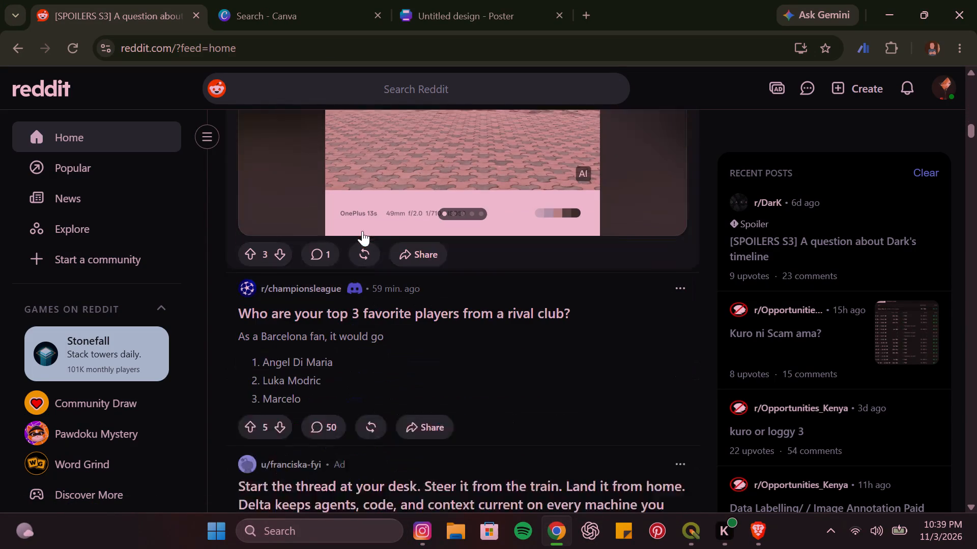
scroll(362, 231, "up", 1)
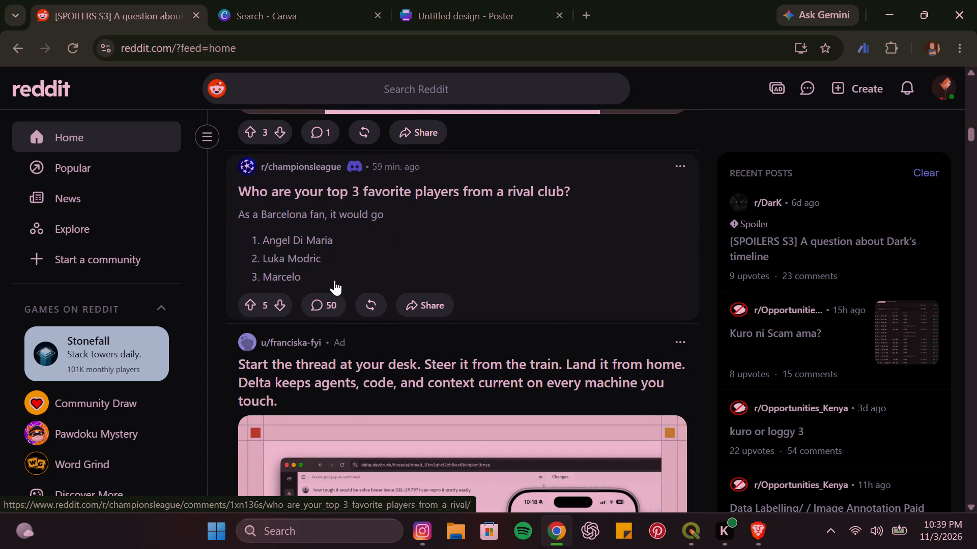
left_click(255, 307)
Browse the Reddit home feed posts that follow the r/championsleague post.
scroll(329, 289, "down", 2)
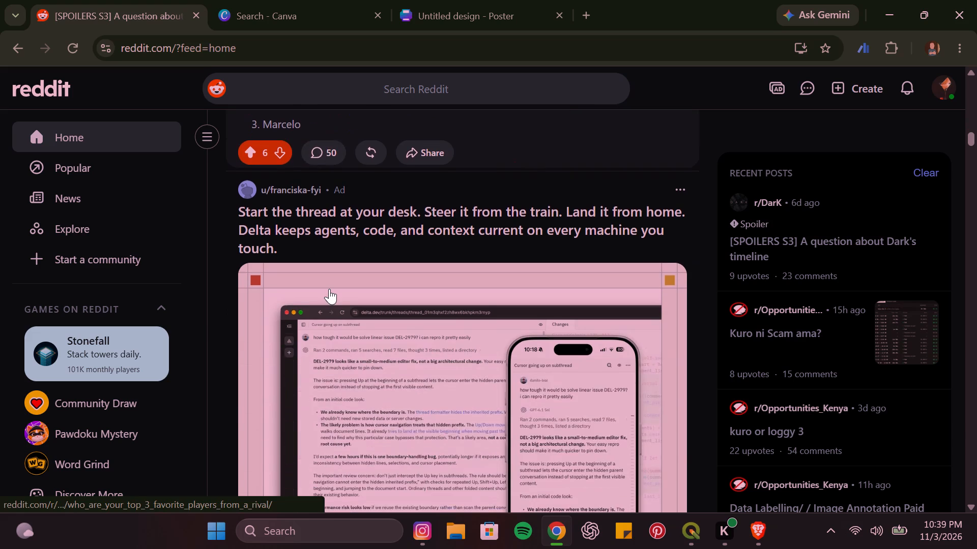
Find the r/championsleague post "Who are your top 3 favorite players from a rival club?" in the home feed and open its comments.
scroll(329, 289, "down", 7)
scroll(329, 290, "up", 5)
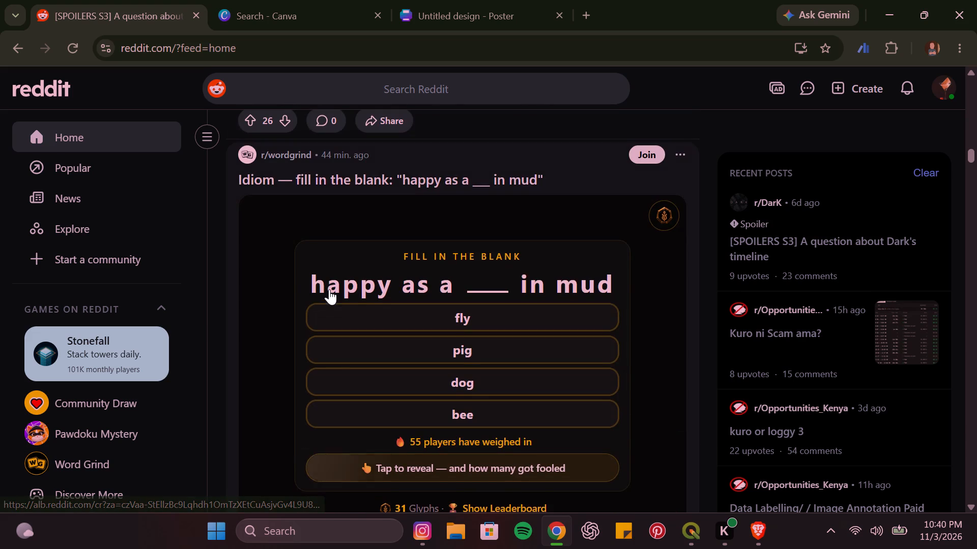
scroll(329, 288, "up", 5)
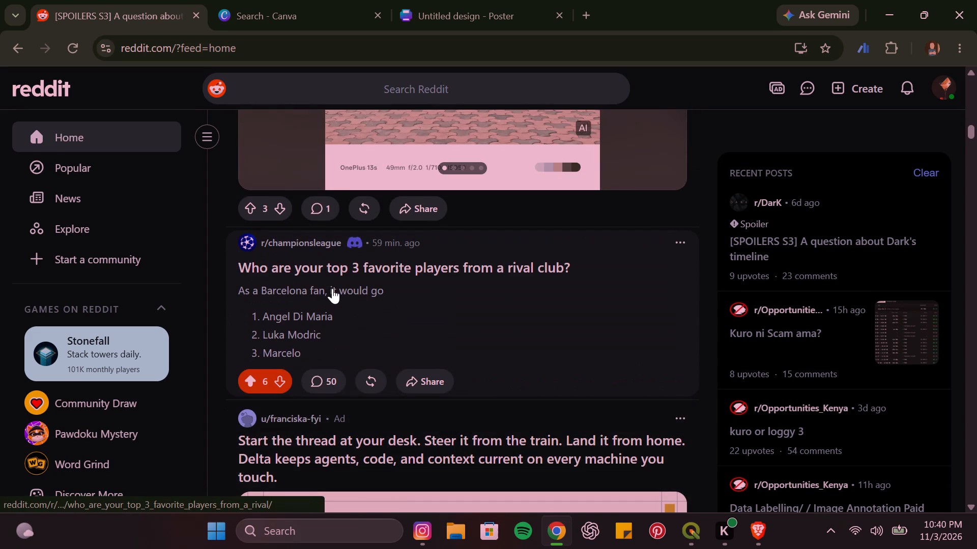
left_click(332, 380)
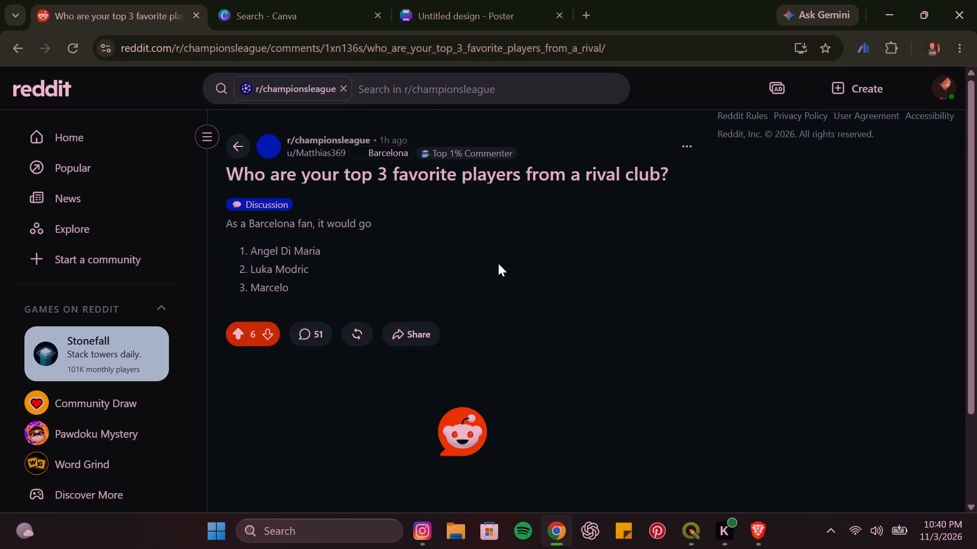
Read through other users' player picks in the post's comments, ending back at the comment box.
scroll(502, 262, "down", 5)
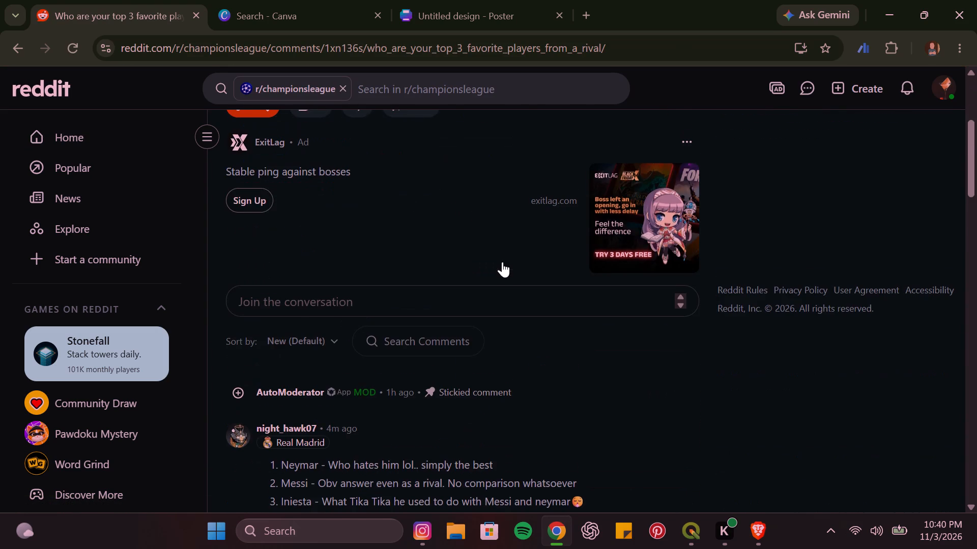
scroll(502, 262, "down", 2)
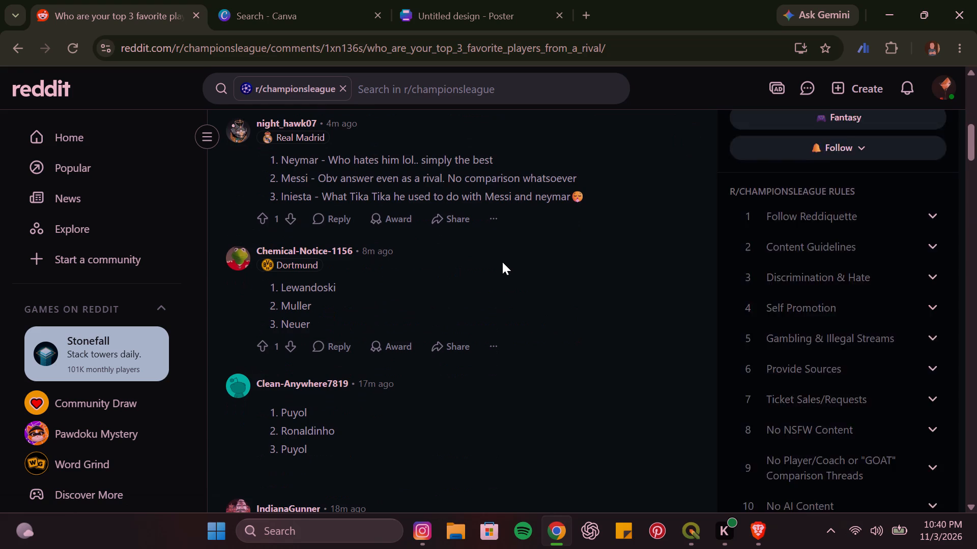
scroll(502, 262, "down", 5)
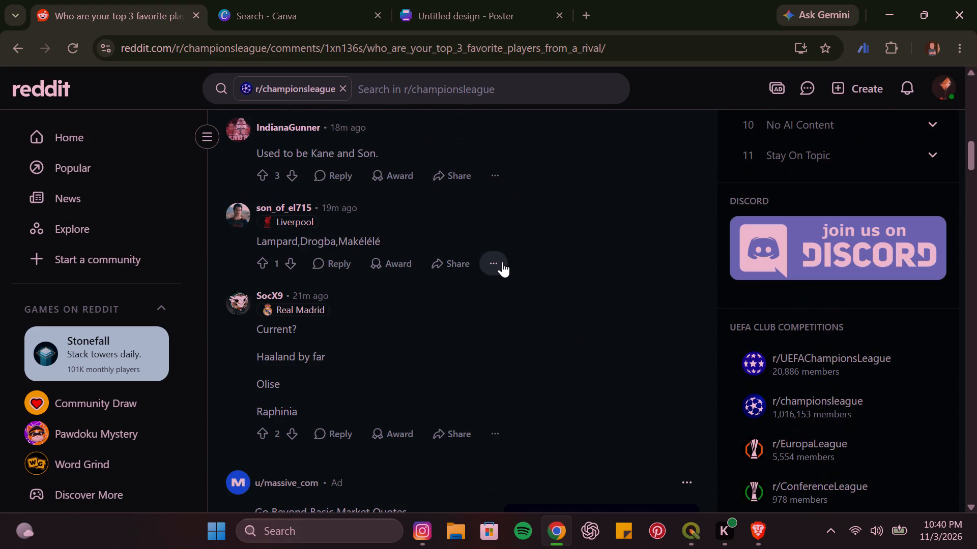
scroll(502, 262, "down", 2)
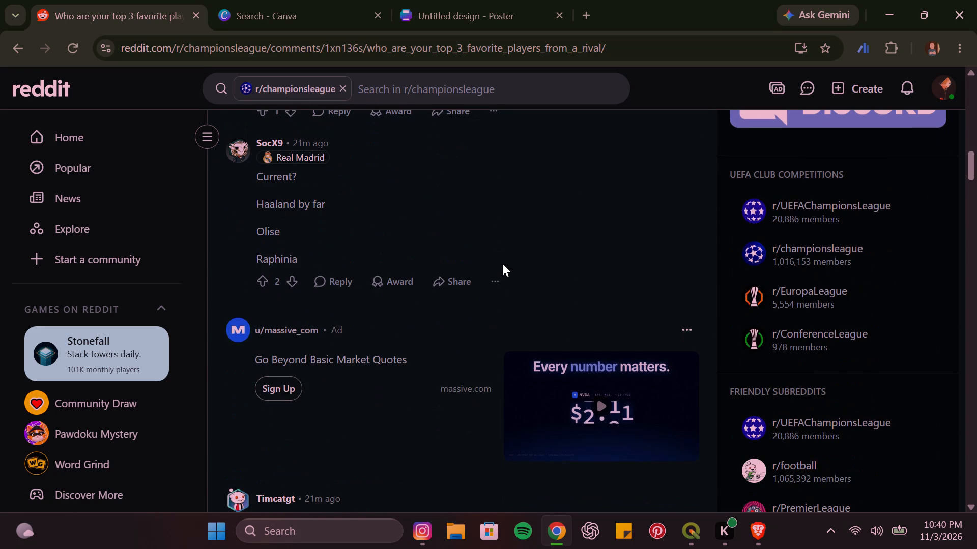
left_click_drag(968, 156, 968, 121)
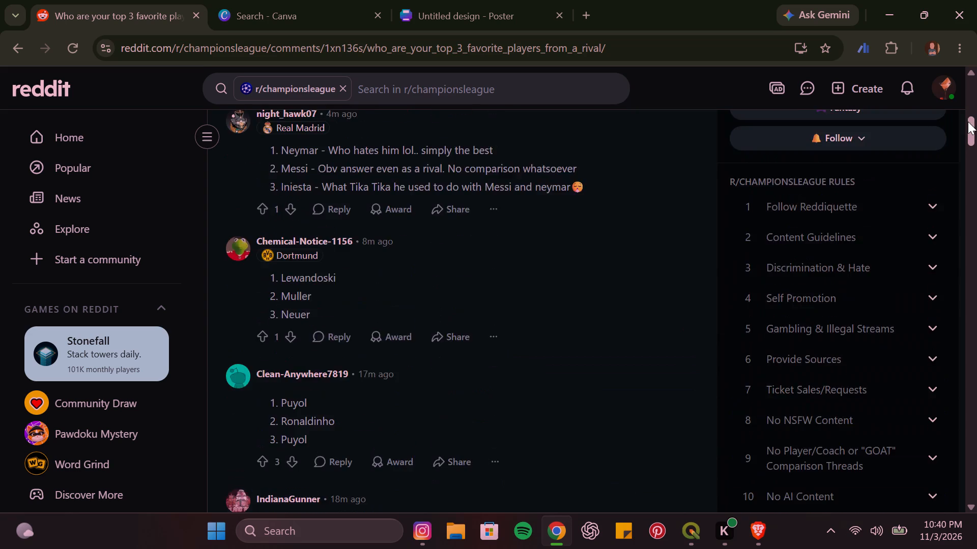
left_click_drag(968, 121, 958, 107)
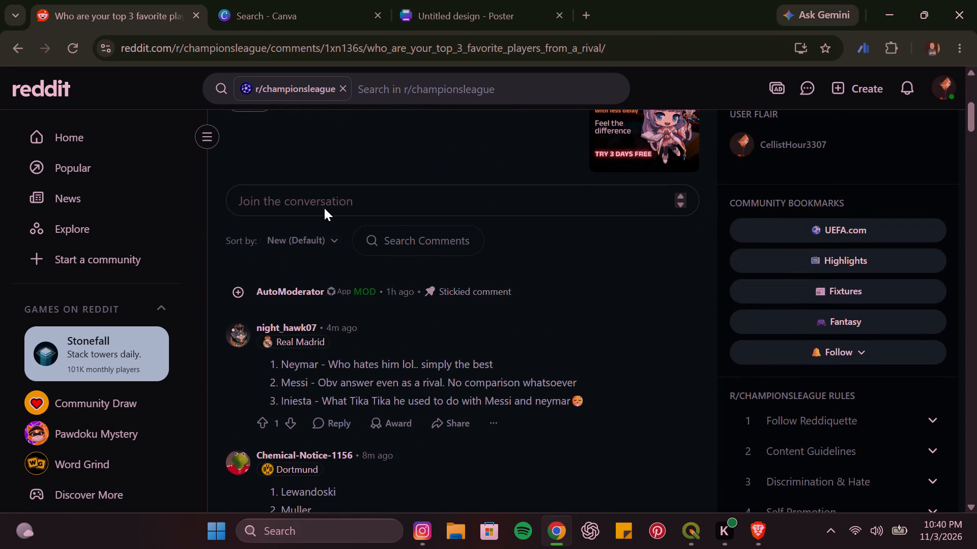
Start a comment on the post with "Doue" as the first line.
left_click(339, 191)
left_click(326, 204)
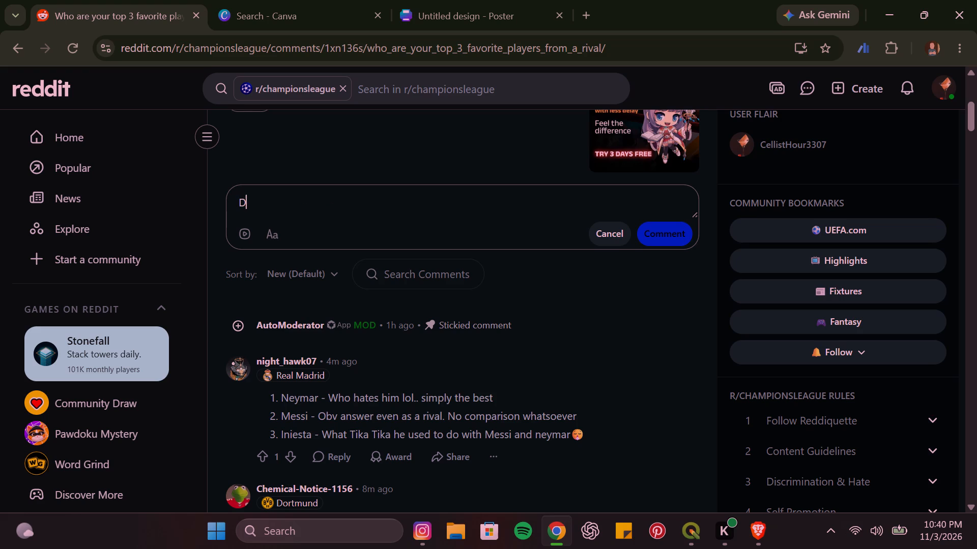
type("oue")
key("Return")
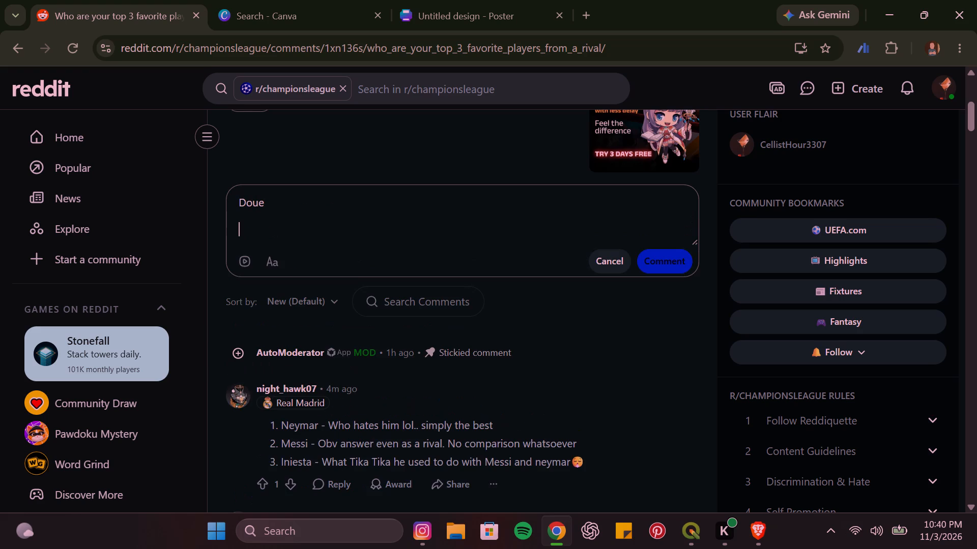
Search Google for PSG in a new tab and look through the results for the club's players.
left_click(593, 13)
key("p")
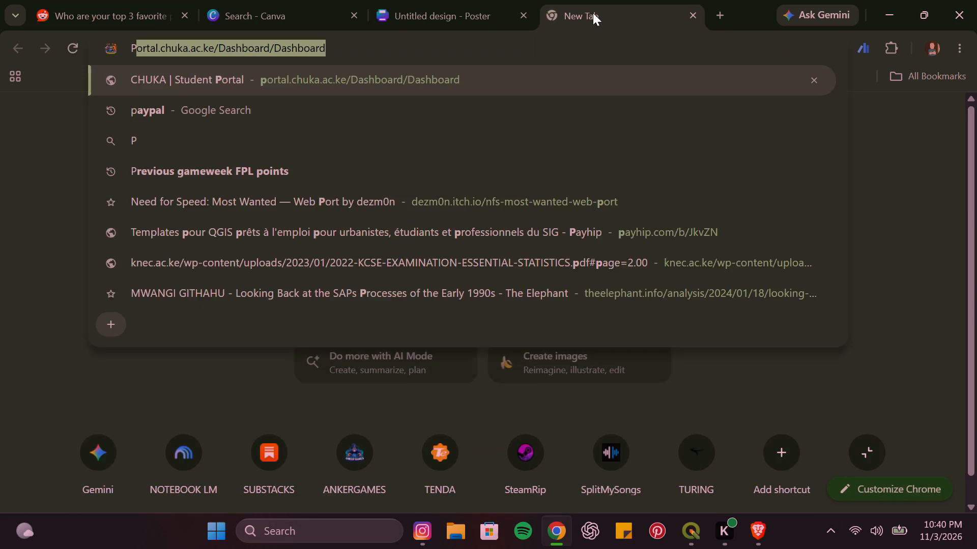
type("SG")
key("space")
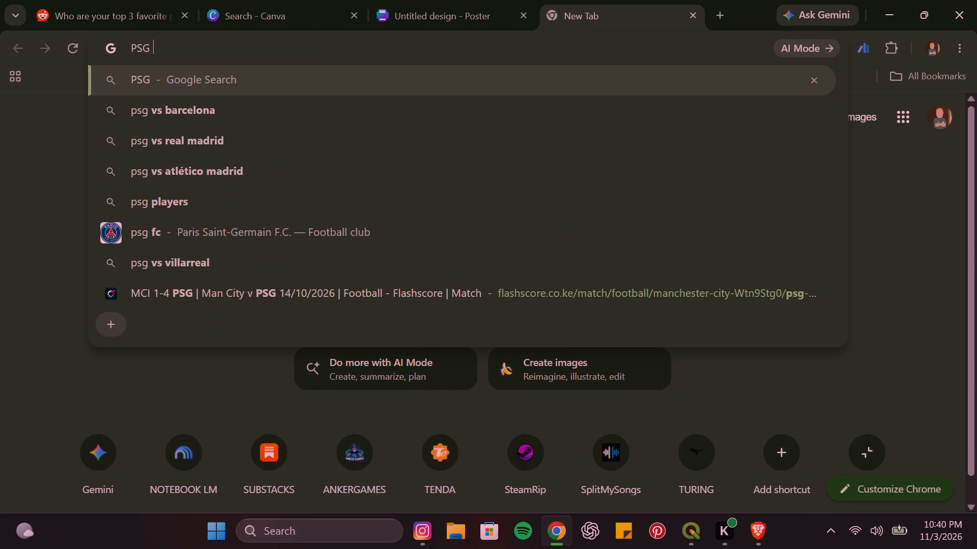
key("Return")
left_click_drag(976, 167, 976, 234)
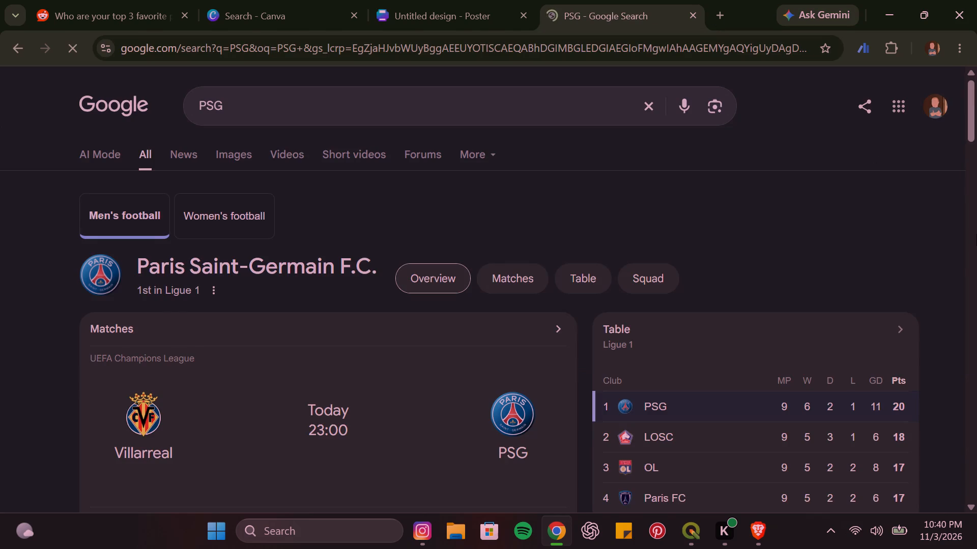
left_click_drag(976, 234, 968, 191)
left_click_drag(976, 228, 972, 188)
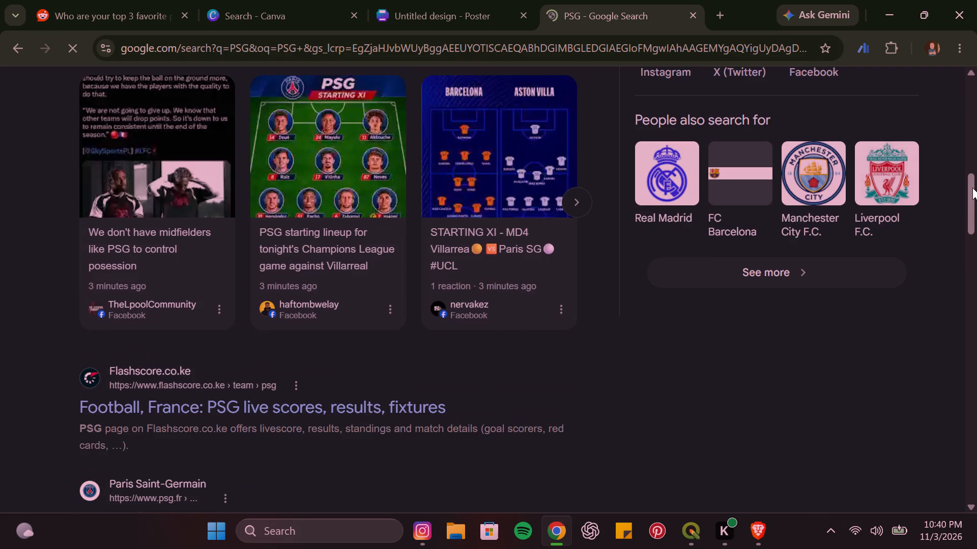
left_click_drag(972, 188, 972, 179)
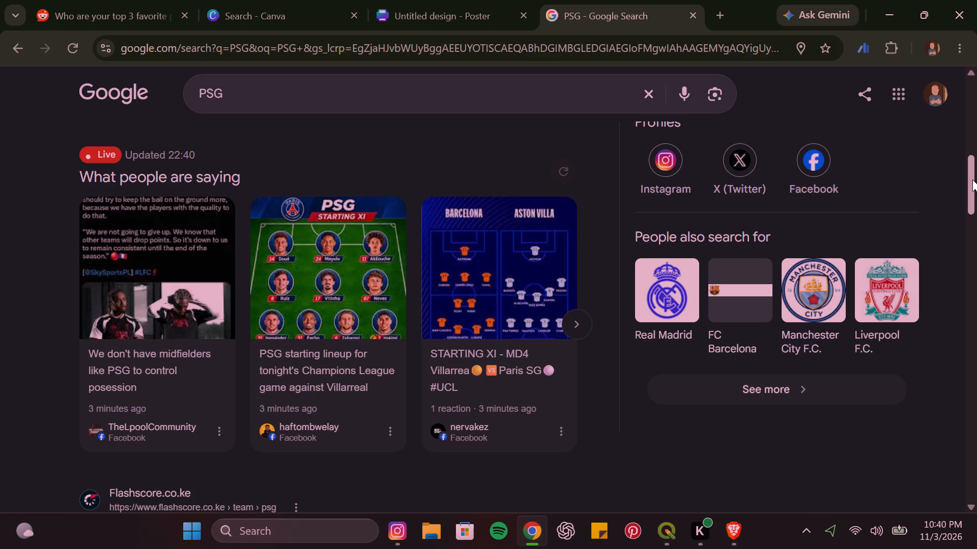
left_click_drag(972, 179, 956, 127)
Back in the Reddit draft comment, add "Hakimi" and "Vitinha" on separate lines and post the comment.
left_click(419, 3)
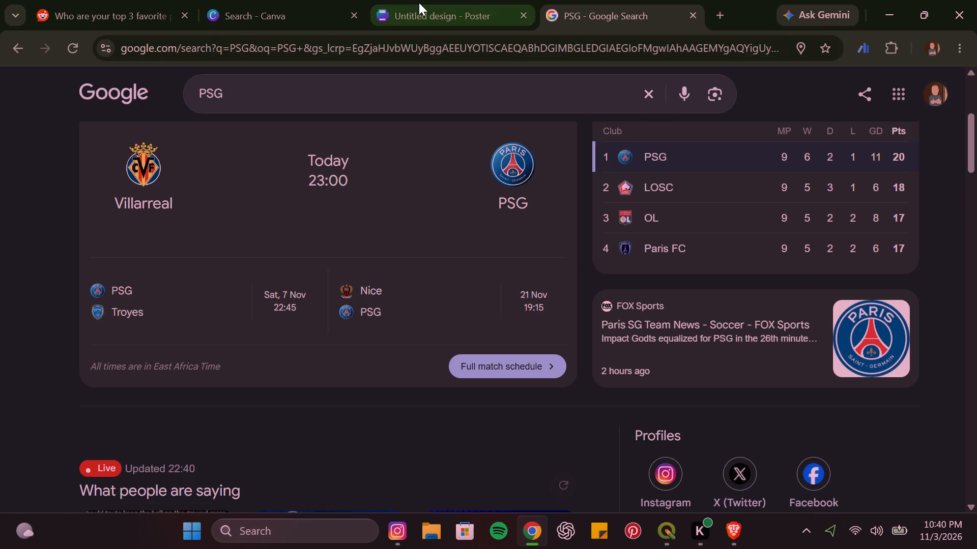
left_click(293, 0)
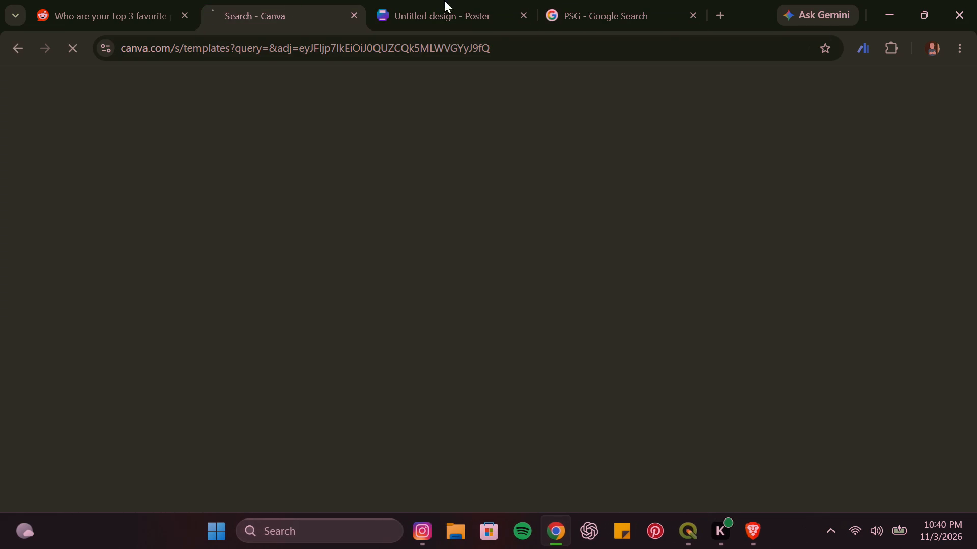
left_click(612, 0)
left_click(156, 0)
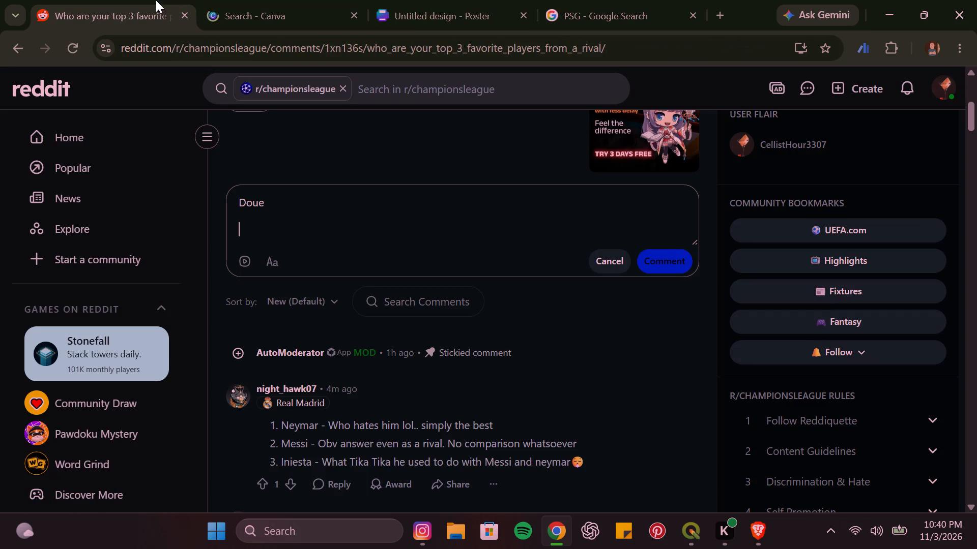
key("h")
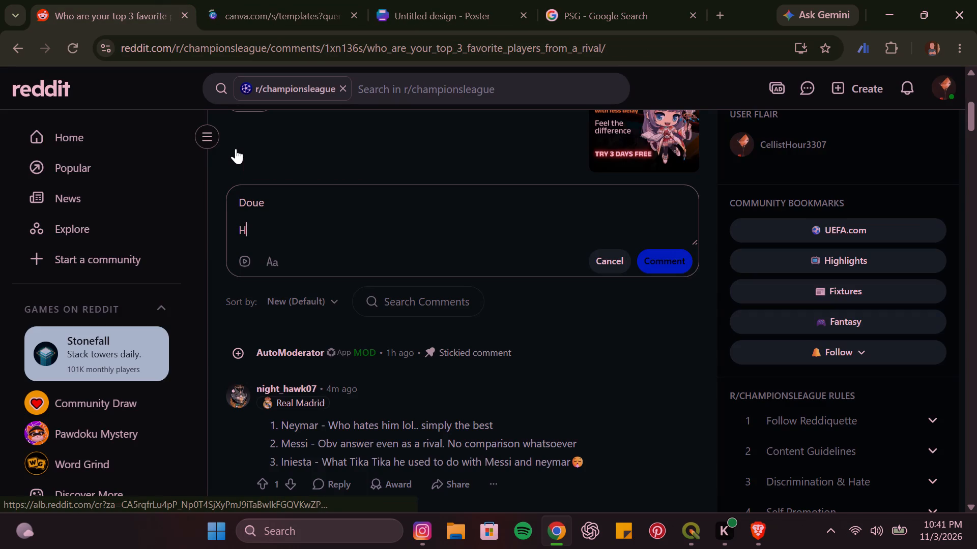
type("akimi")
key("Return")
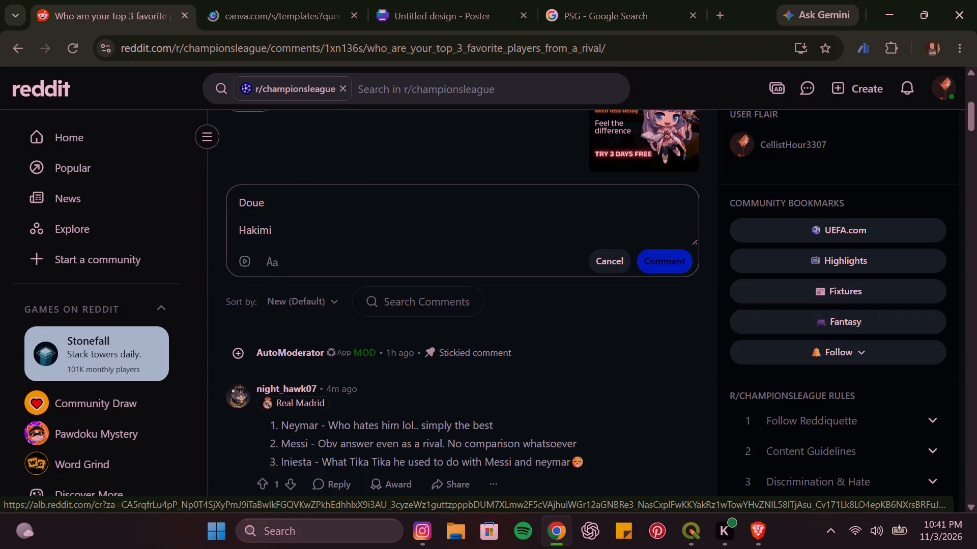
type("itinha")
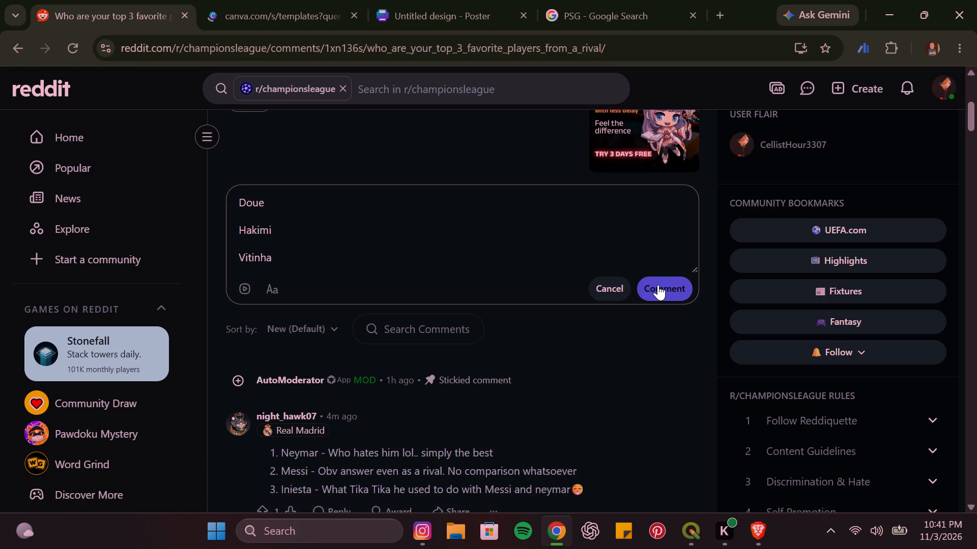
left_click(658, 285)
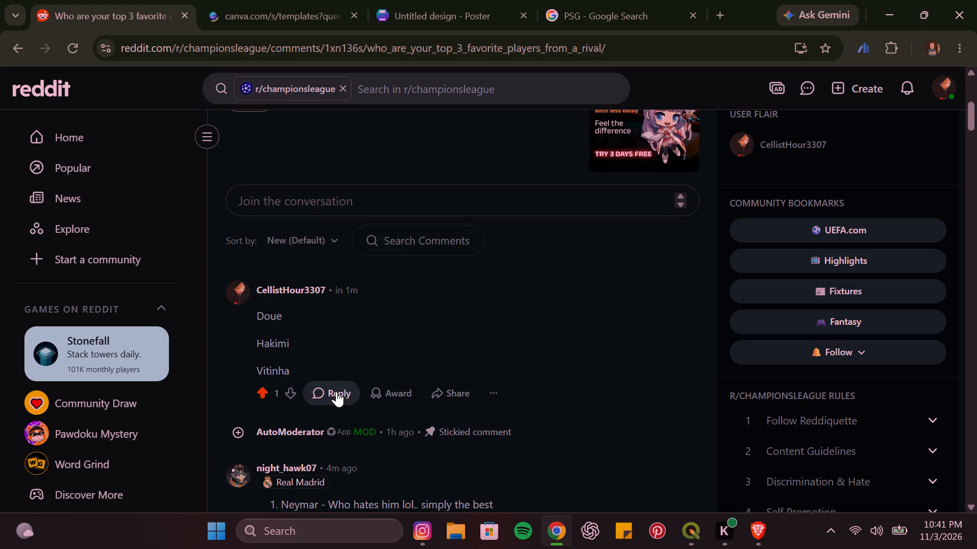
Return to the Reddit home feed.
left_click(75, 145)
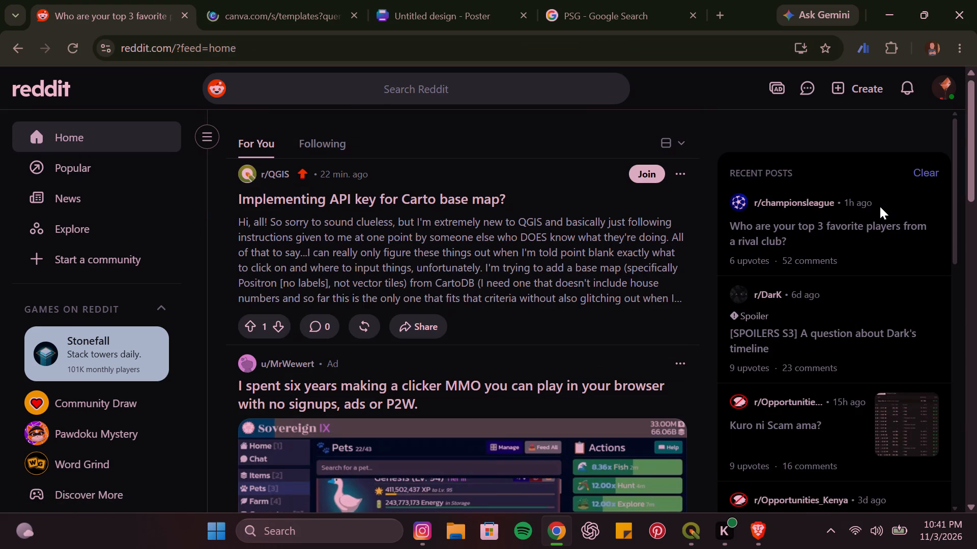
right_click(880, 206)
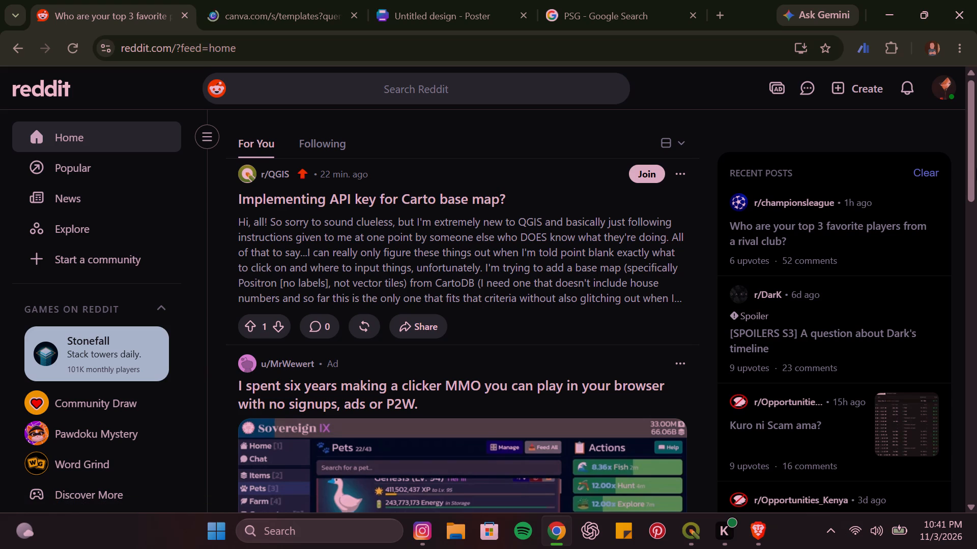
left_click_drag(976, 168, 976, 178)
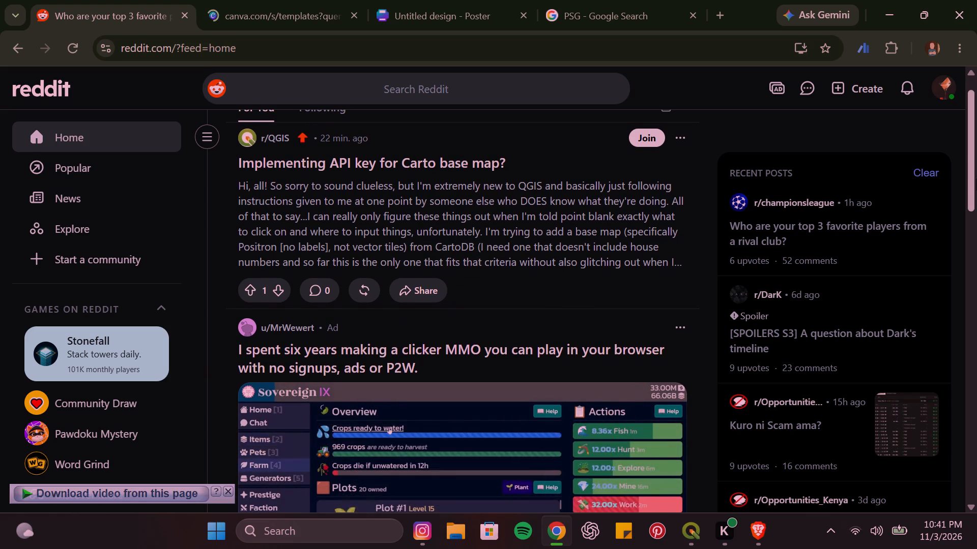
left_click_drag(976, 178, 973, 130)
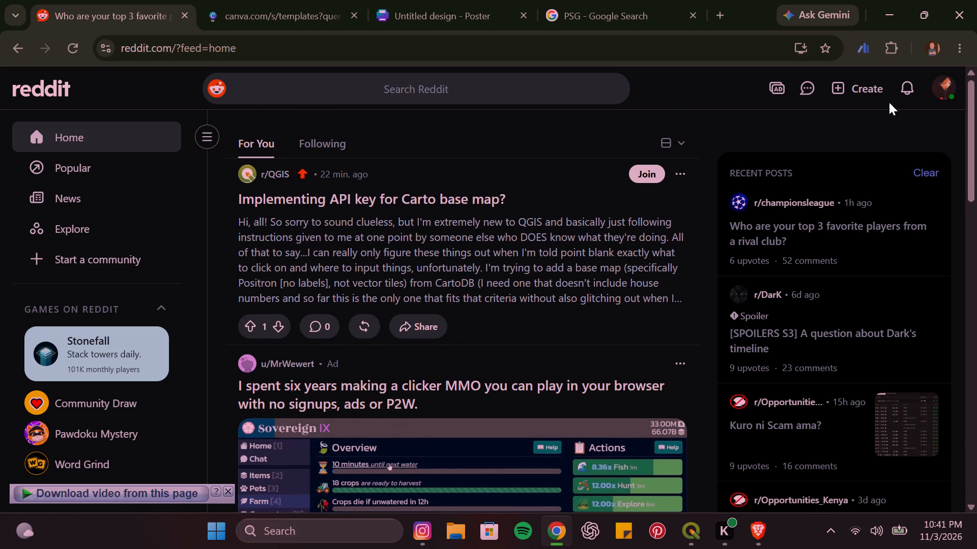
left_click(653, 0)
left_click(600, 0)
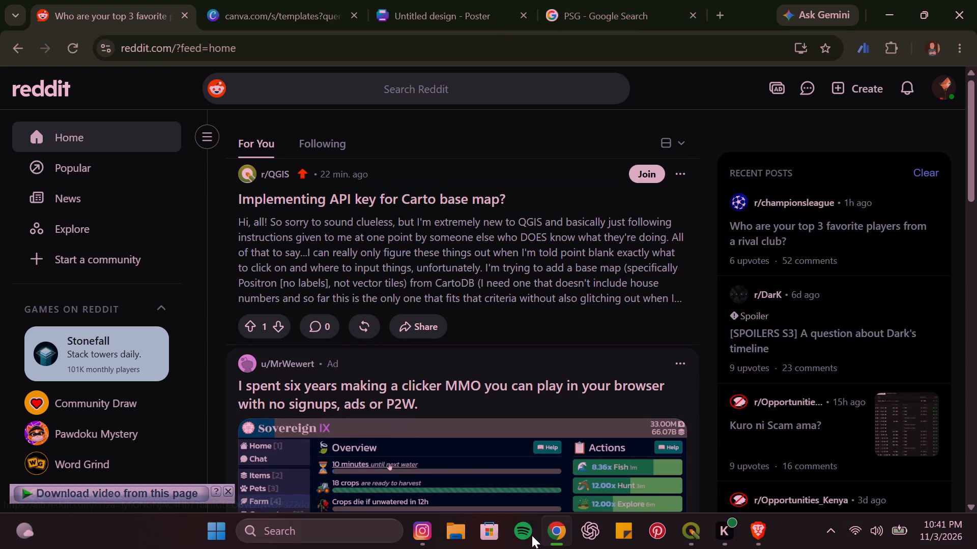
Switch from the Reddit home feed to the Instagram app.
left_click(424, 539)
left_click(893, 10)
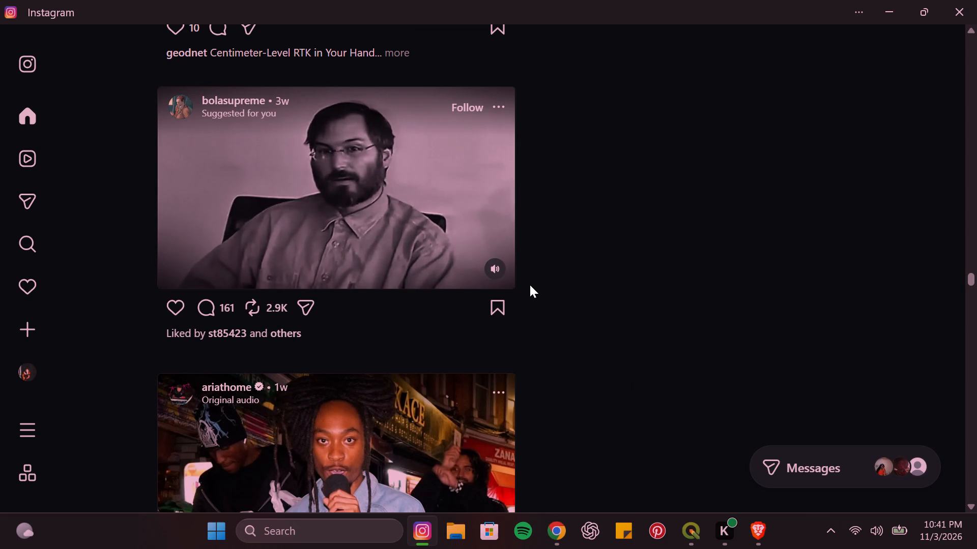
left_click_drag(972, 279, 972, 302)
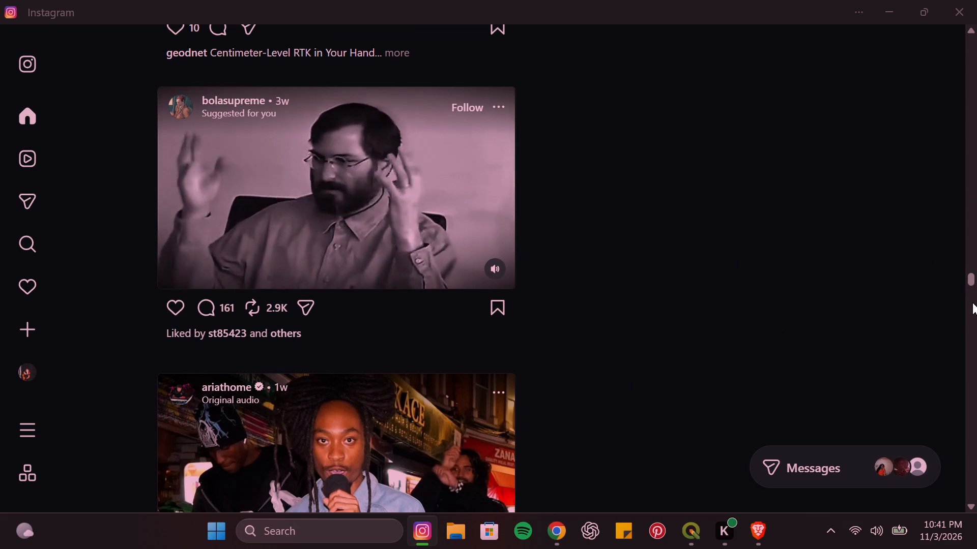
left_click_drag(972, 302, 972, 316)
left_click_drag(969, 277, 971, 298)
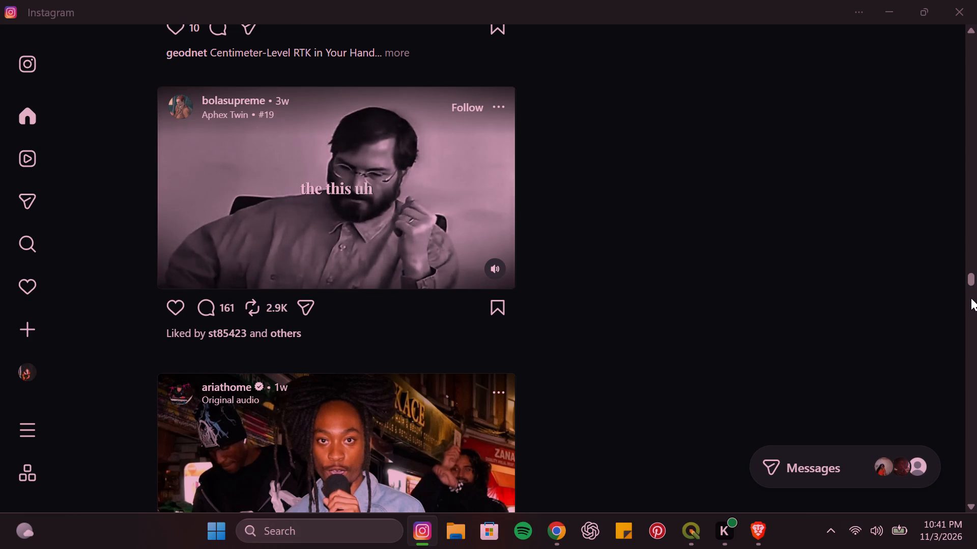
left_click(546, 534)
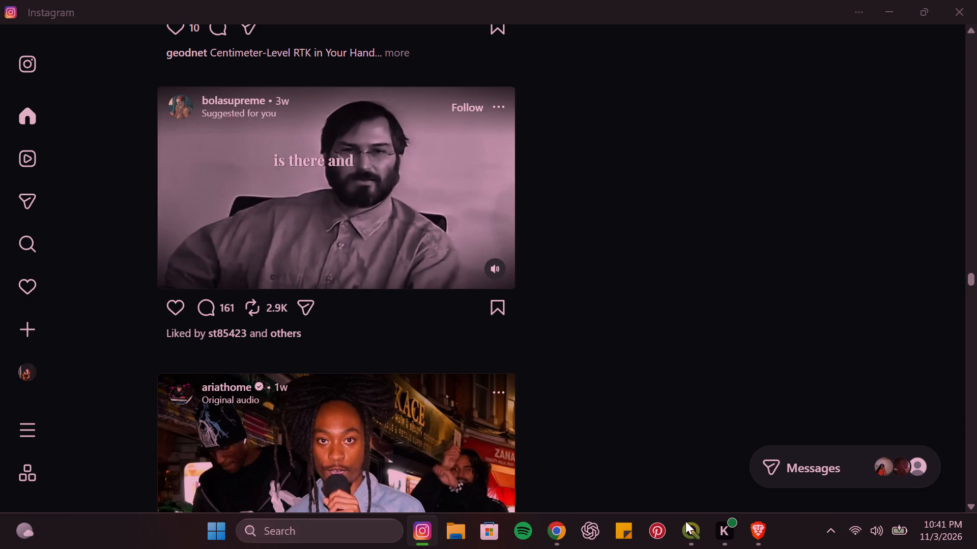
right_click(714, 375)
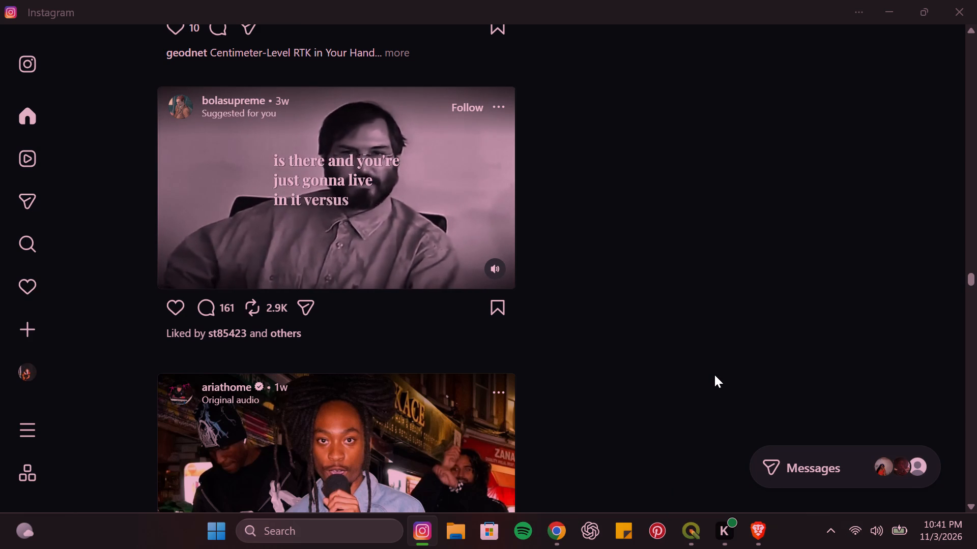
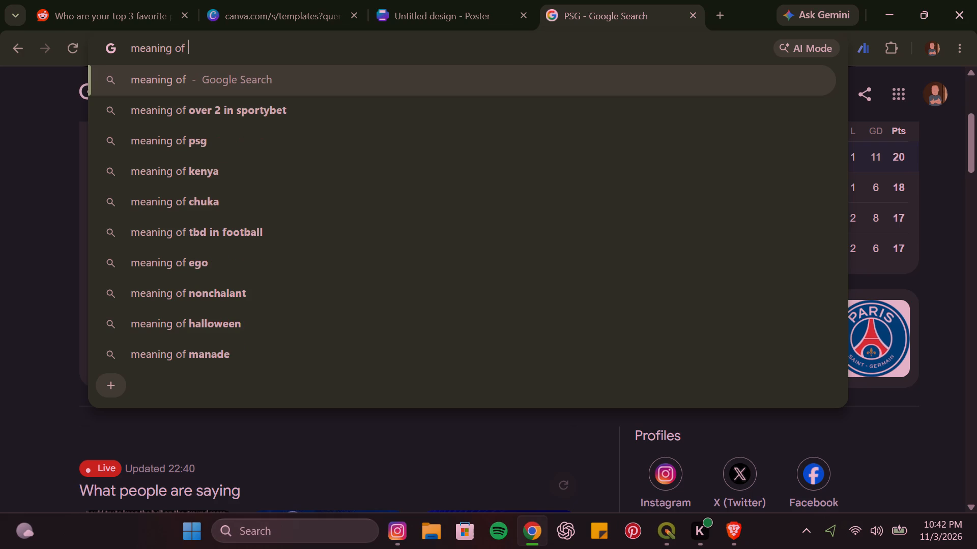
Complete the Google query as "meaning of an API key" and run the search.
type("API")
key("space")
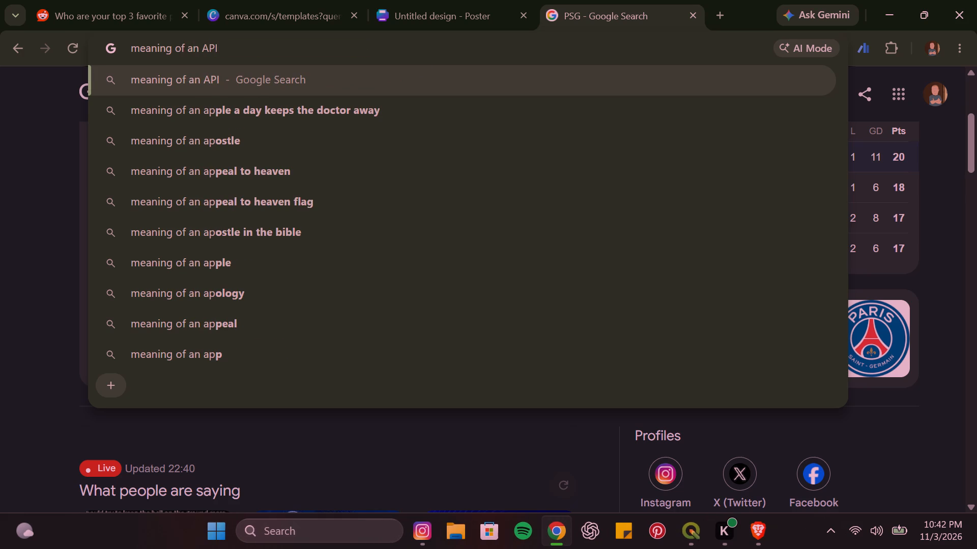
type("key")
key("Return")
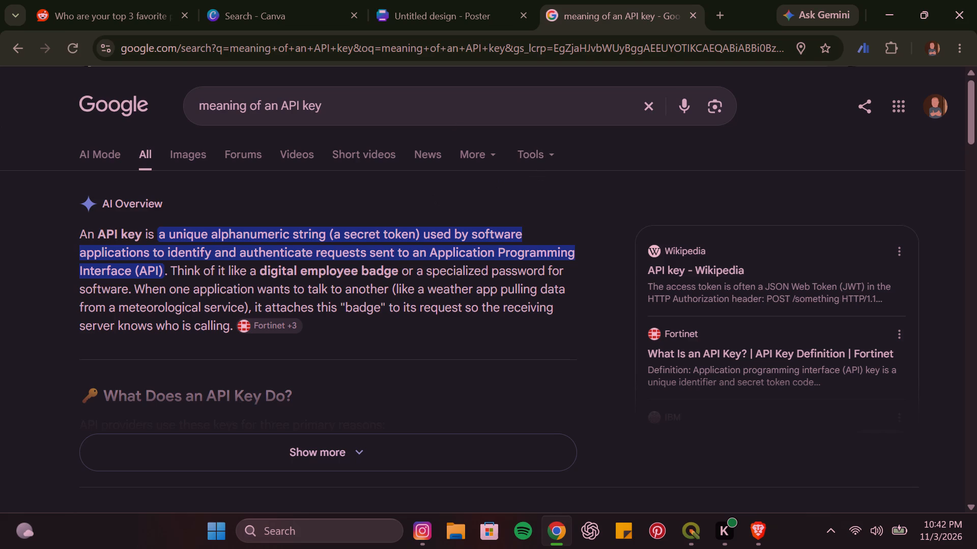
Refine the Google search to "meaning of an API key in maps".
left_click(370, 107)
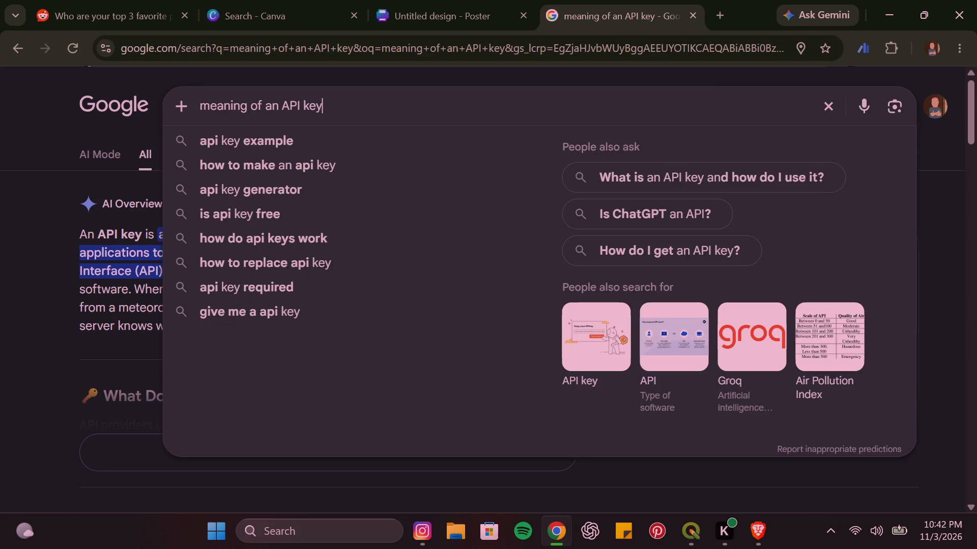
key("space")
type("in maps")
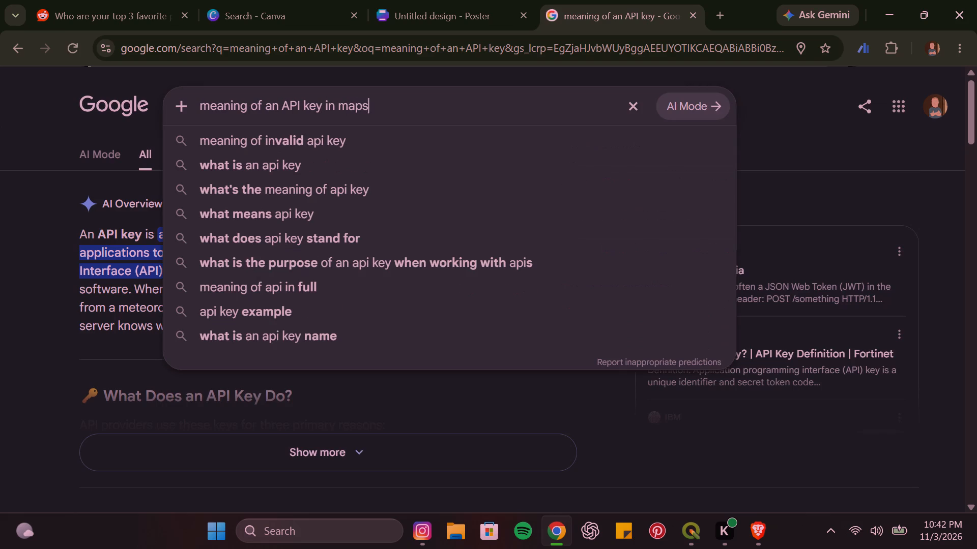
key("Return")
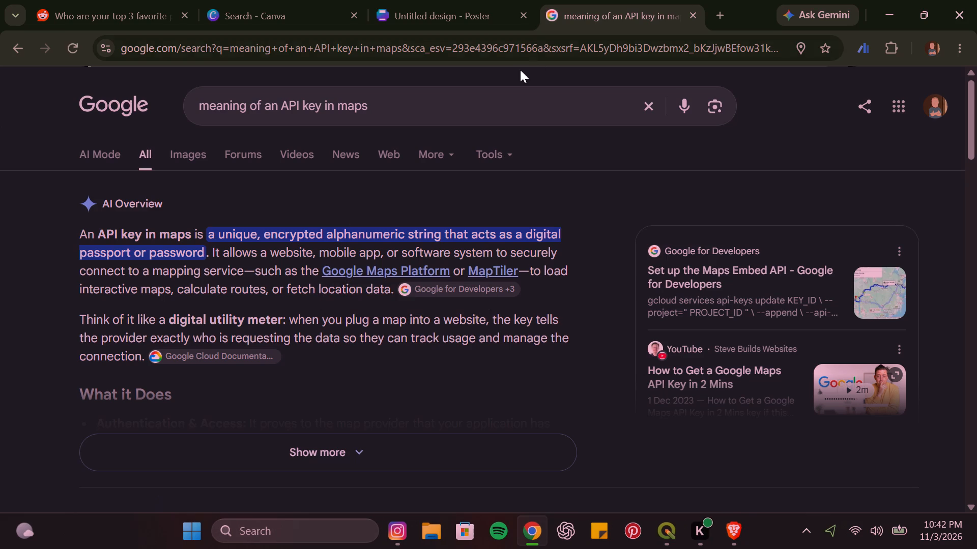
Close the Google results tab and the Canva search tab, leaving the untitled poster design open.
left_click(699, 15)
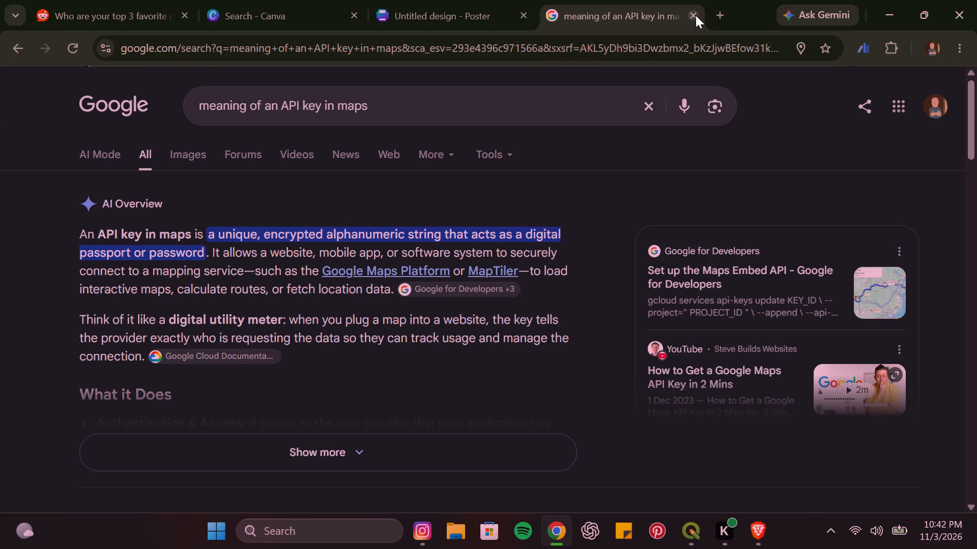
left_click(695, 15)
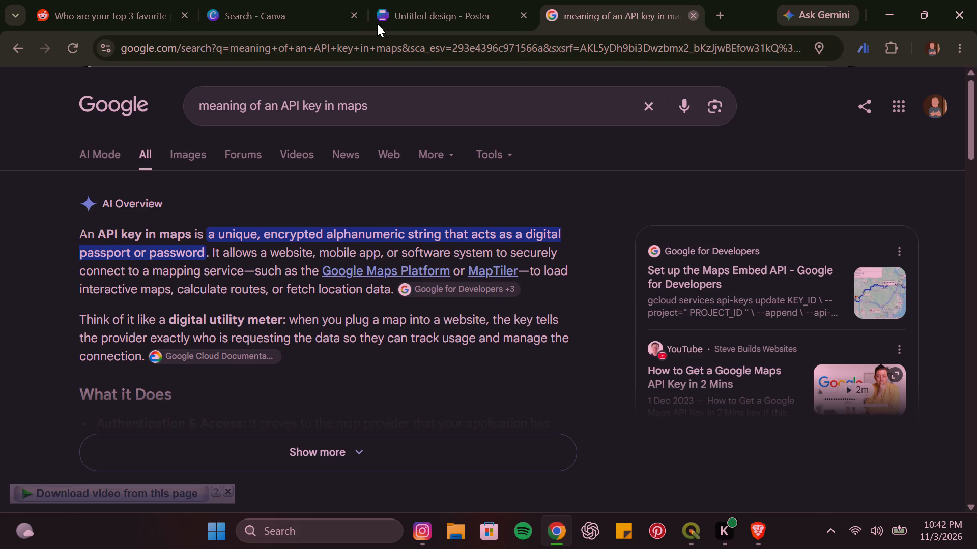
left_click(379, 15)
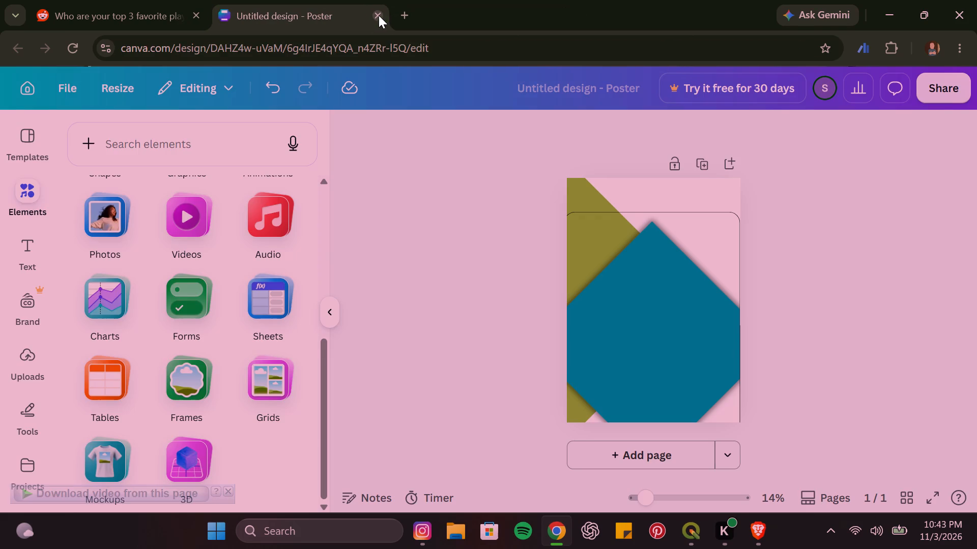
Delete the blue shape and the olive-green shape behind it from the untitled poster page.
right_click(683, 300)
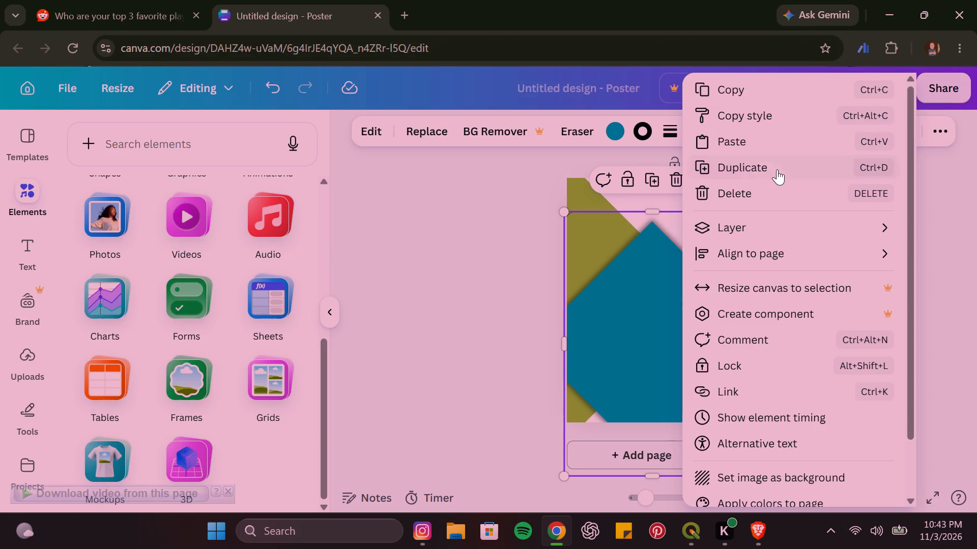
left_click(719, 196)
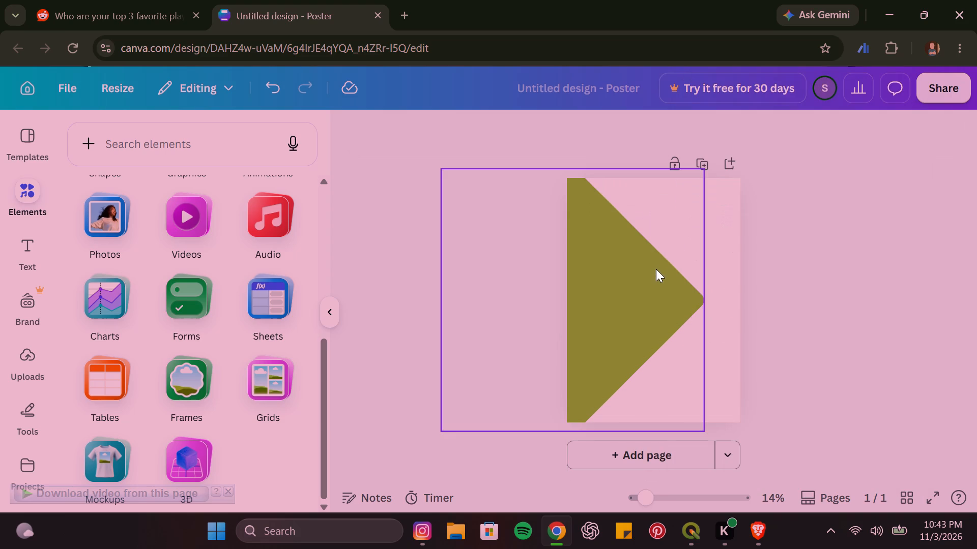
right_click(656, 270)
left_click(717, 203)
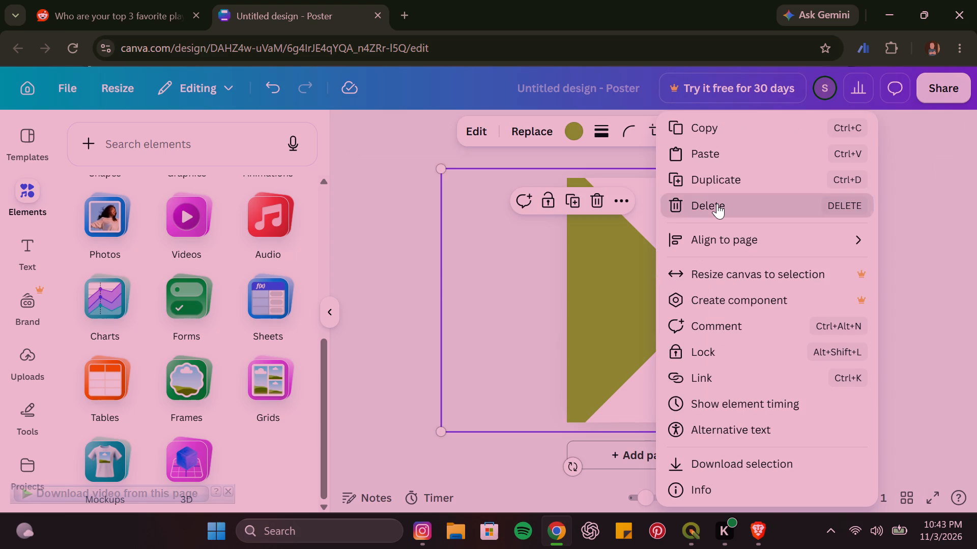
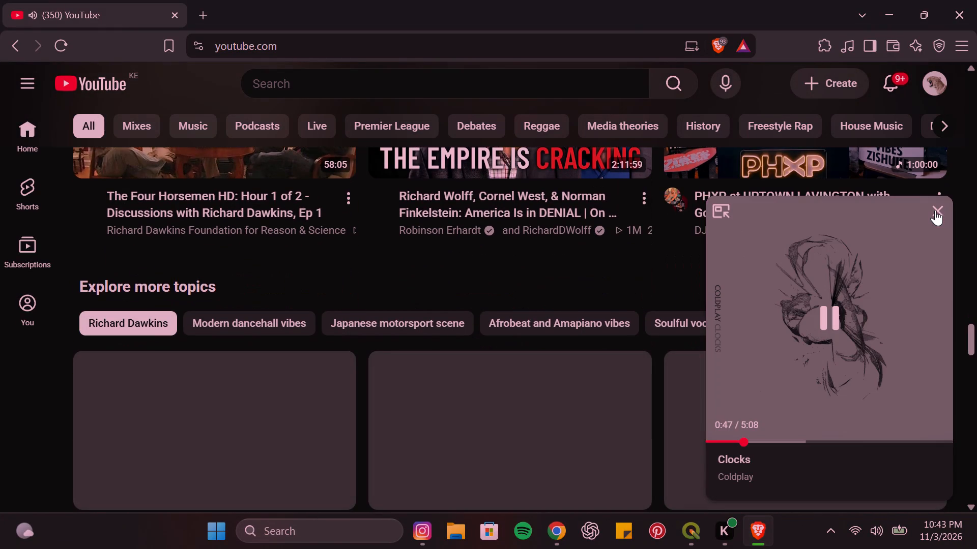
Replace the YouTube tab playing Clocks by Coldplay with a new tab that has YouTube Music open.
left_click(935, 210)
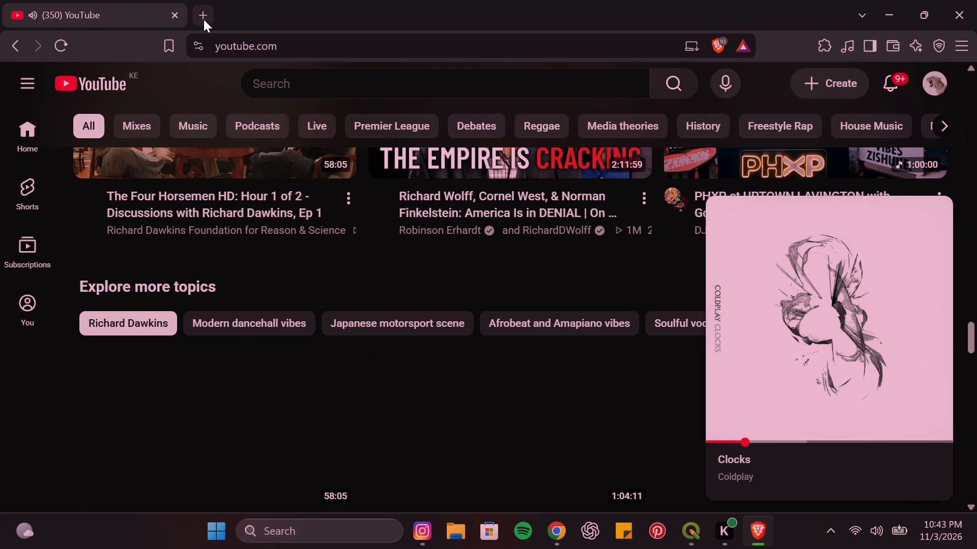
left_click(204, 18)
left_click(179, 16)
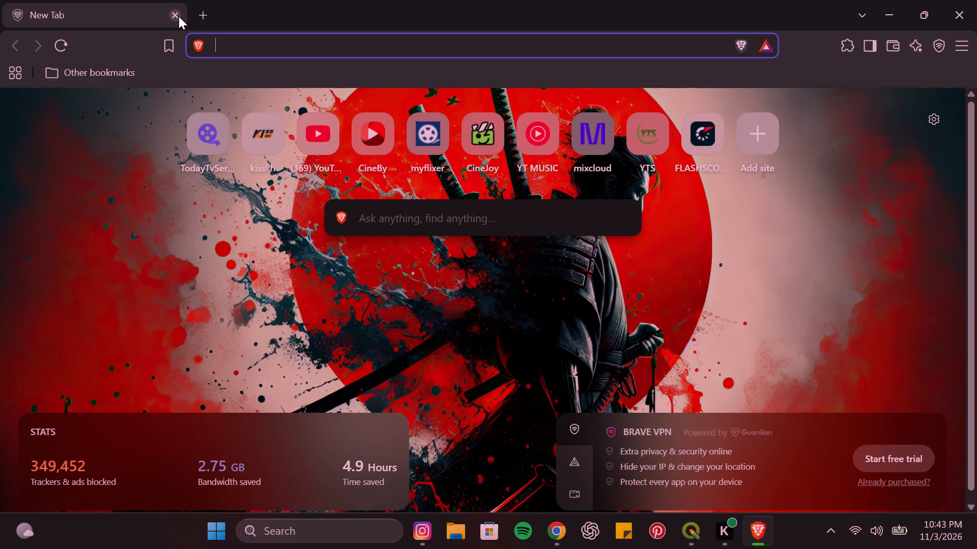
left_click(541, 124)
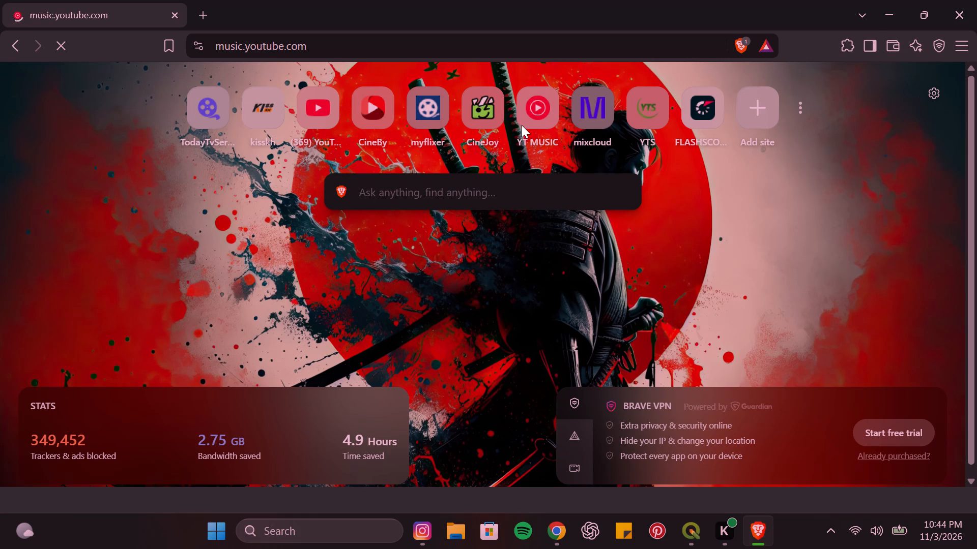
left_click(522, 125)
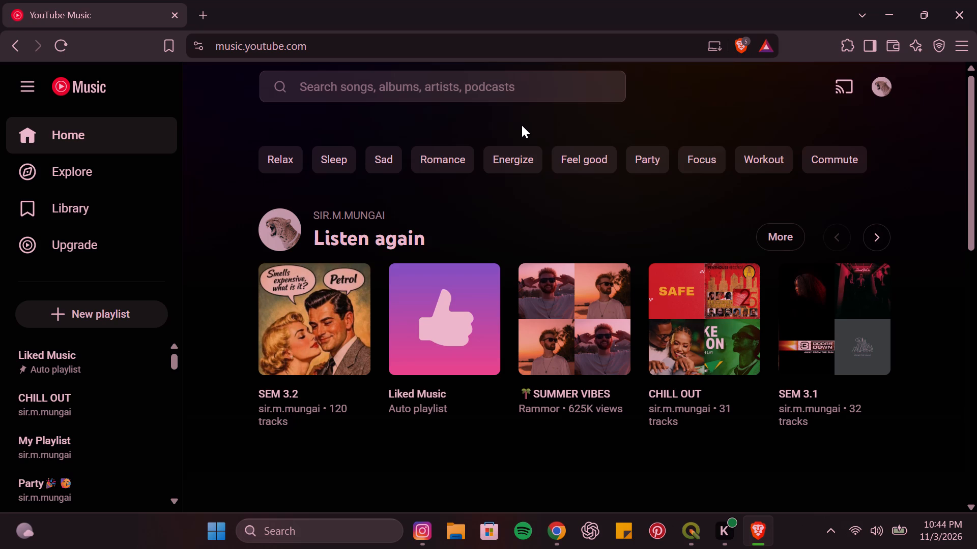
Start playing the SEM 3.2 playlist from the Listen again row.
right_click(522, 125)
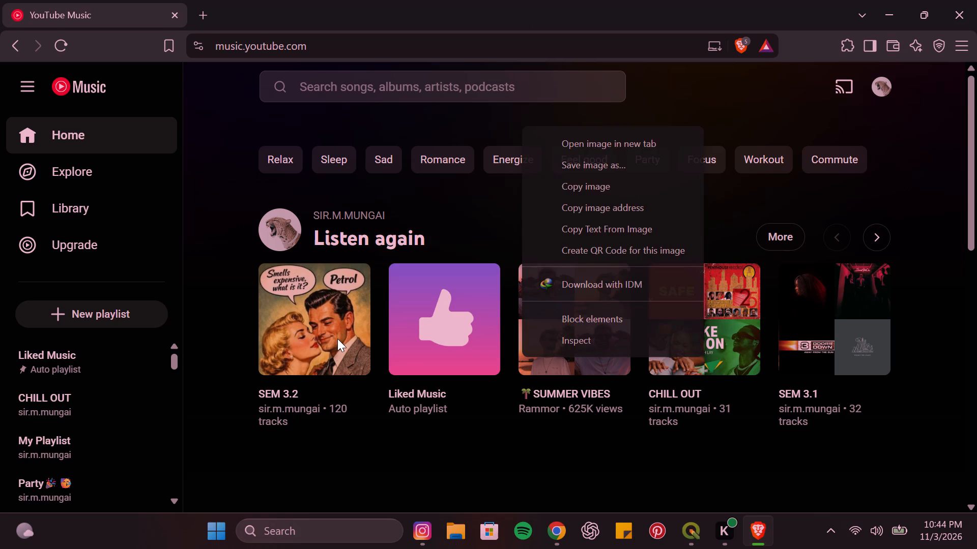
left_click(355, 446)
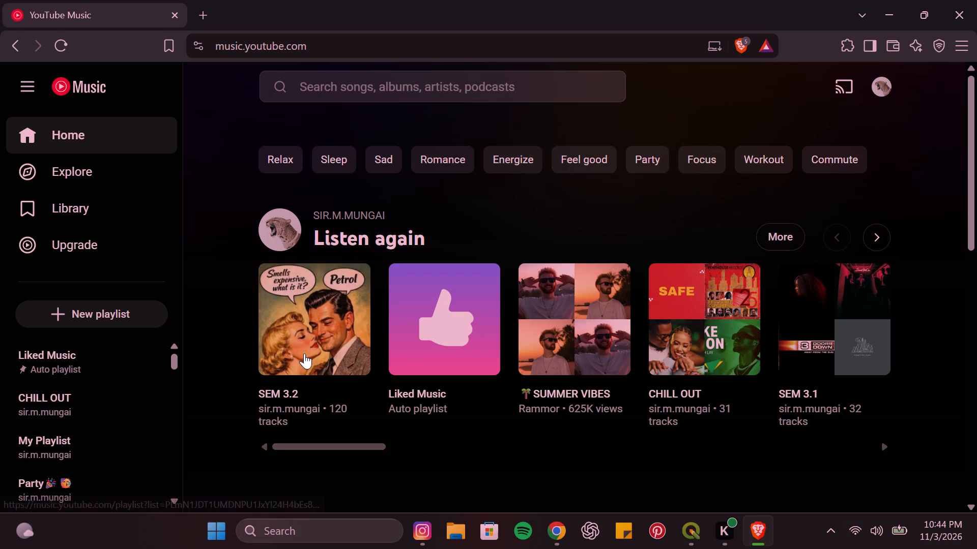
left_click(339, 348)
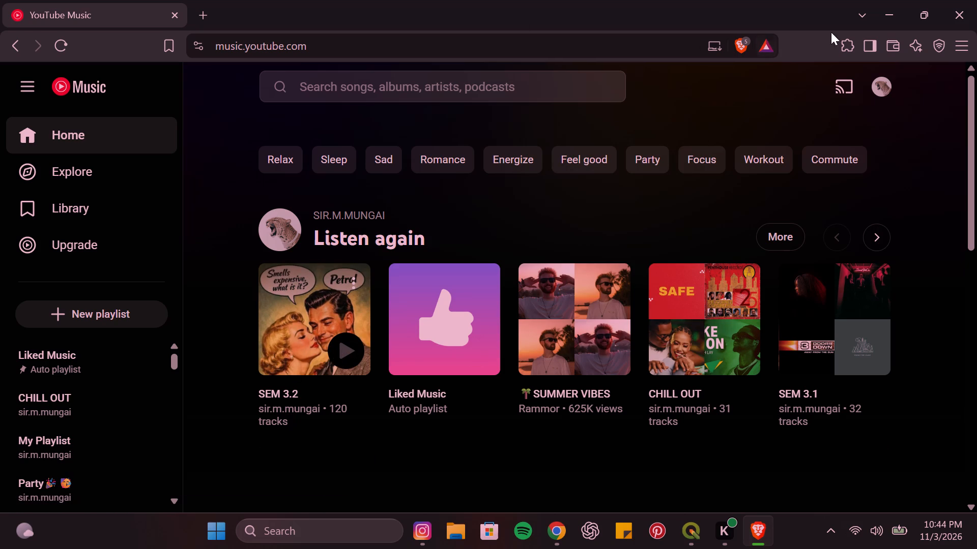
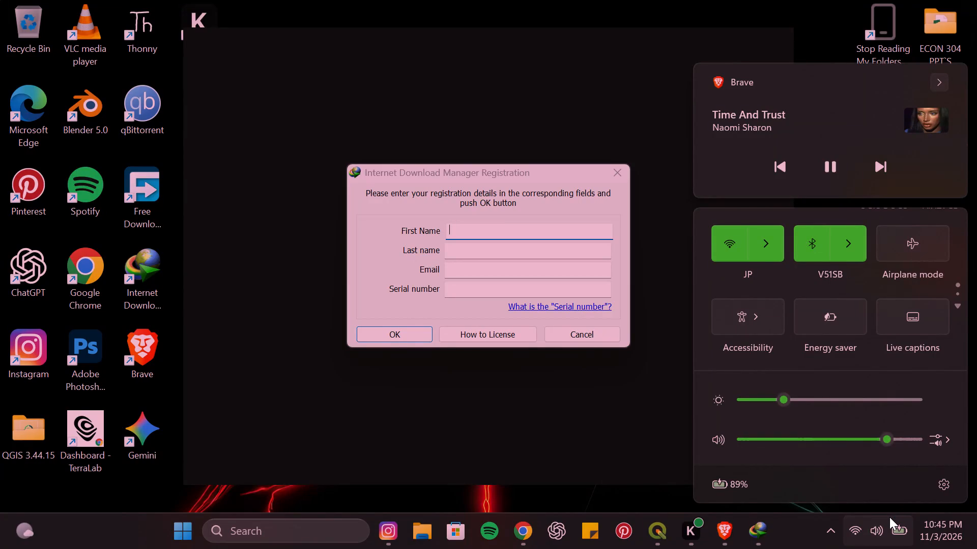
Open the sound output device selection from the volume control in quick settings.
left_click(930, 447)
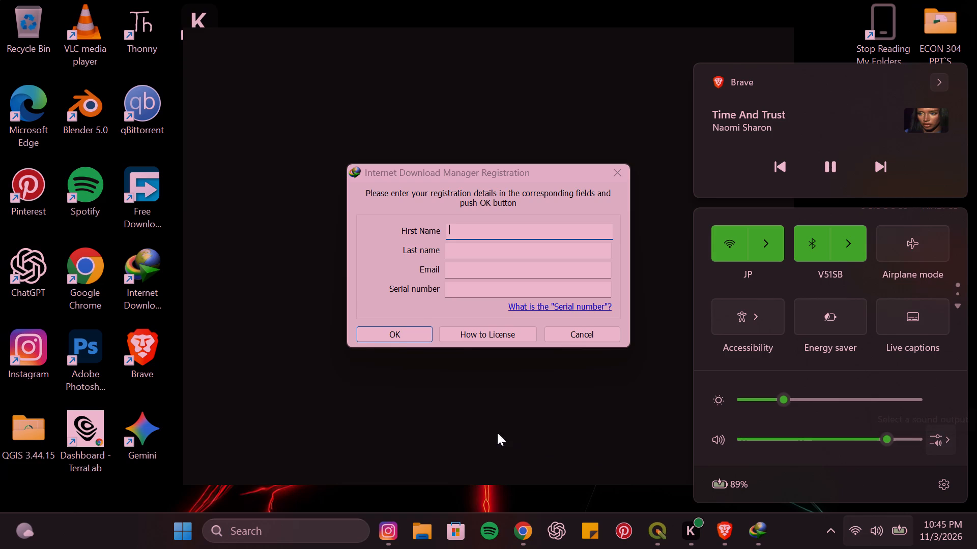
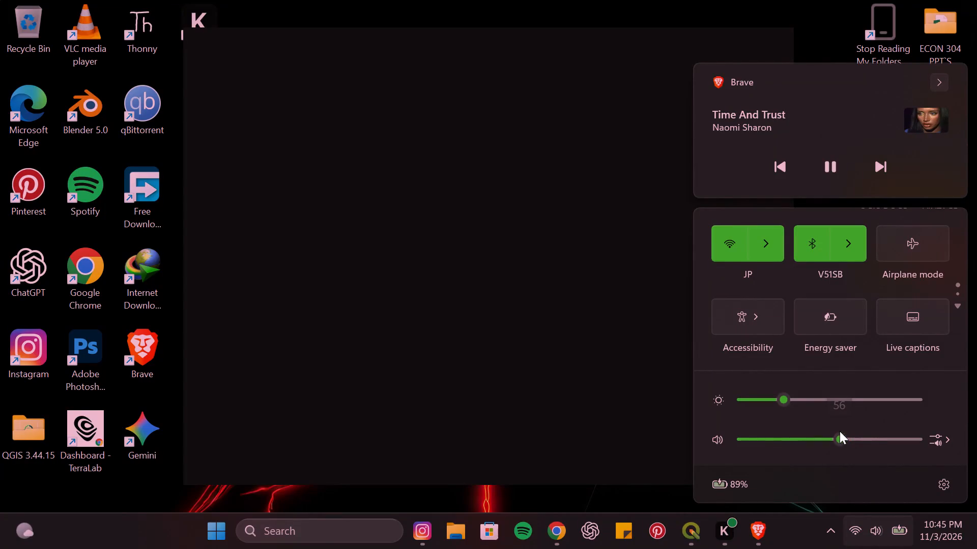
Lower the system sound volume to slightly below half and dismiss the quick settings.
left_click(820, 437)
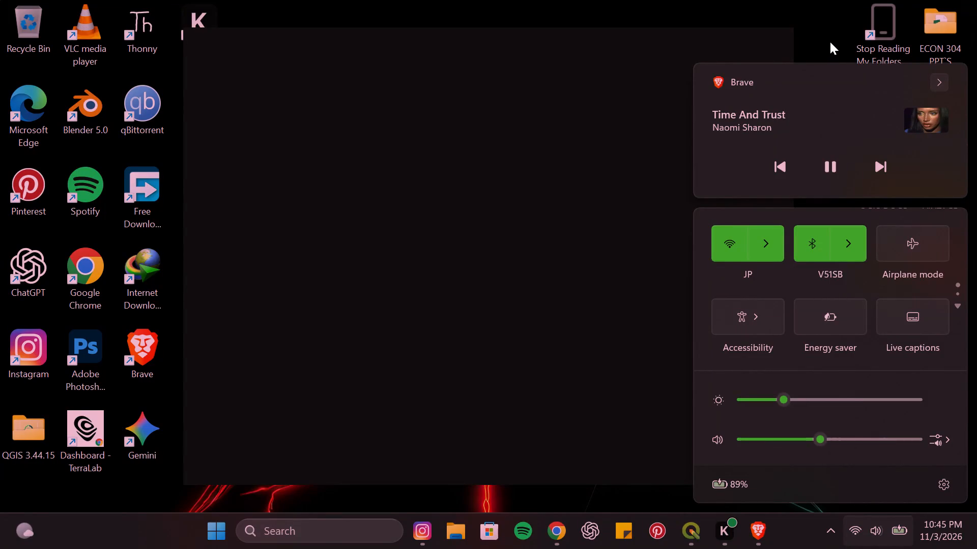
left_click(830, 42)
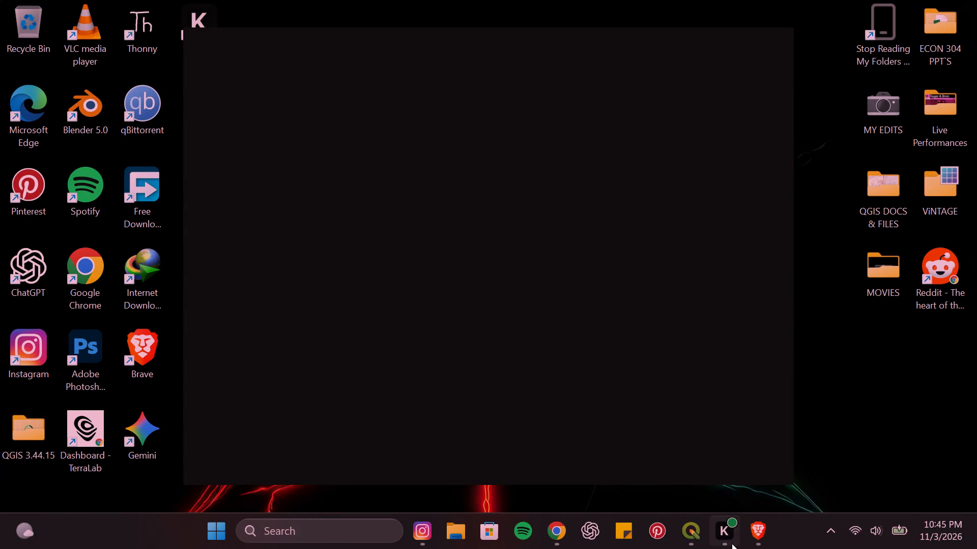
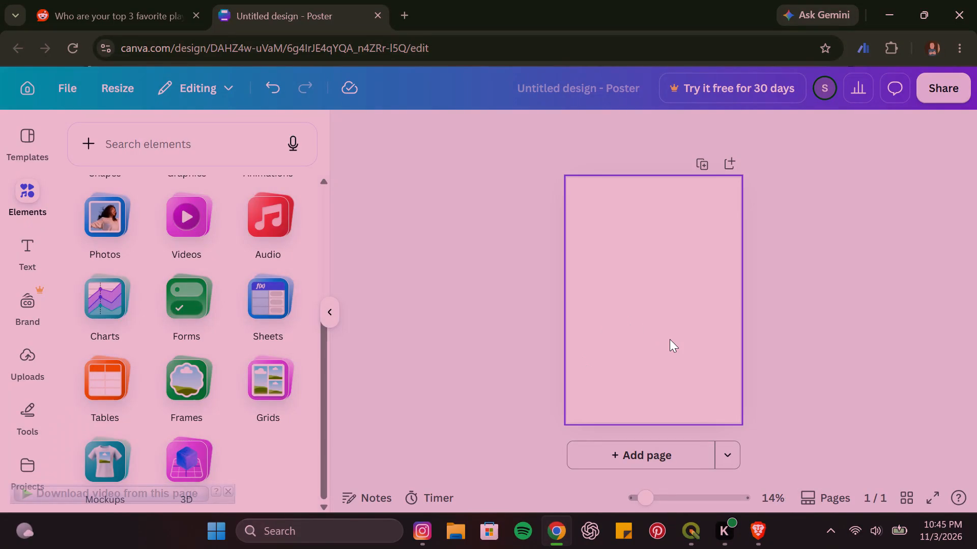
Switch from the Canva poster in Chrome to the Brave window with YouTube Music open.
left_click(763, 539)
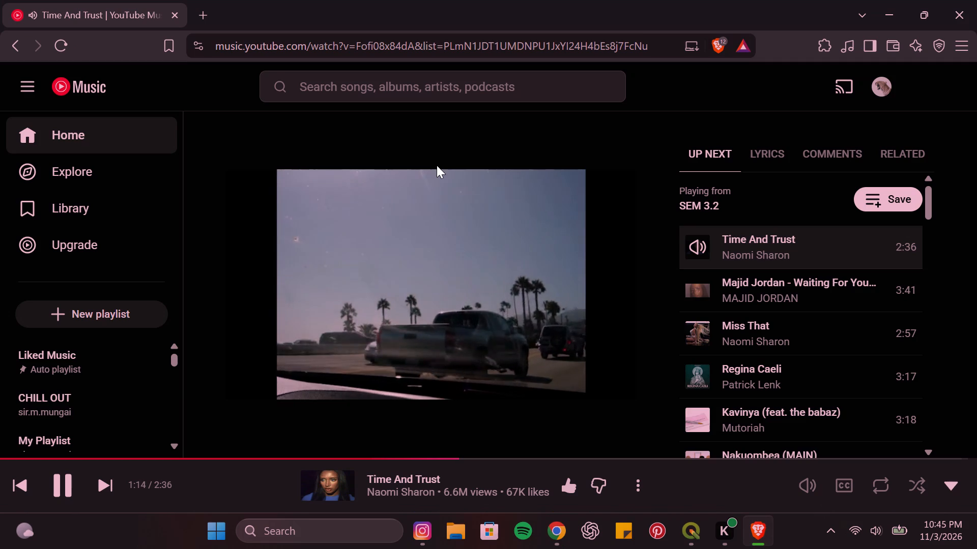
Open the mixcloud site in a new tab alongside the YouTube Music tab.
left_click(198, 15)
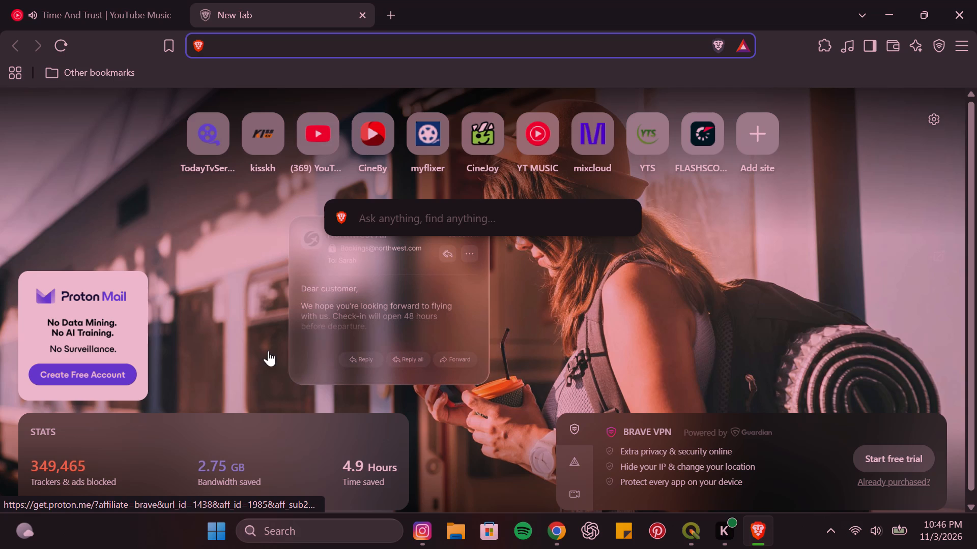
left_click(600, 144)
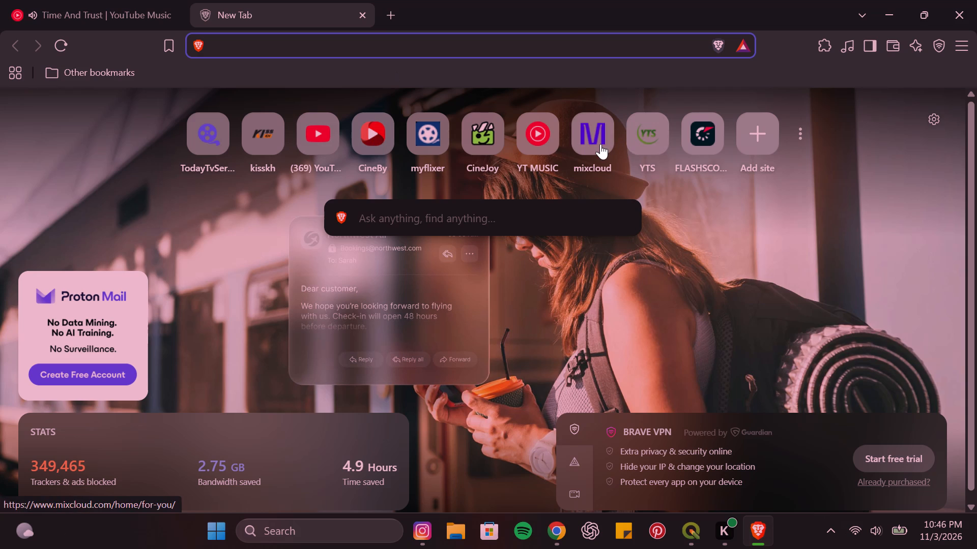
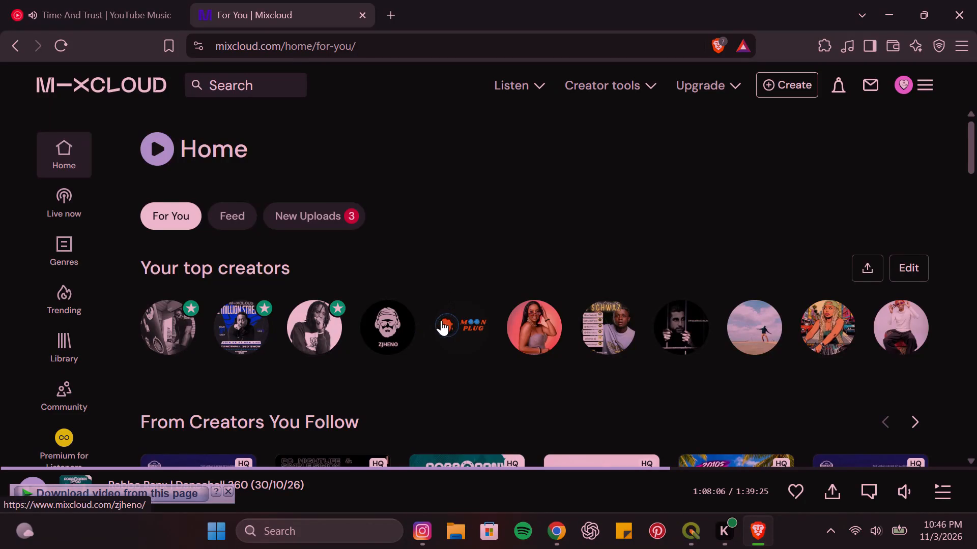
left_click(231, 333)
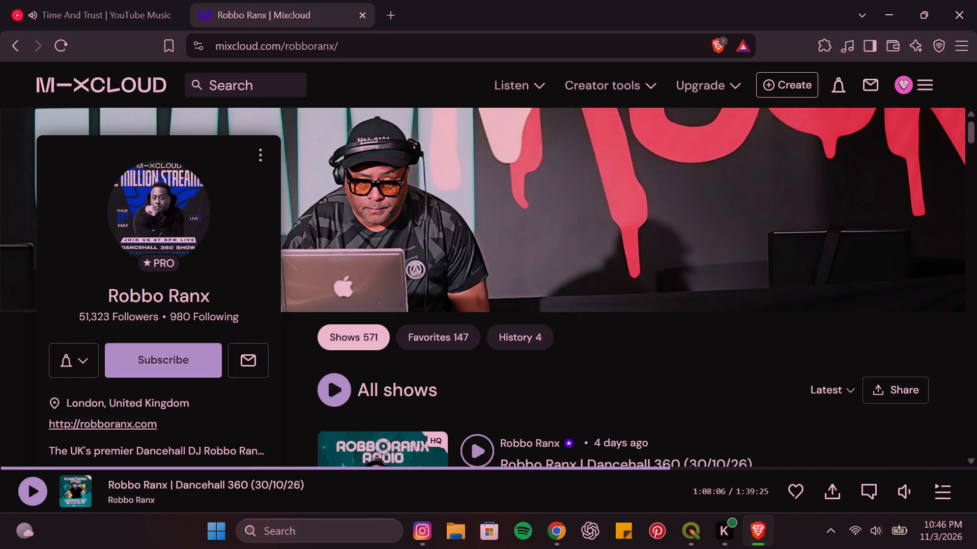
left_click_drag(973, 136, 973, 147)
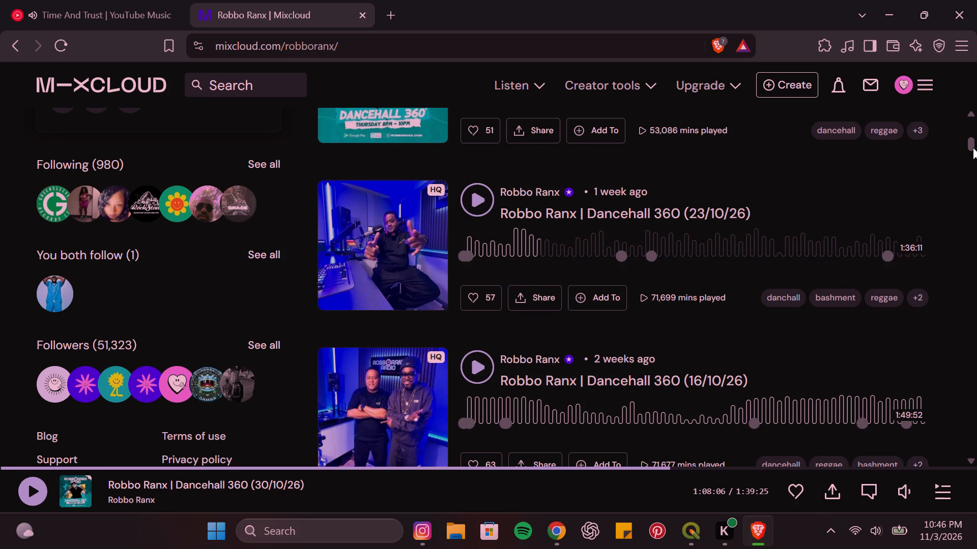
left_click_drag(973, 147, 965, 113)
left_click_drag(976, 128, 976, 116)
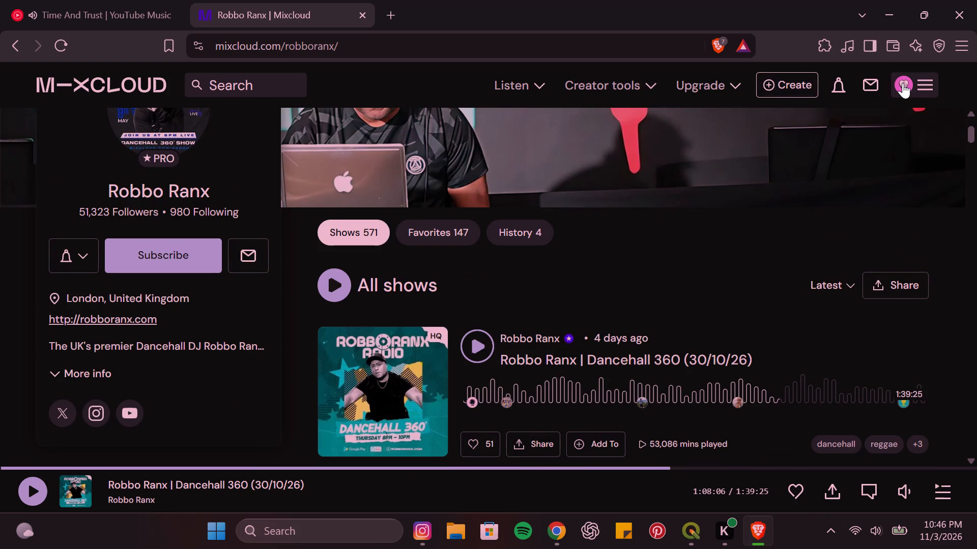
Open your own Mixcloud profile and look through its reposts.
left_click(903, 83)
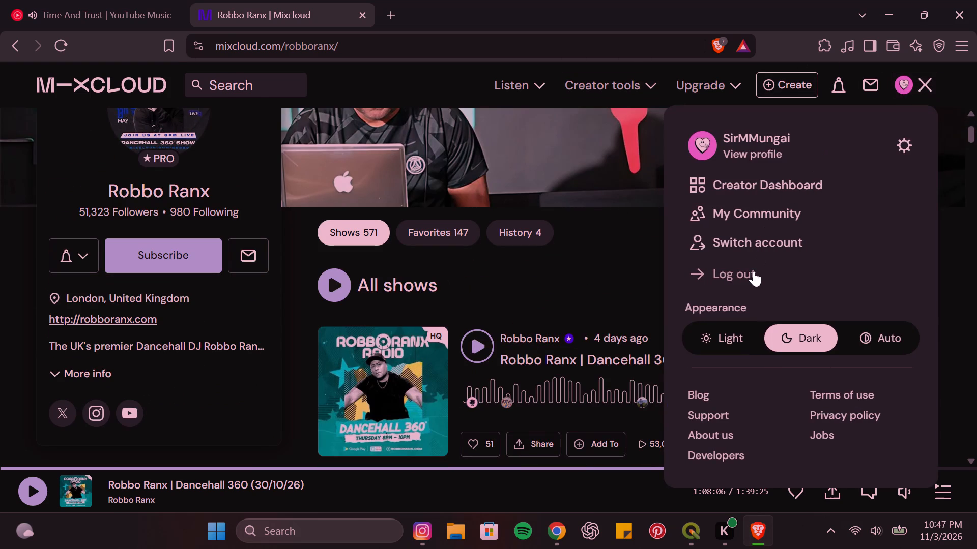
left_click(712, 160)
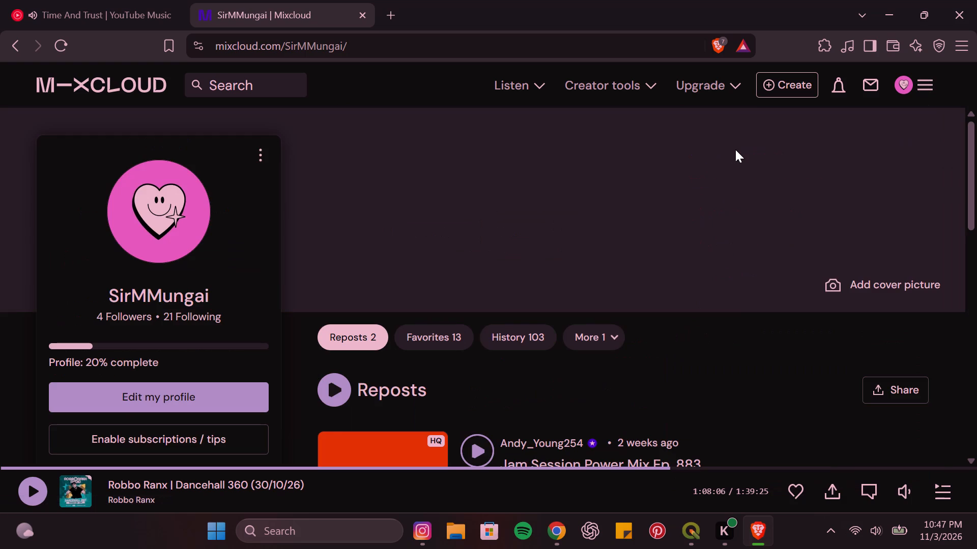
left_click_drag(976, 156, 976, 201)
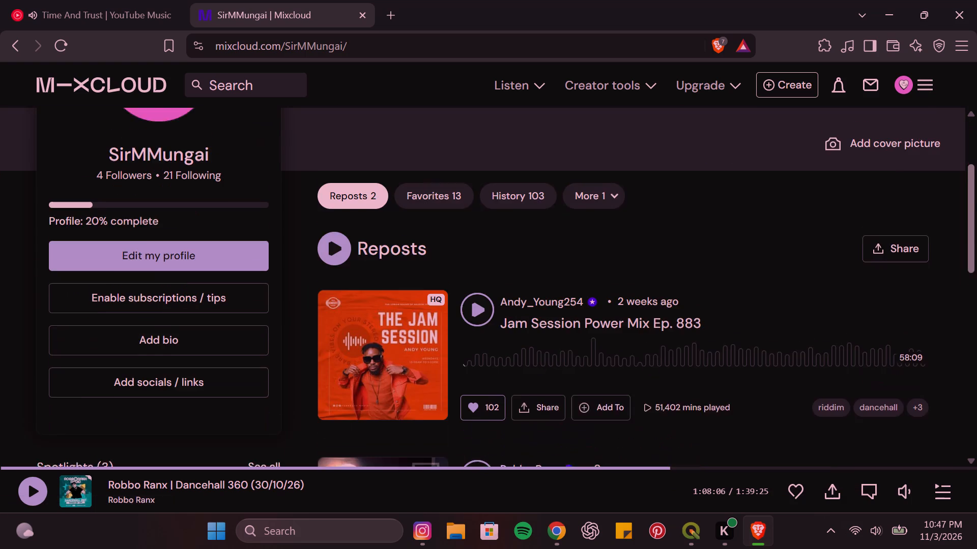
left_click_drag(976, 201, 976, 265)
left_click_drag(976, 265, 472, 261)
left_click(472, 261)
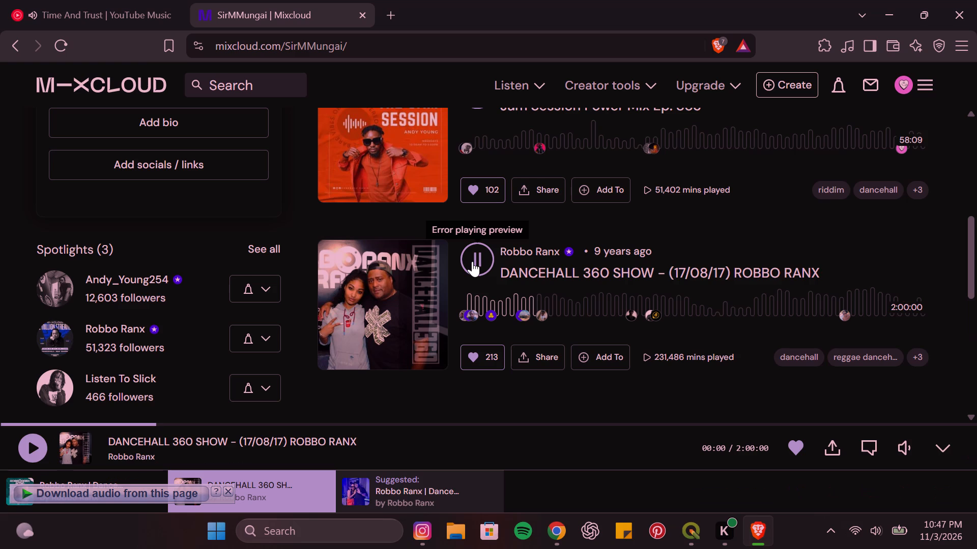
Play the DANCEHALL 360 SHOW - (17/08/17) mix by Robbo Ranx from about 0:45.
left_click(30, 441)
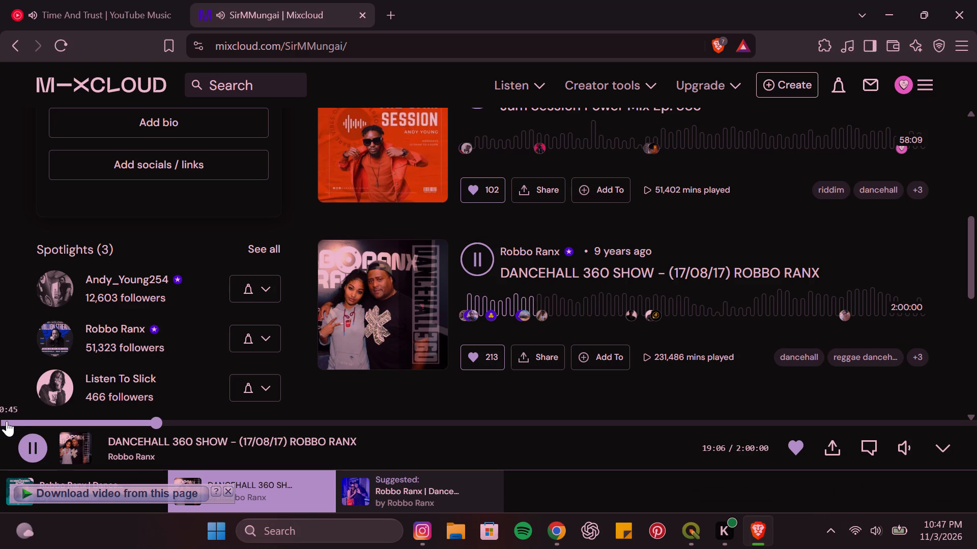
left_click(7, 421)
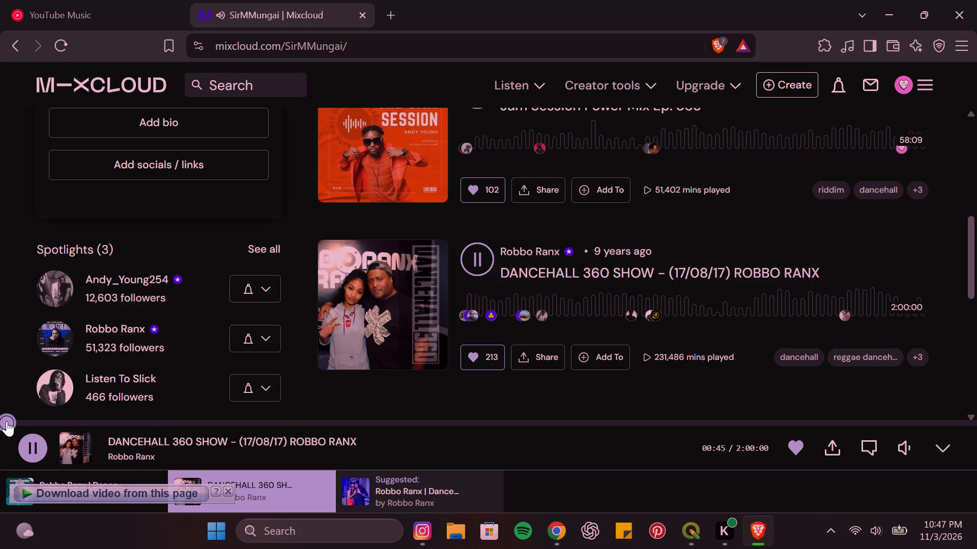
Go back to the YouTube Music tab and pause the Majid Jordan song Waiting For You.
left_click(131, 0)
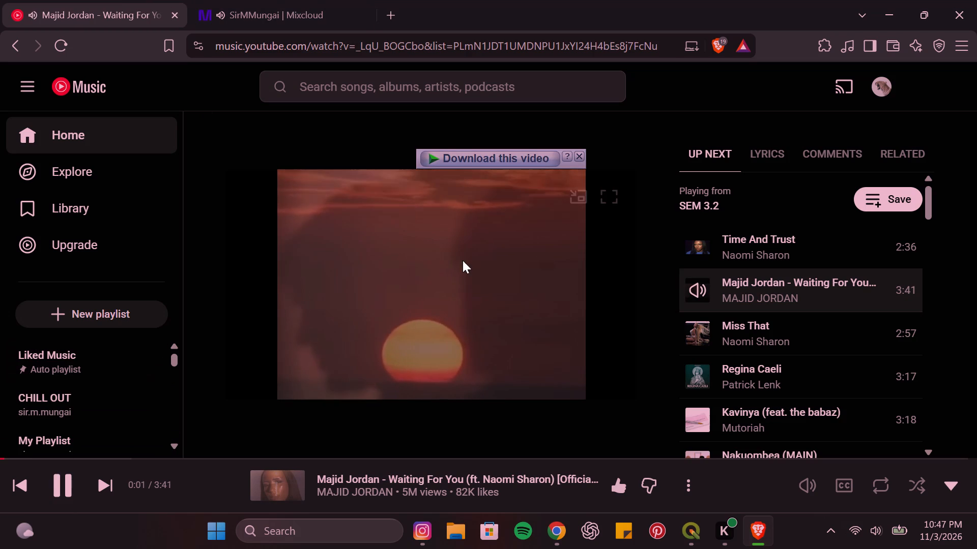
left_click(473, 257)
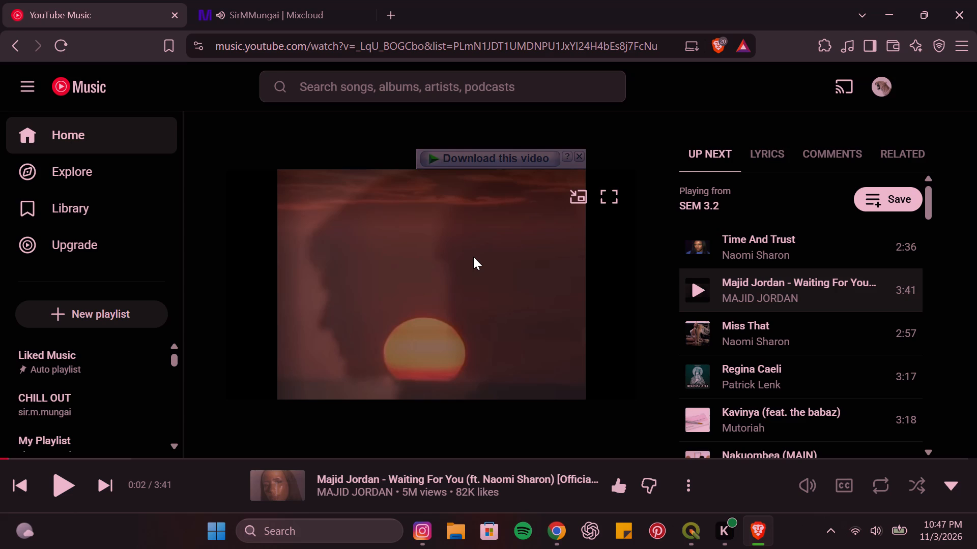
Switch to Instagram, browse further down the home feed, and mute the masterchenkia video about passing your exam.
left_click(427, 533)
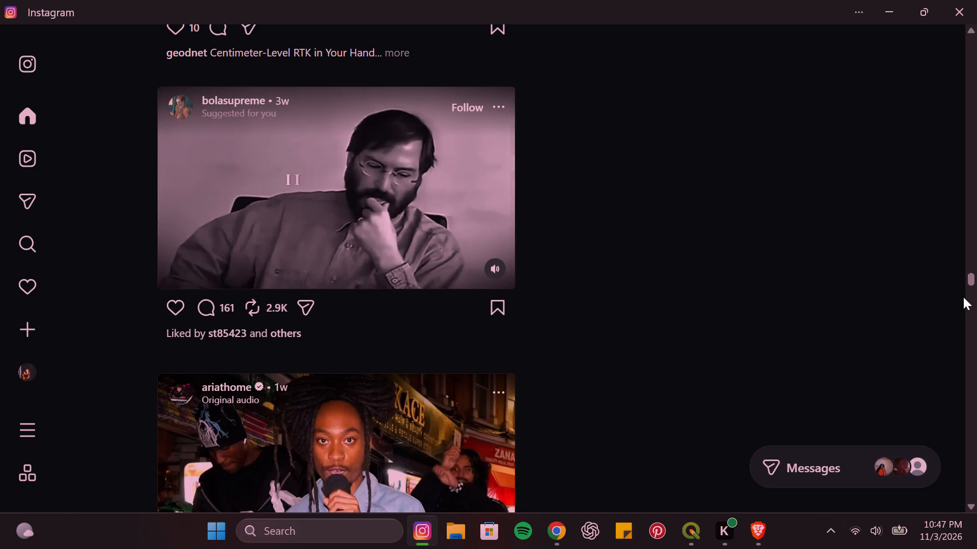
left_click_drag(969, 279, 975, 303)
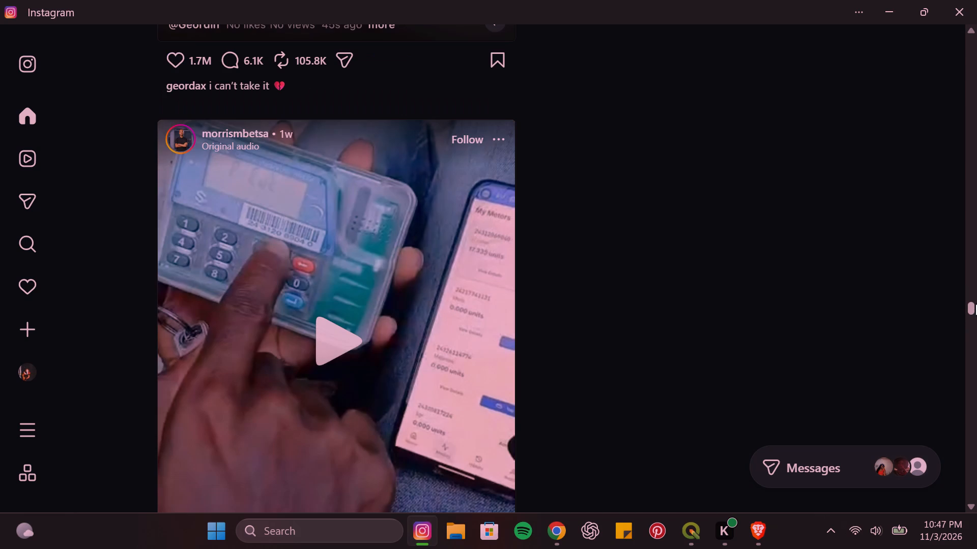
left_click_drag(975, 303, 971, 336)
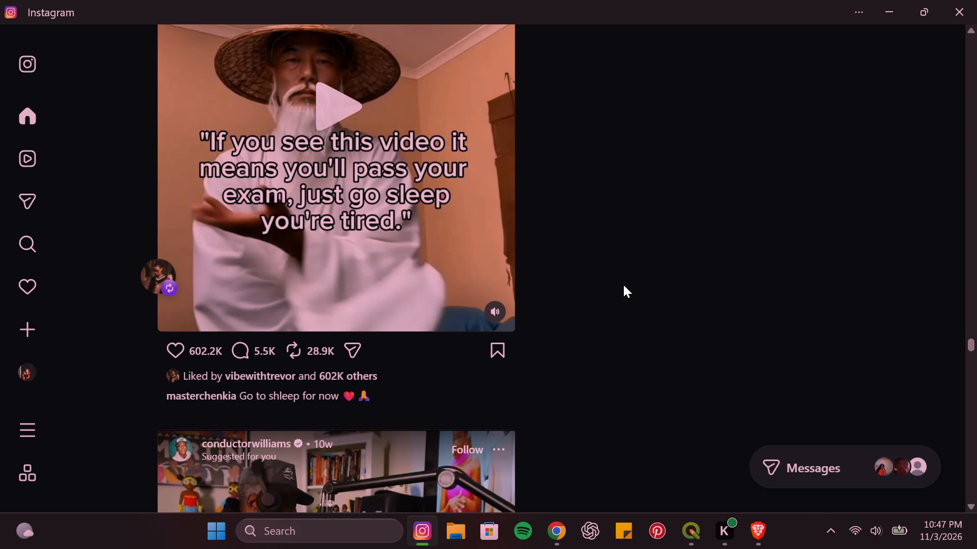
left_click(504, 306)
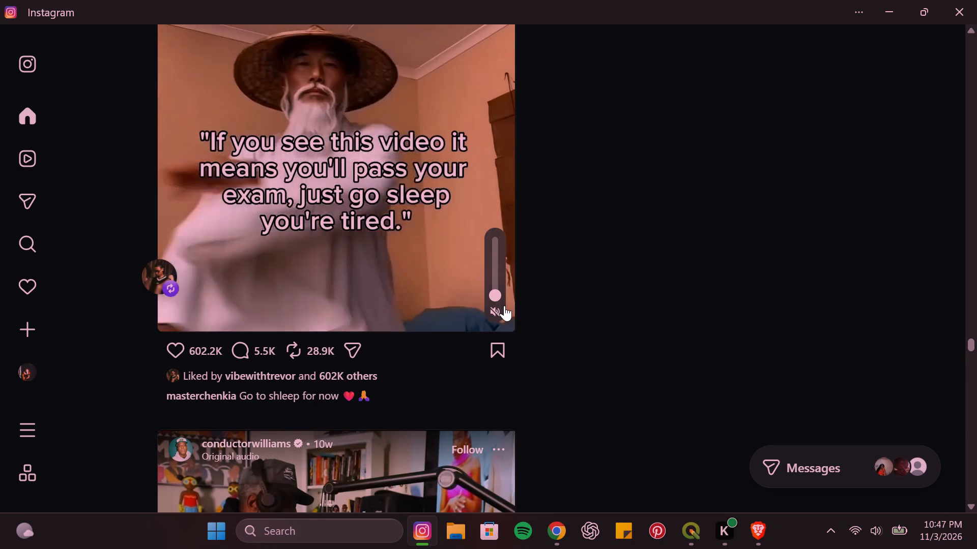
Open the All Posts collection of your saved Instagram posts and look through it.
left_click(17, 430)
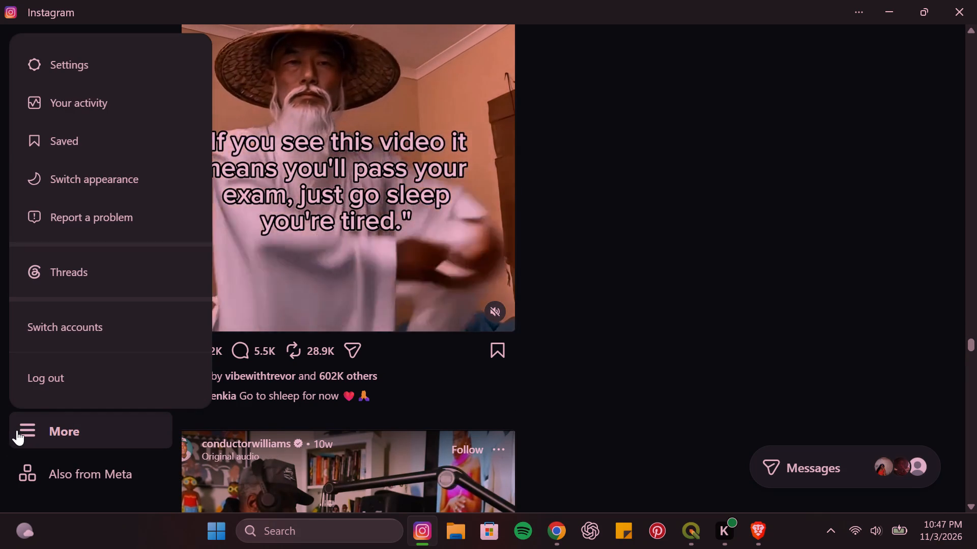
left_click(56, 152)
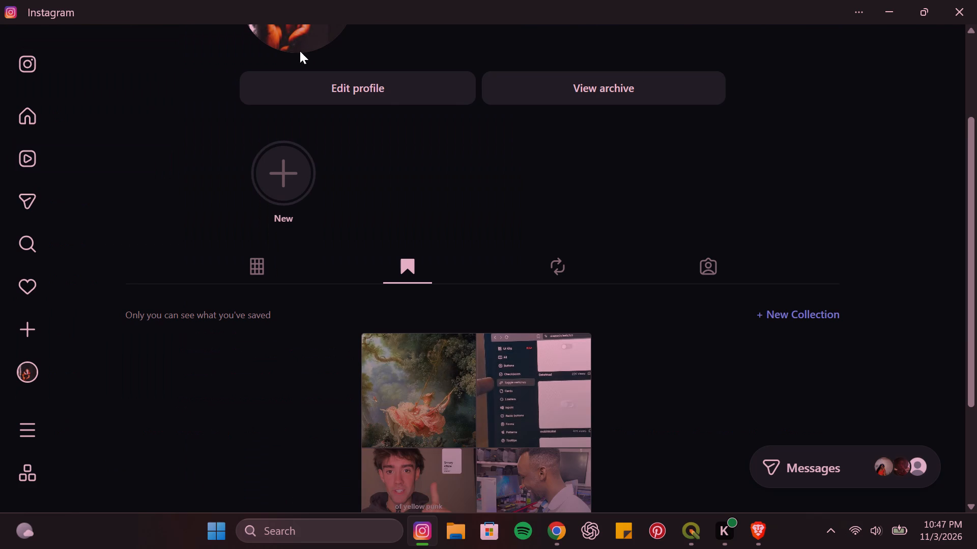
left_click_drag(976, 191, 976, 283)
left_click(546, 317)
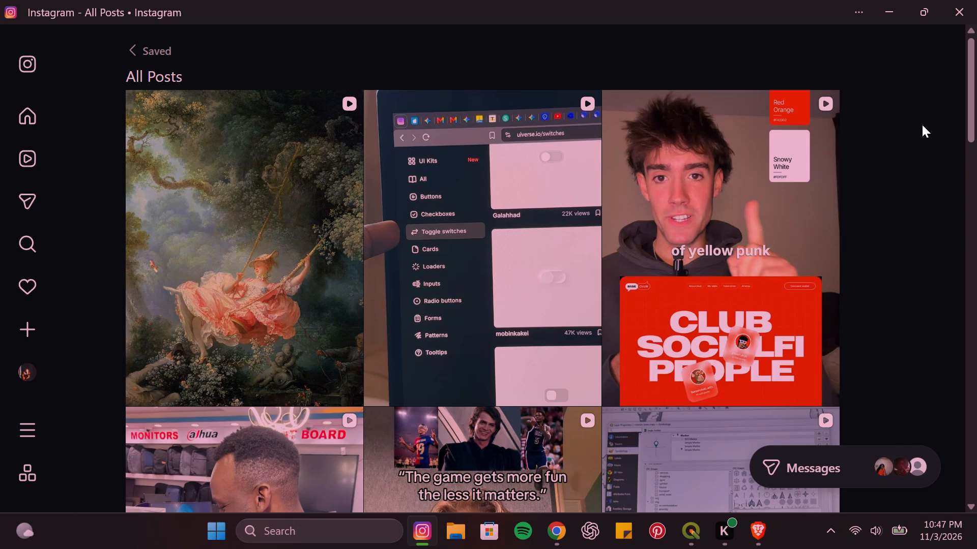
left_click_drag(976, 109, 976, 181)
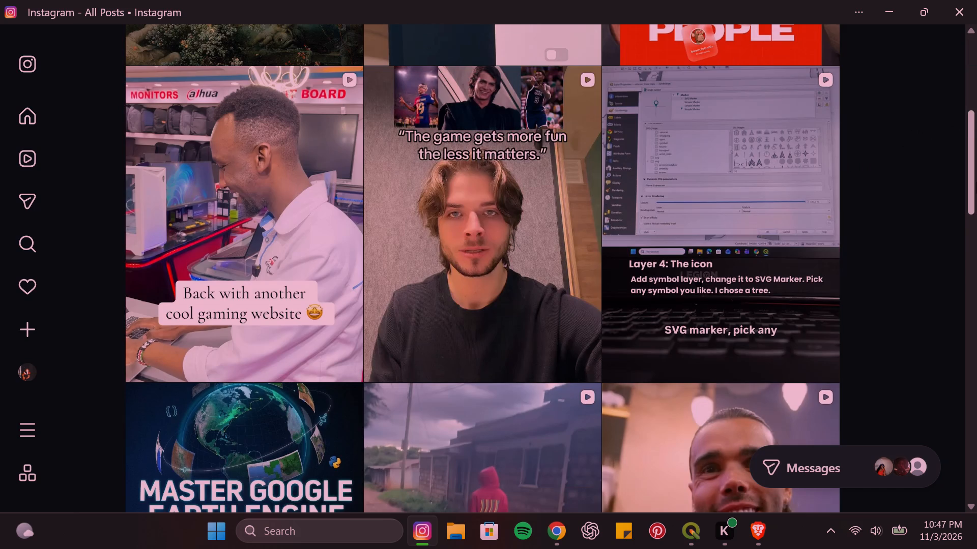
left_click_drag(976, 181, 976, 26)
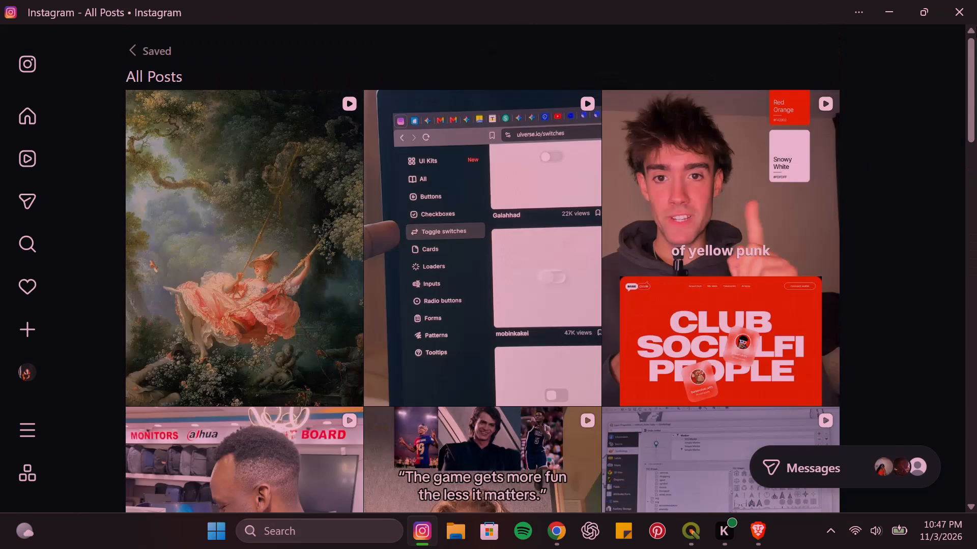
Open the saved web design reel about using two quiet colors and watch it, pausing at the color palettes.
left_click(650, 250)
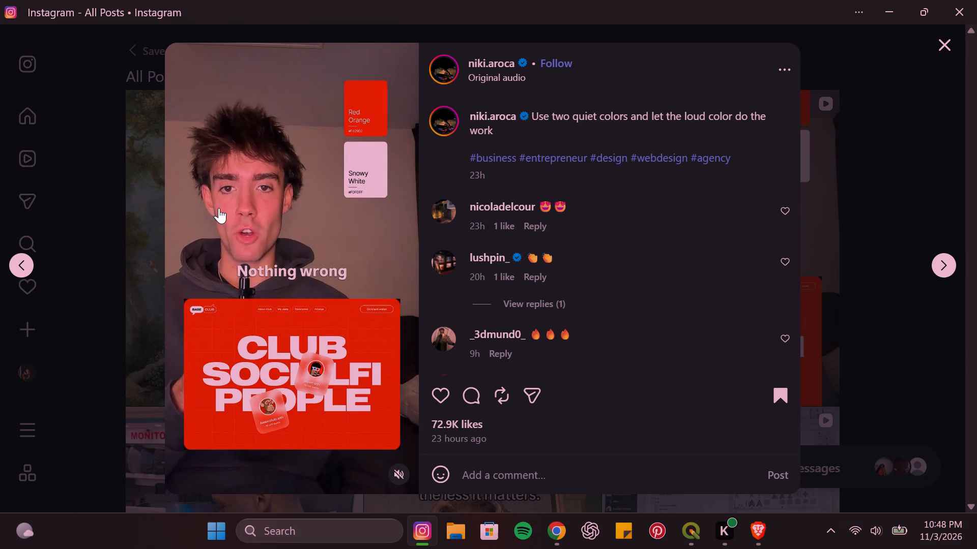
left_click(255, 227)
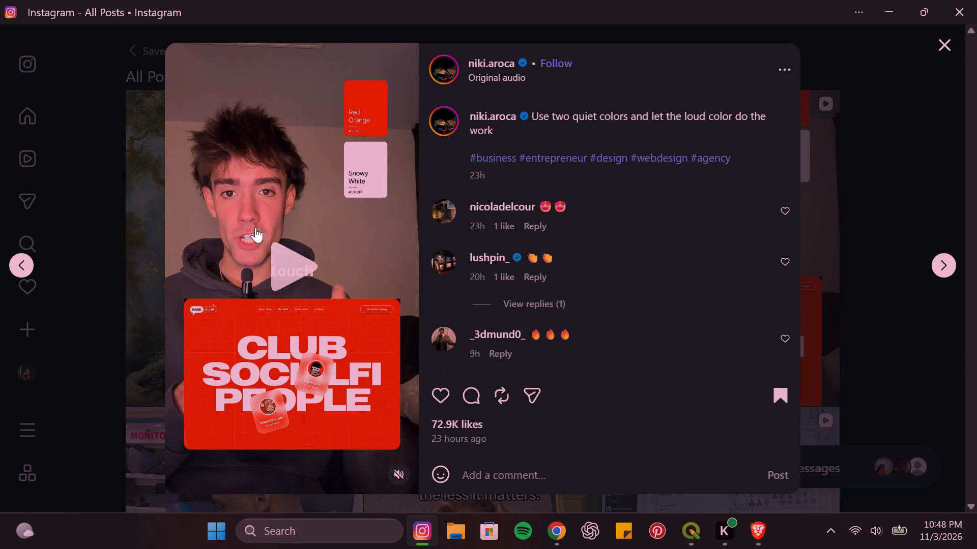
left_click(255, 227)
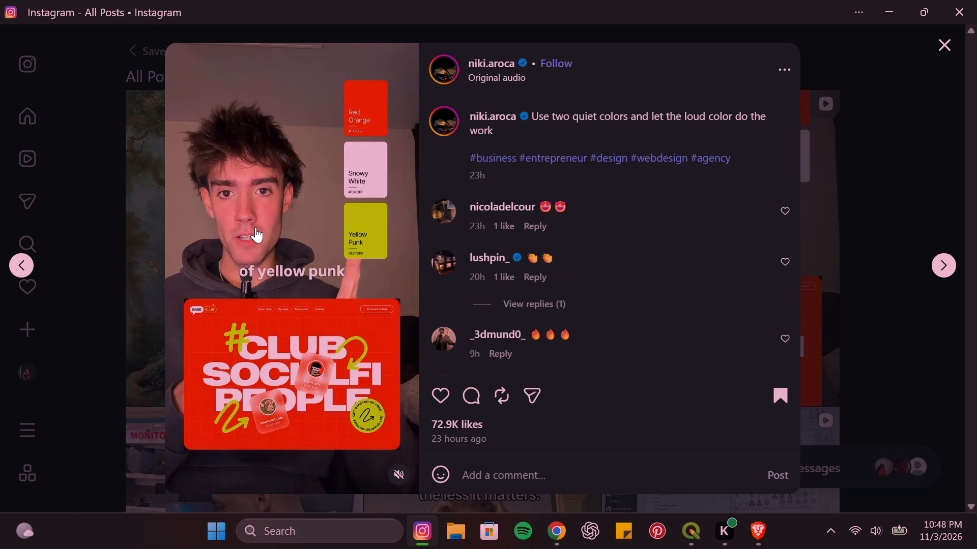
left_click(255, 227)
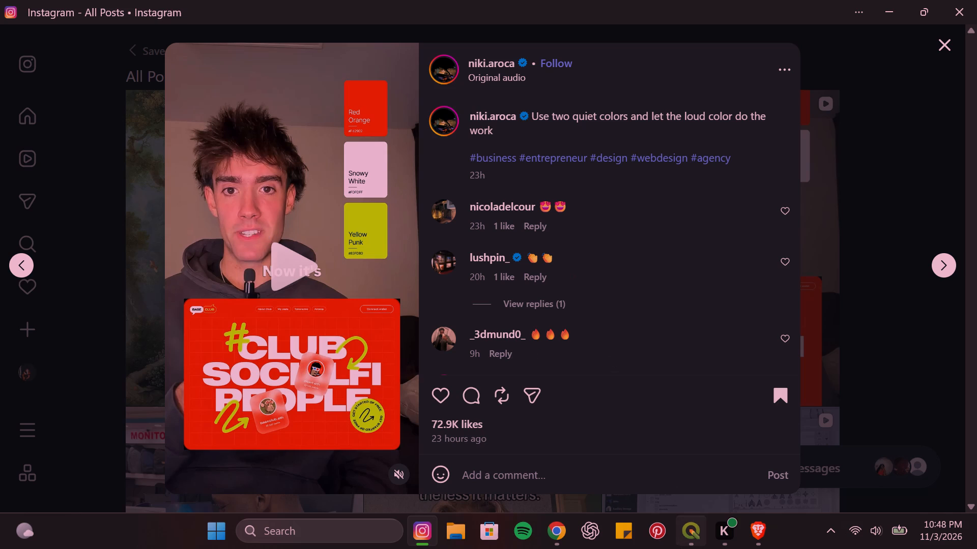
Switch to Chrome with the untitled Canva poster design.
left_click(561, 532)
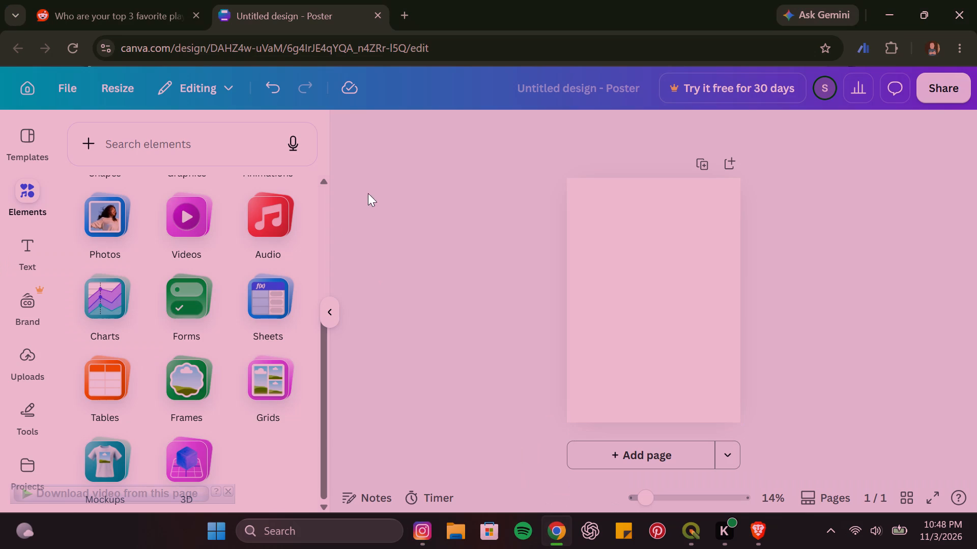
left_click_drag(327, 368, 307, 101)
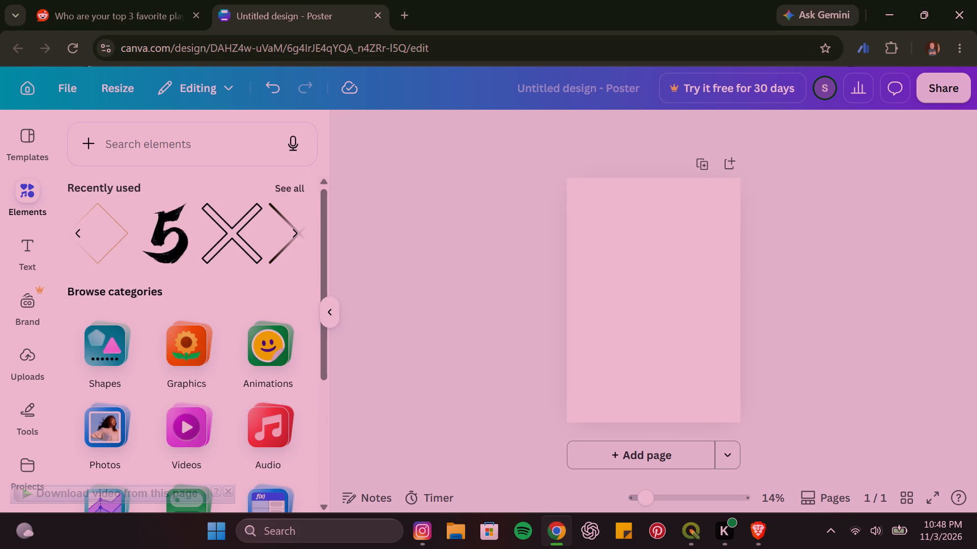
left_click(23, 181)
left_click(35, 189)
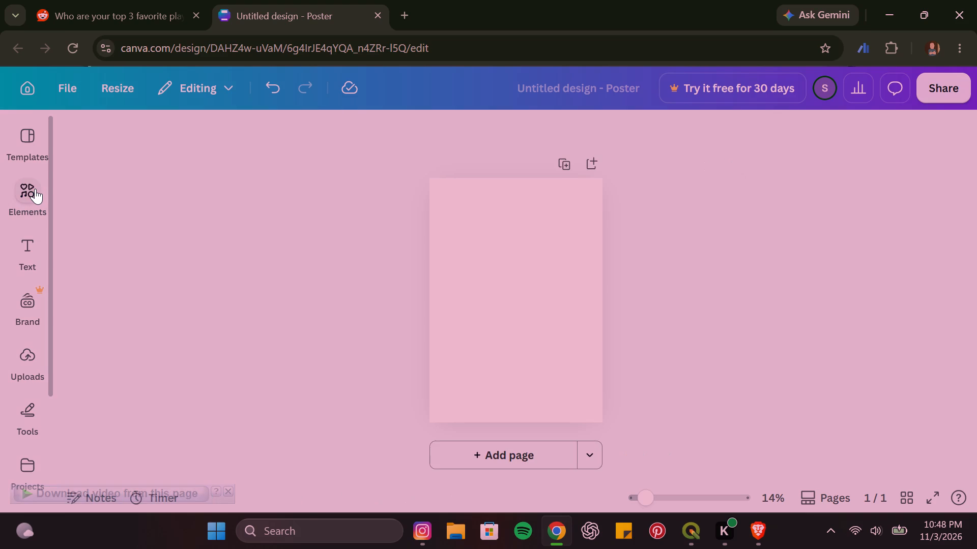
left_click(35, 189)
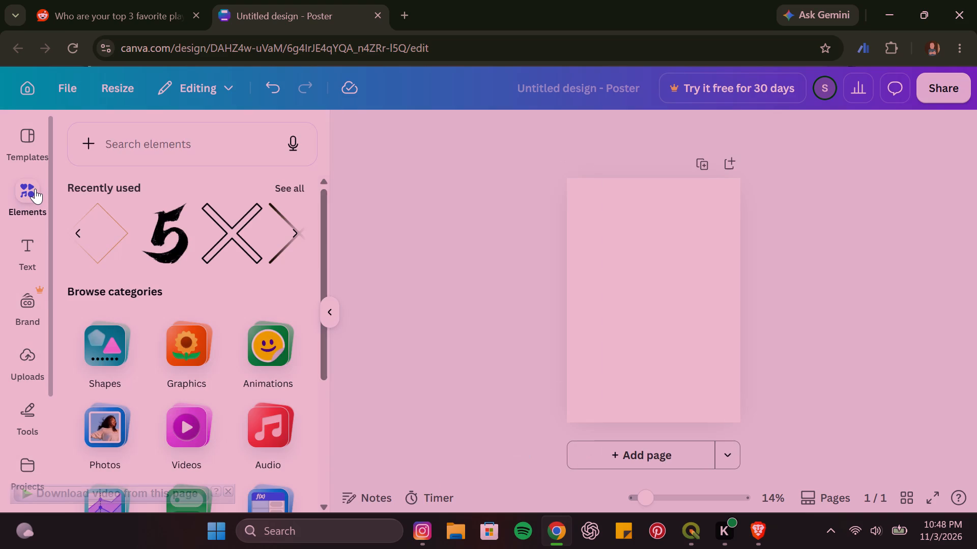
Set the blank Canva poster page's background to red #ff3131 from the full set of default solid colors.
right_click(695, 259)
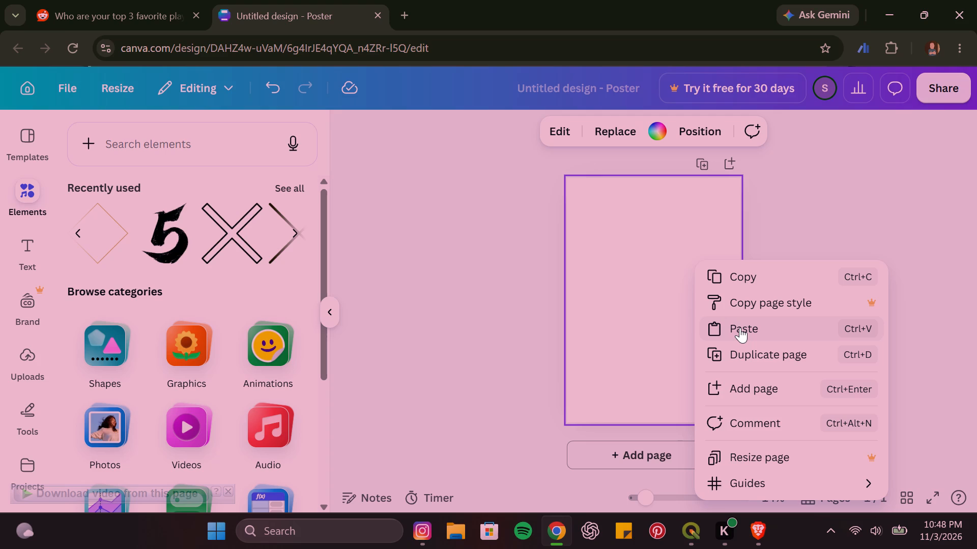
left_click(663, 132)
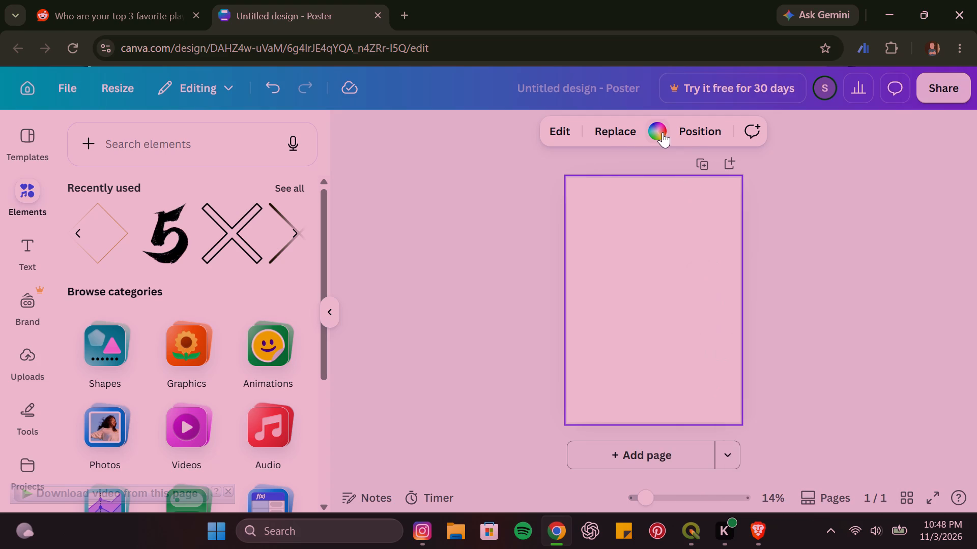
left_click(663, 132)
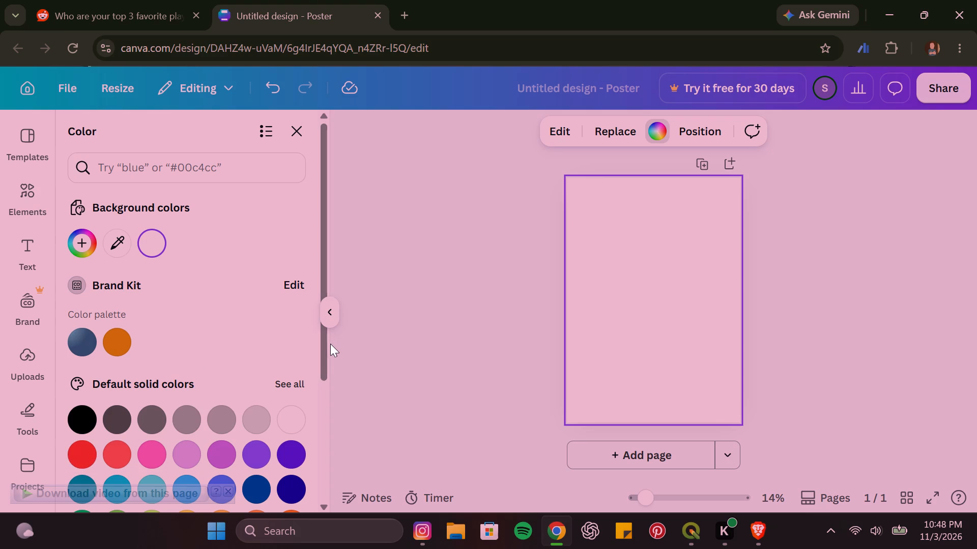
left_click_drag(325, 353, 311, 504)
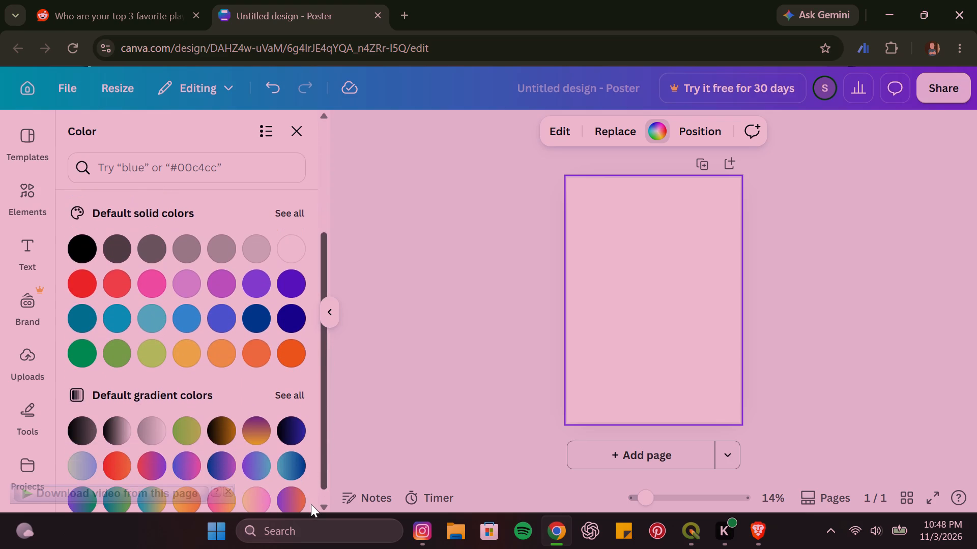
left_click_drag(311, 504, 317, 452)
left_click(288, 235)
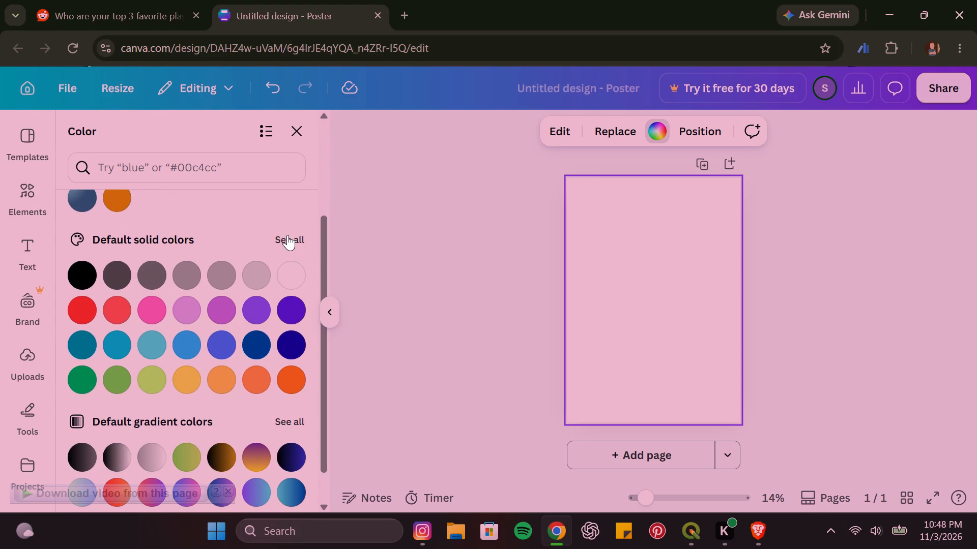
left_click_drag(322, 210, 322, 211)
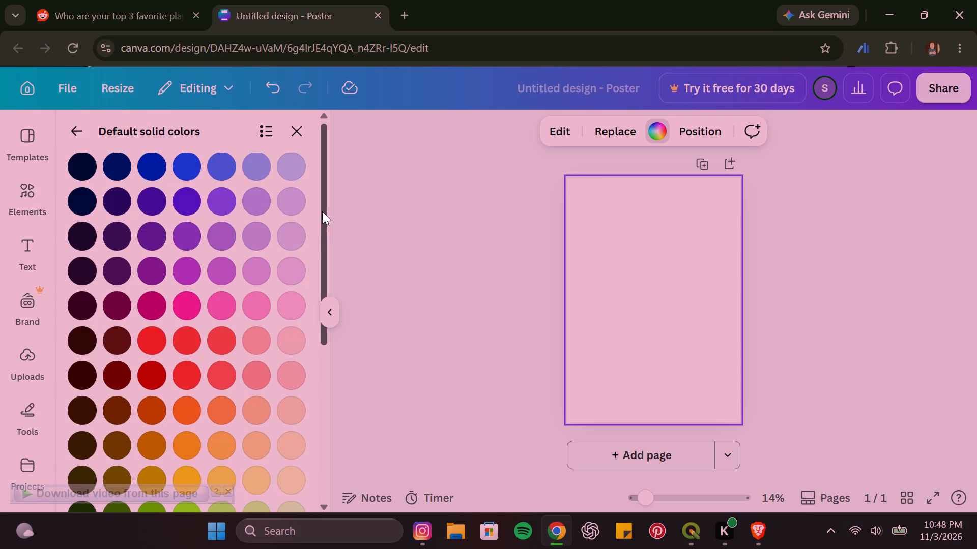
left_click_drag(322, 211, 321, 405)
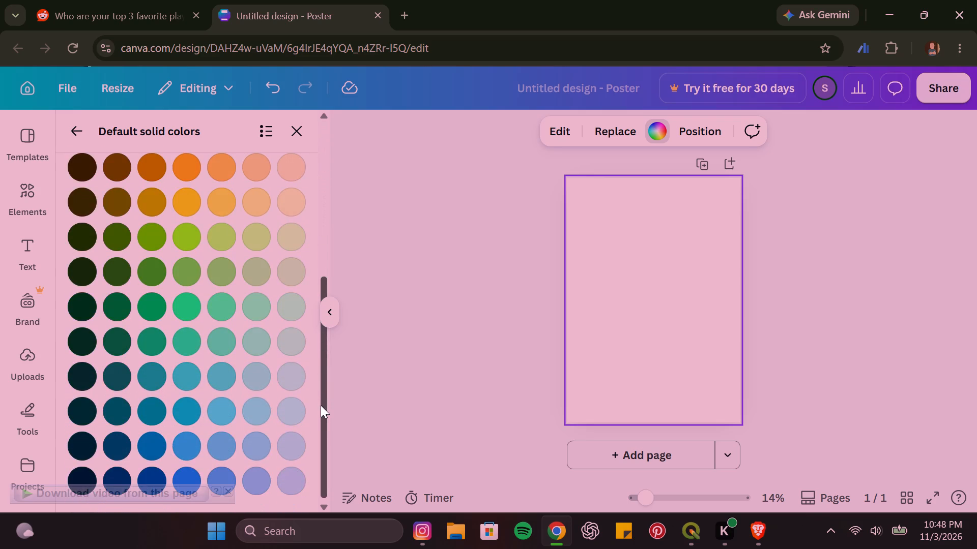
left_click_drag(321, 405, 326, 227)
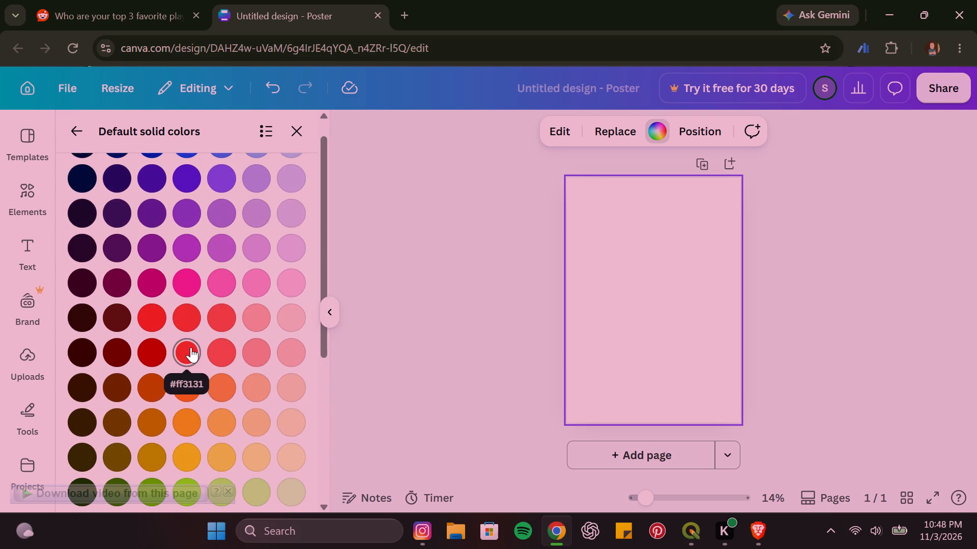
left_click(191, 347)
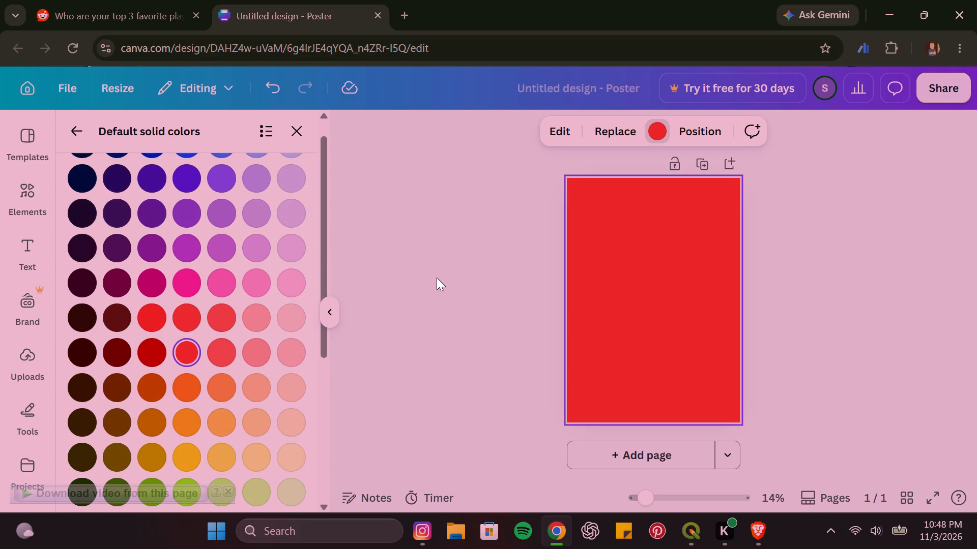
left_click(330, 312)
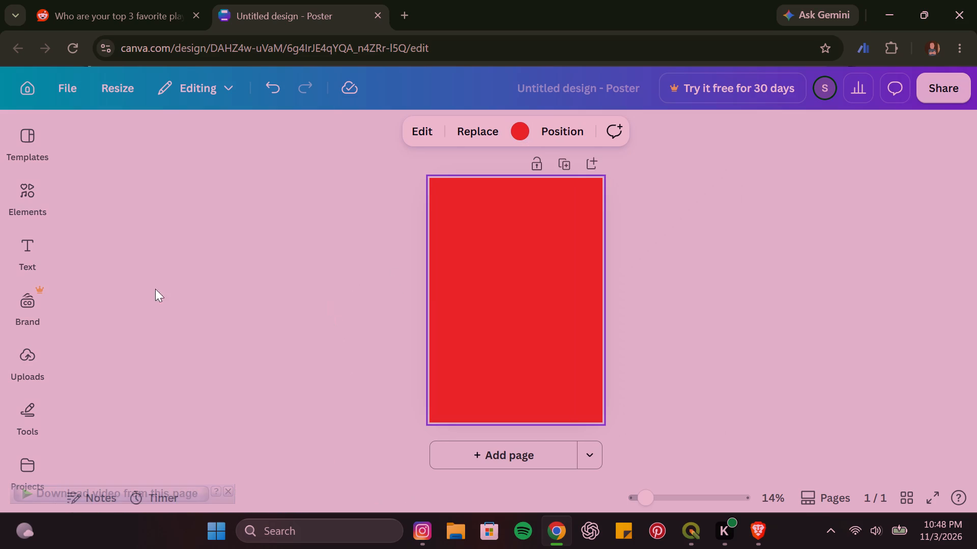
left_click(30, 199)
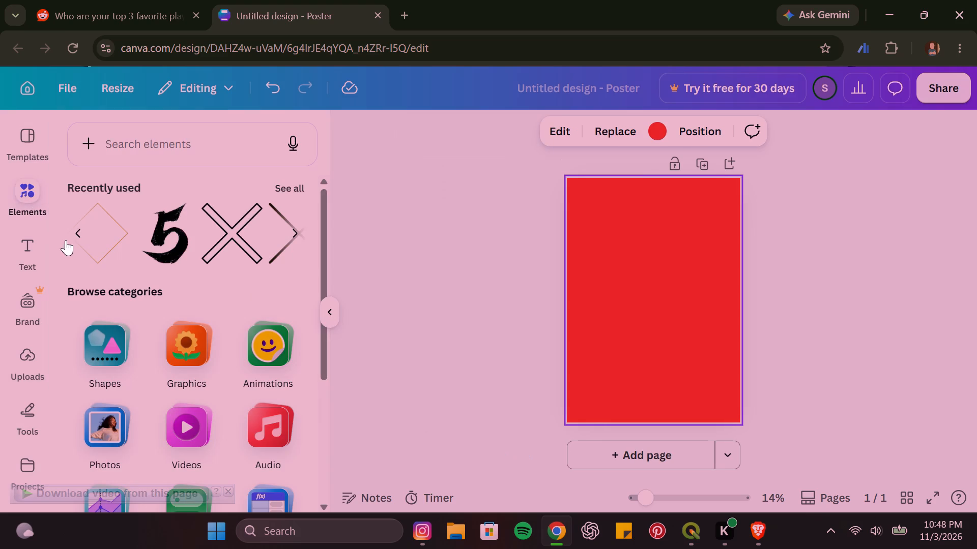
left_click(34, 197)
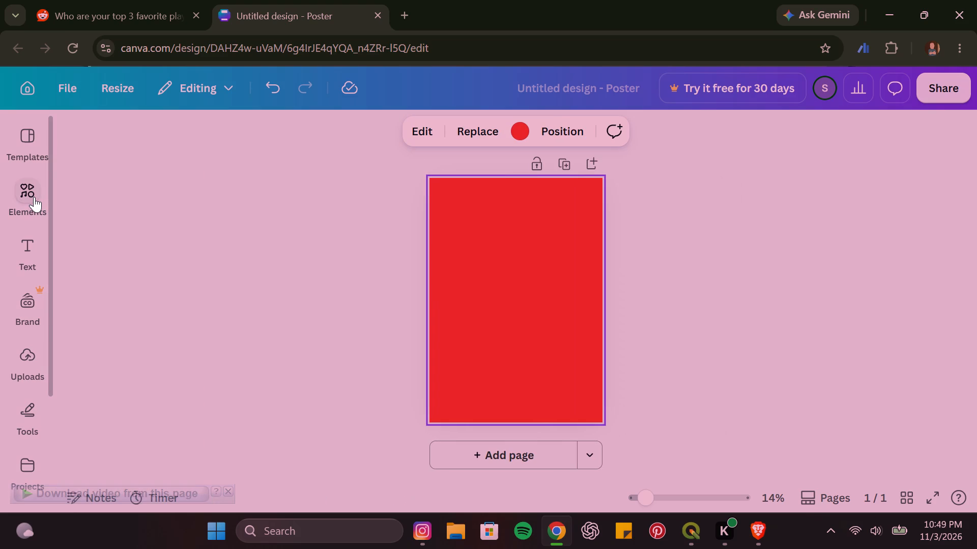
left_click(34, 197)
Start adding a new custom background color for the poster page.
left_click(649, 125)
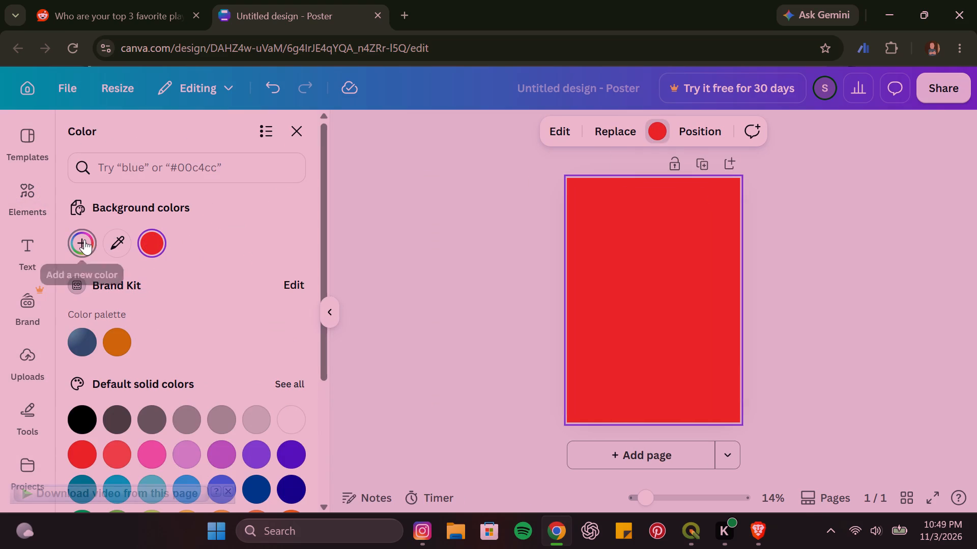
left_click(84, 239)
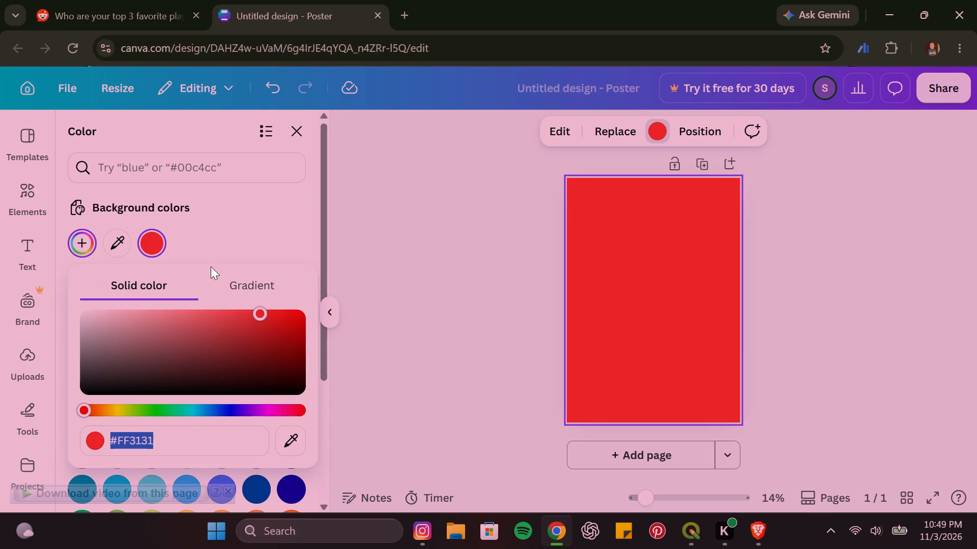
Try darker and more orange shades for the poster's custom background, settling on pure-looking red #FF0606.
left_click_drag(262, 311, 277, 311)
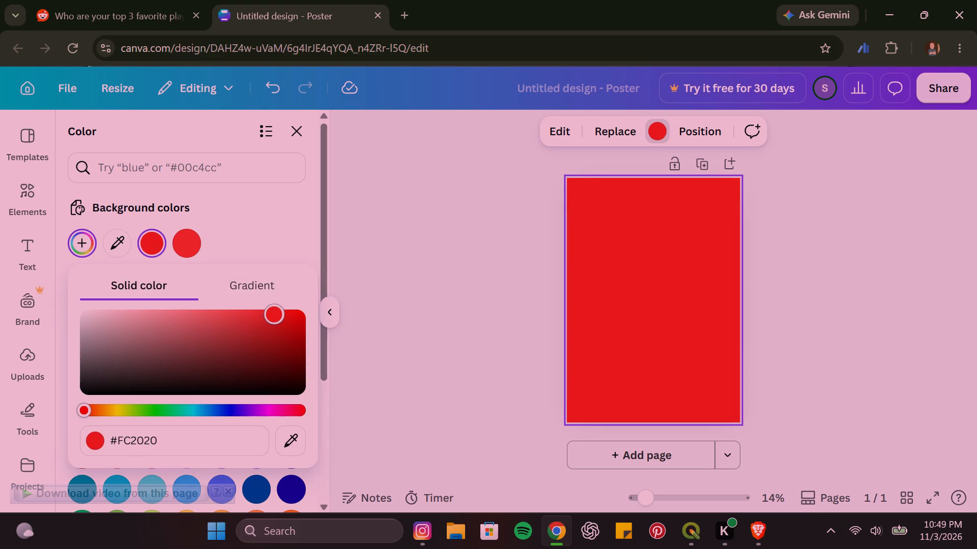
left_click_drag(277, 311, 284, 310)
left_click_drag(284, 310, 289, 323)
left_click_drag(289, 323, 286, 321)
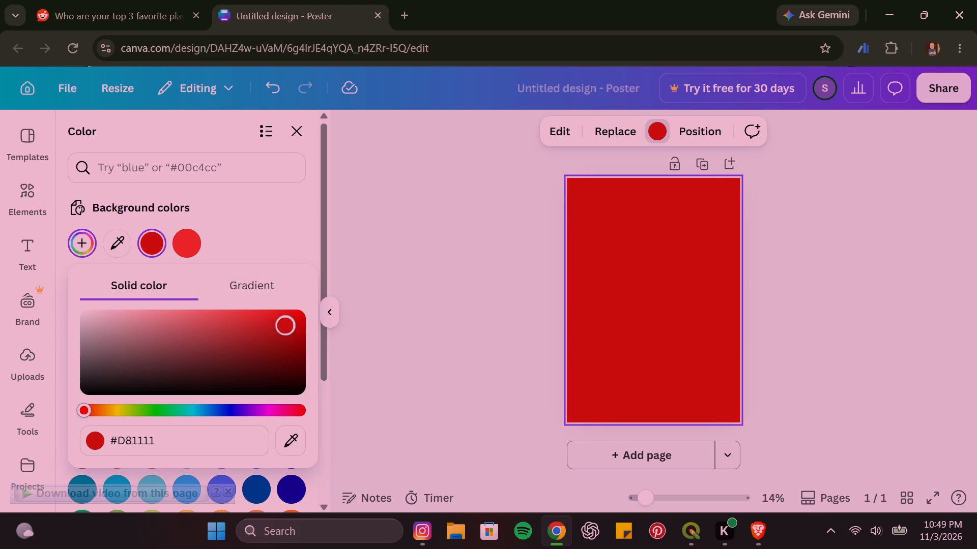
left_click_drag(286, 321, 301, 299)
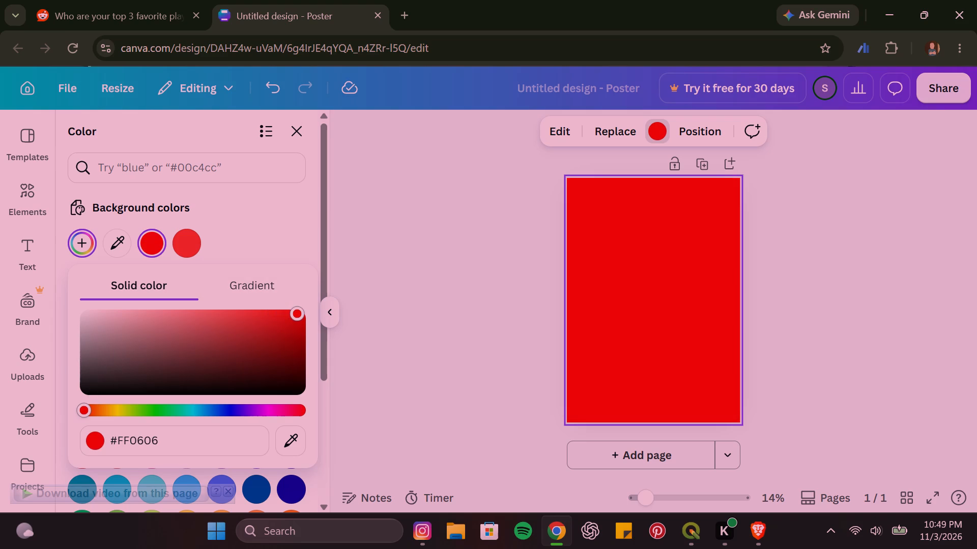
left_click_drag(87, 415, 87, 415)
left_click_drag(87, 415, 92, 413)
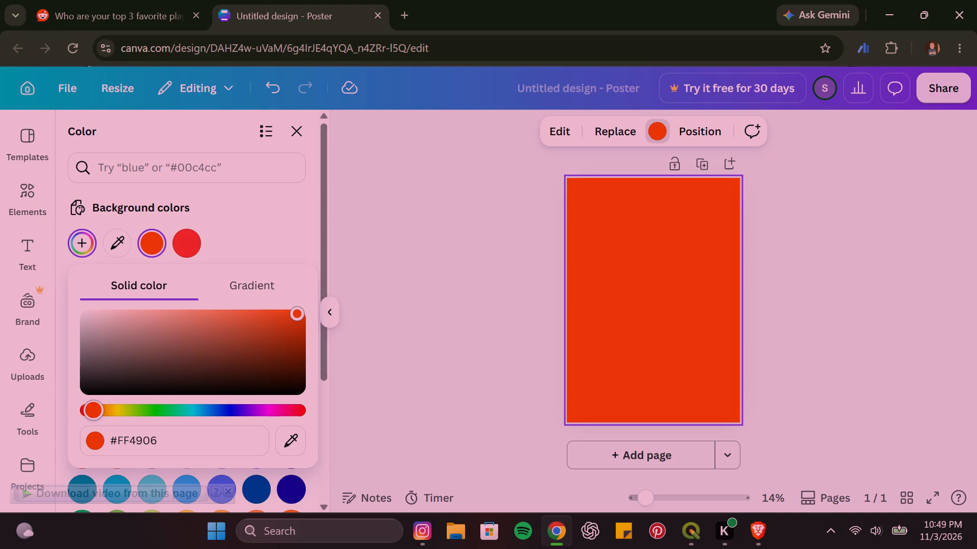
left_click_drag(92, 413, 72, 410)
Switch to the saved Instagram color post and compare its Red Orange example with the poster background in Canva.
left_click(414, 530)
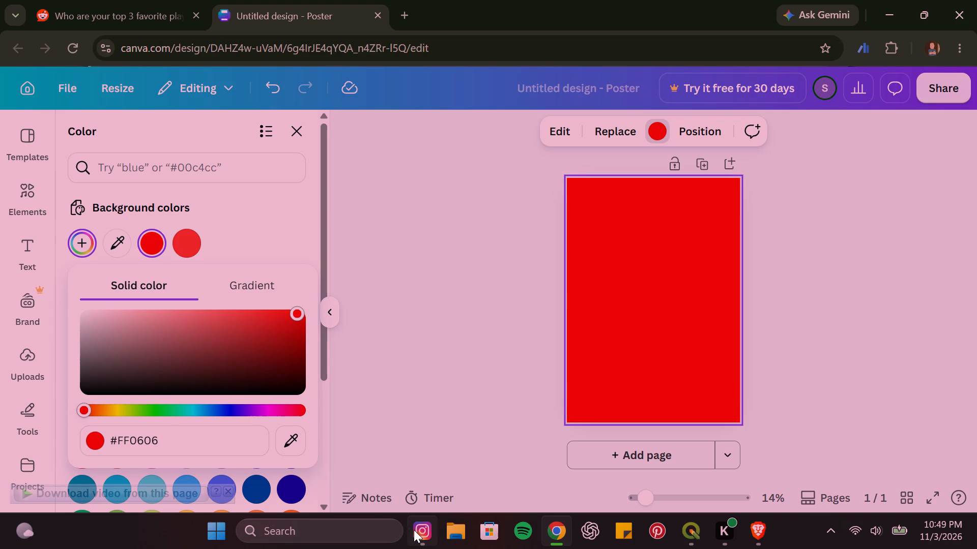
left_click(414, 530)
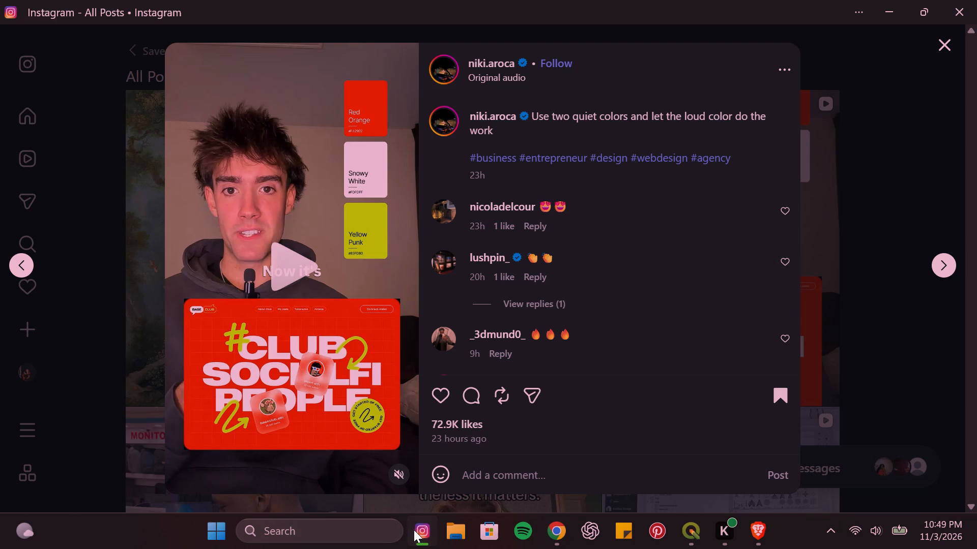
left_click(414, 530)
left_click(414, 530)
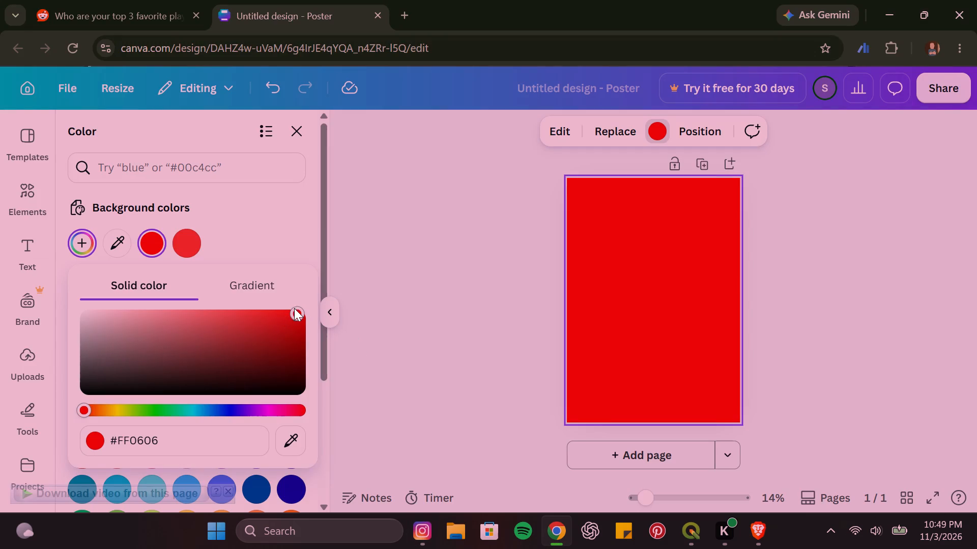
Fine-tune the poster's background to #FA1C1C, check it against the Instagram post's red, and leave the color editing.
left_click_drag(294, 311, 282, 311)
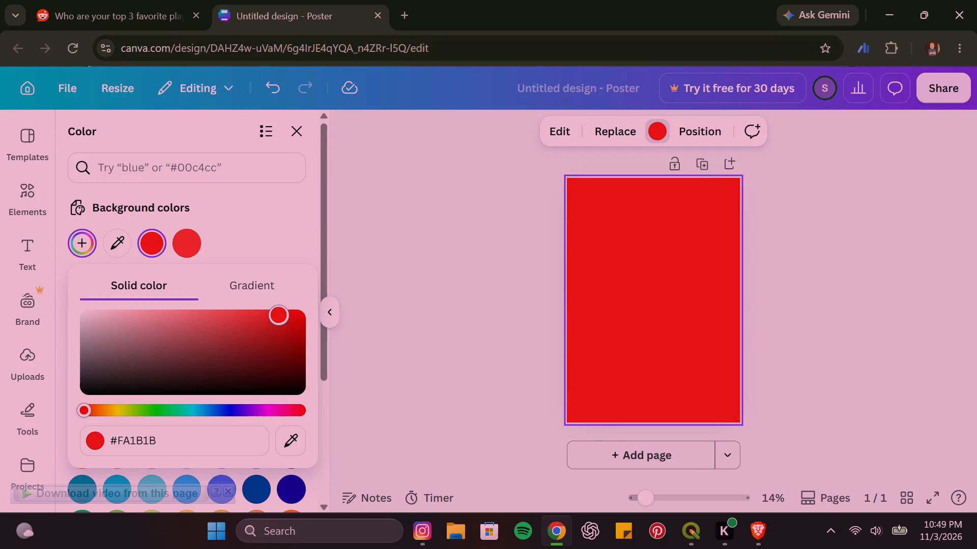
left_click_drag(282, 311, 281, 311)
double_click(430, 530)
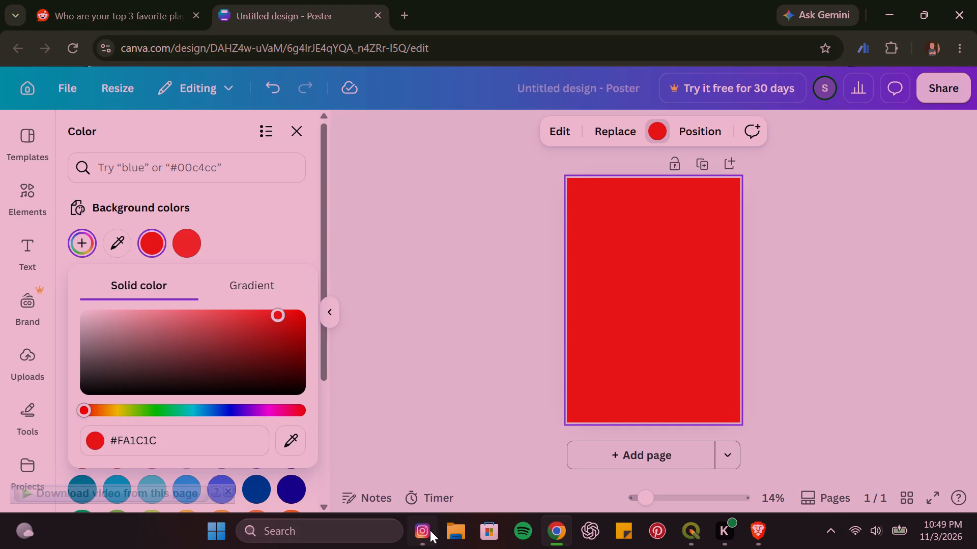
left_click(430, 530)
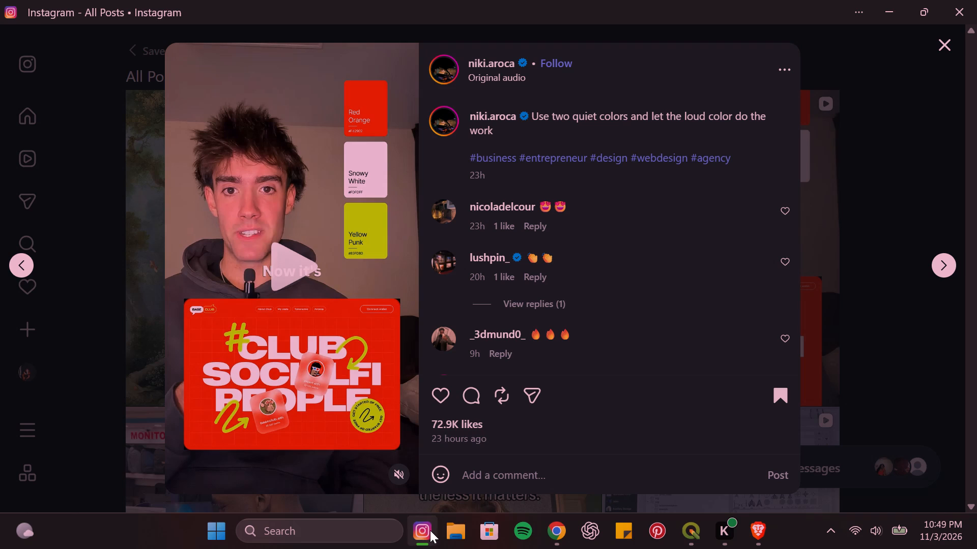
left_click(430, 530)
left_click(863, 300)
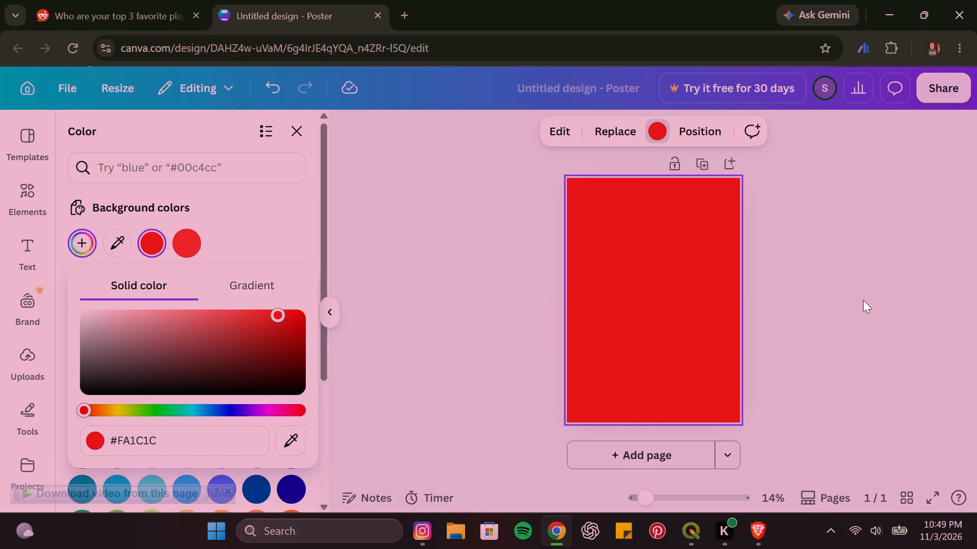
left_click(550, 296)
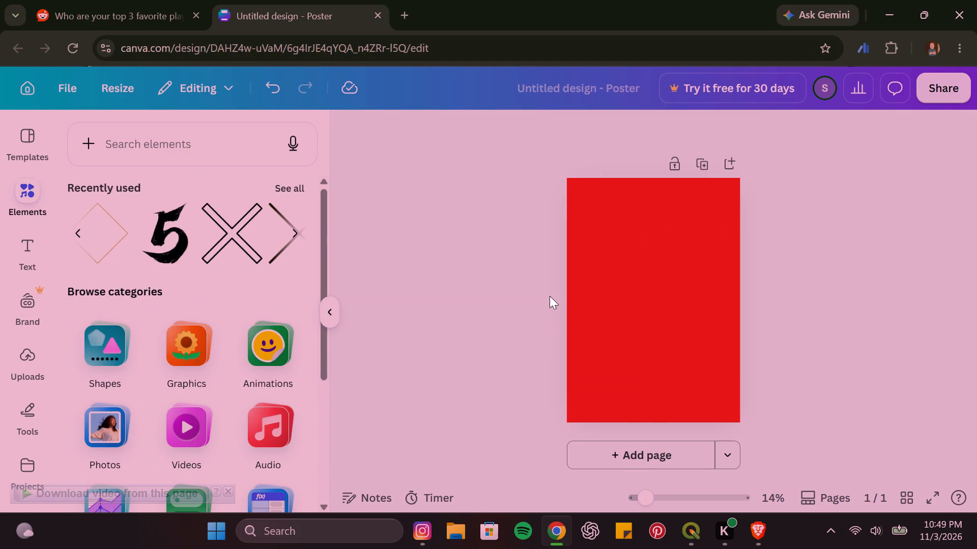
Open the text options for the poster and look over the default text styles.
left_click(21, 256)
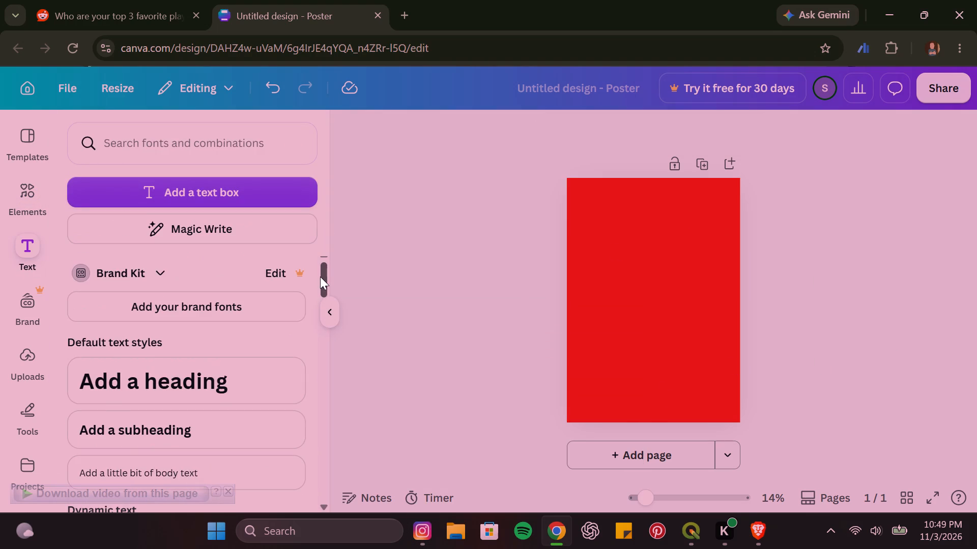
left_click_drag(320, 277, 313, 247)
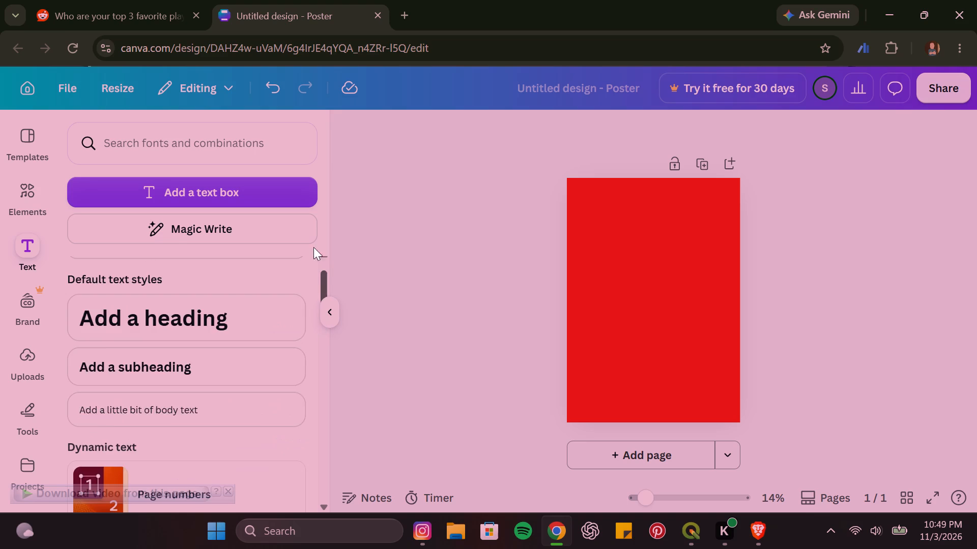
left_click_drag(313, 247, 311, 233)
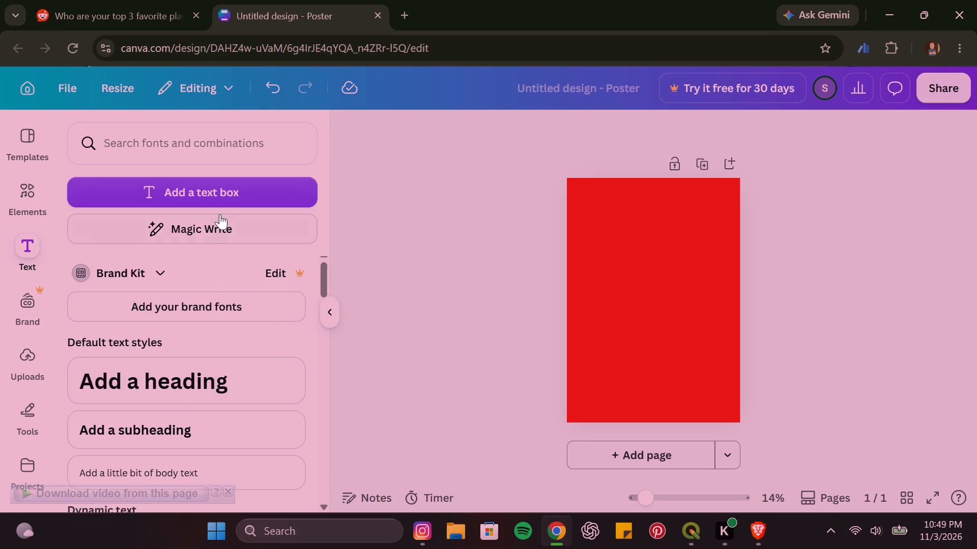
Add a default text box to the red poster page.
left_click(221, 187)
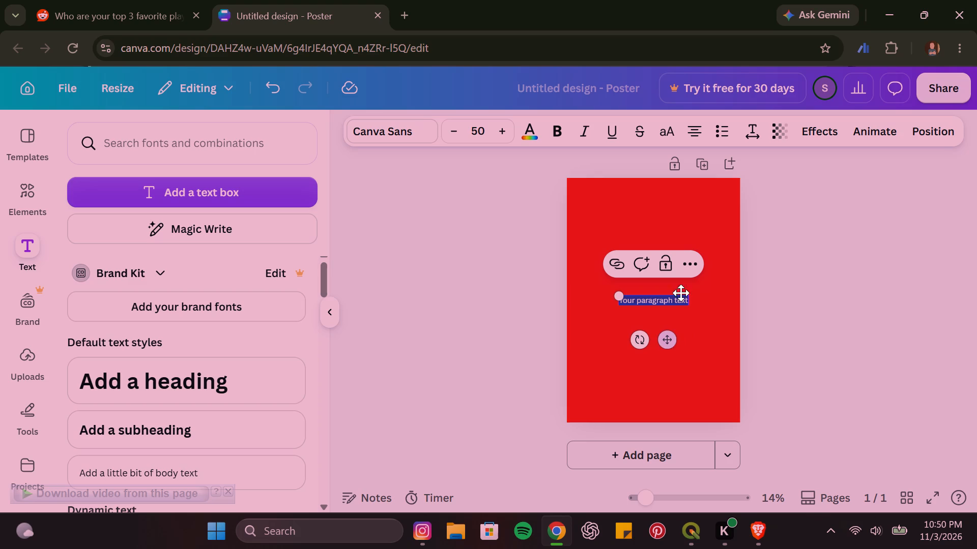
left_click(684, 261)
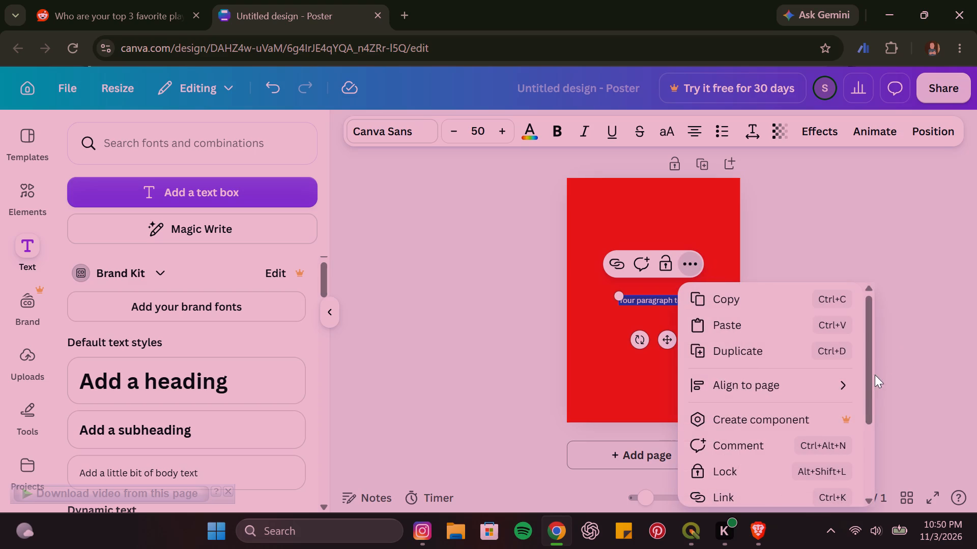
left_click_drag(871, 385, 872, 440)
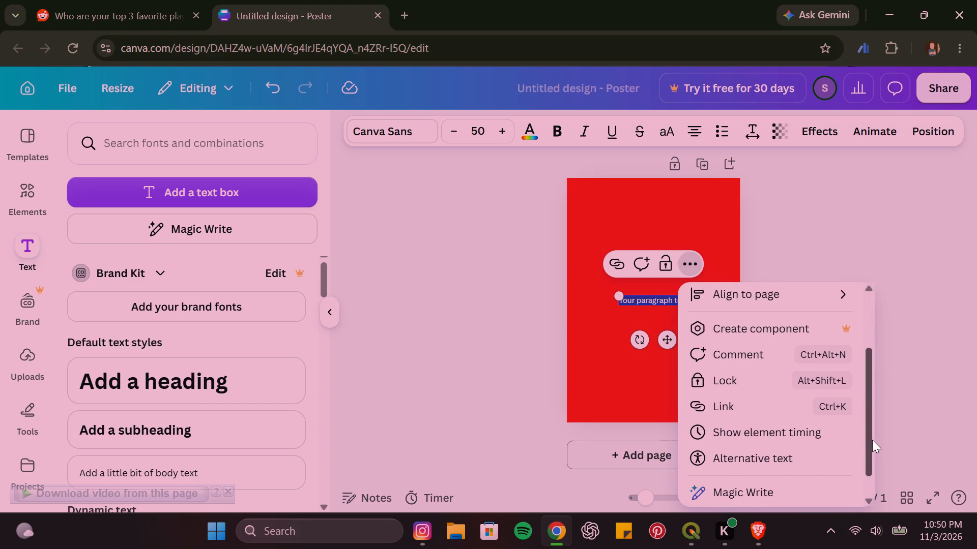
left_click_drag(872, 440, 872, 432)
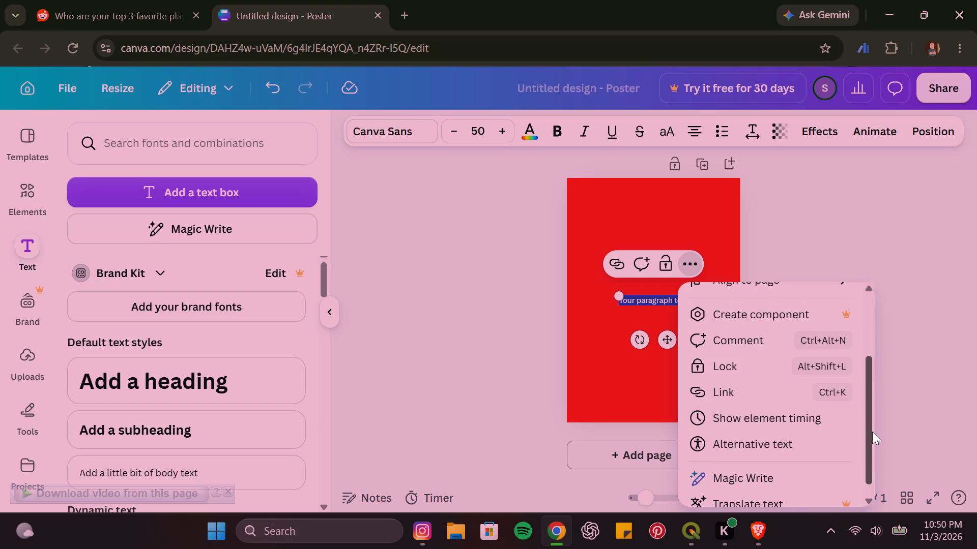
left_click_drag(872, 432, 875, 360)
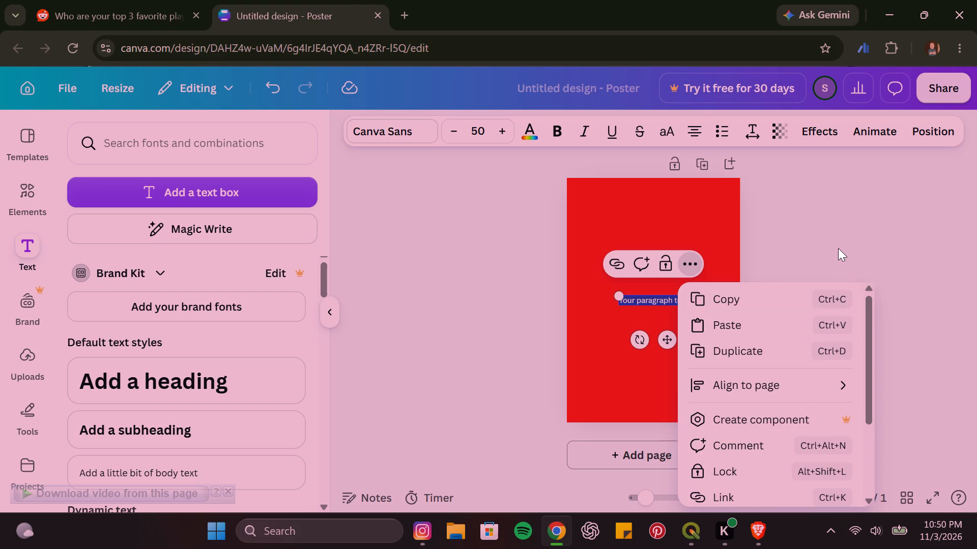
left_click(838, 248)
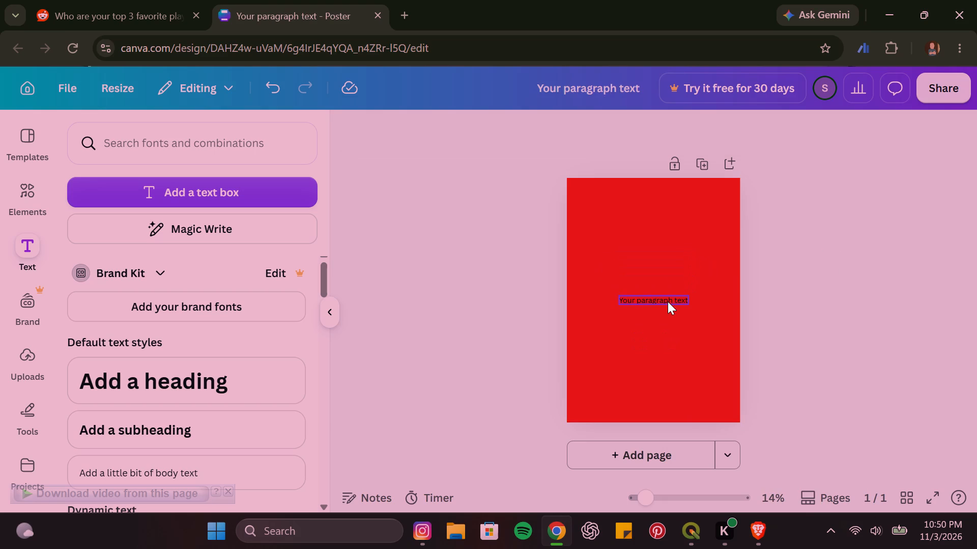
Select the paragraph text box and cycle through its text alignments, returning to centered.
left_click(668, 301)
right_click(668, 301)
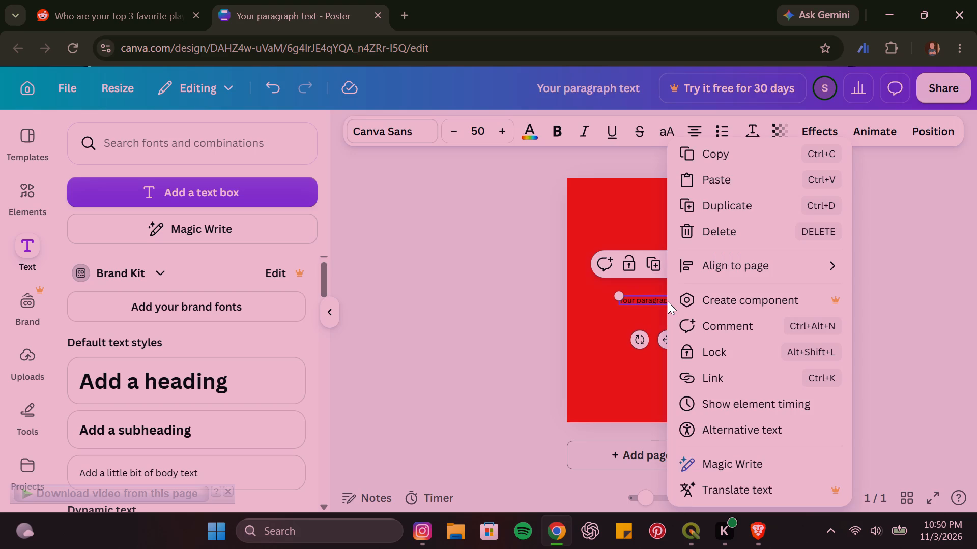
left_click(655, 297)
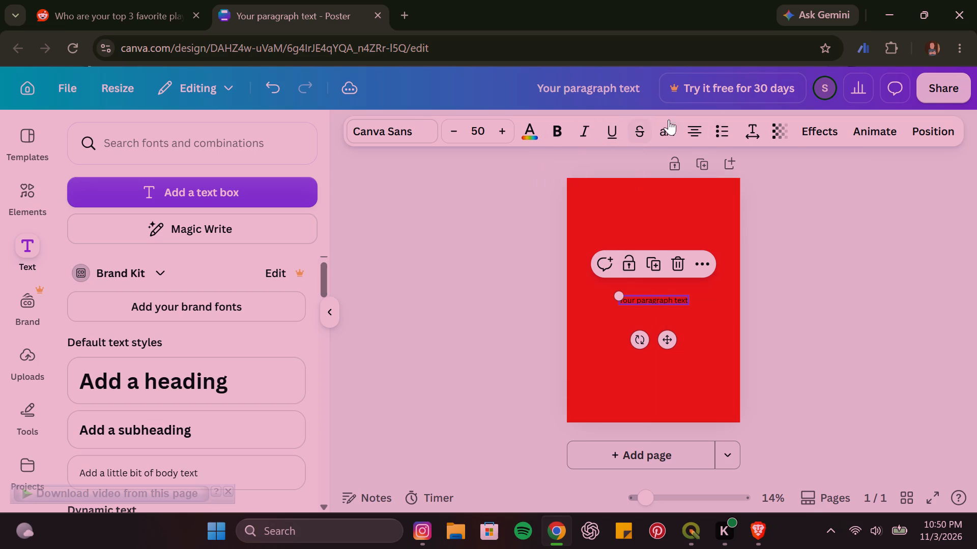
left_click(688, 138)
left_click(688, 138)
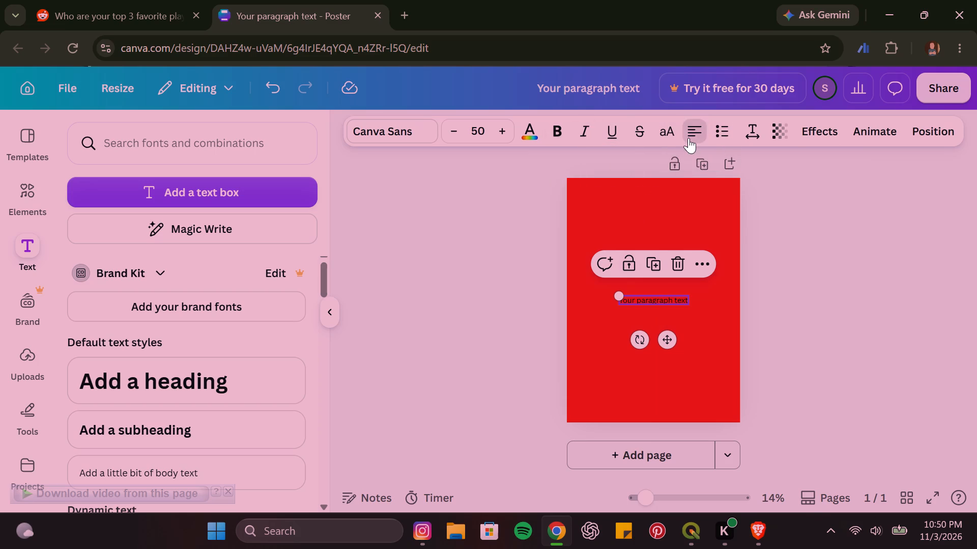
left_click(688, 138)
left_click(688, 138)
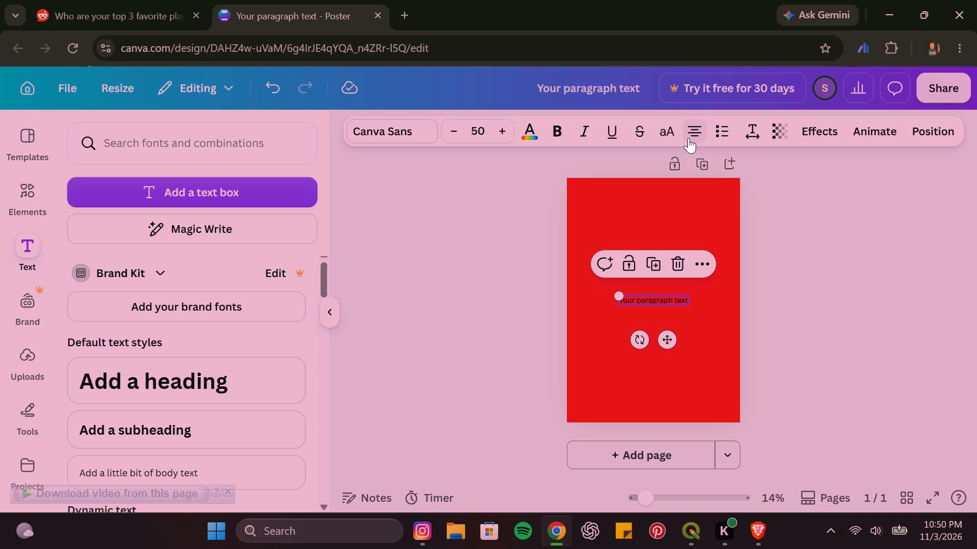
Set the paragraph text's alignment to justified.
left_click(688, 138)
left_click(688, 138)
Examine the paragraph text's spacing, effects, position and animation options.
left_click(755, 124)
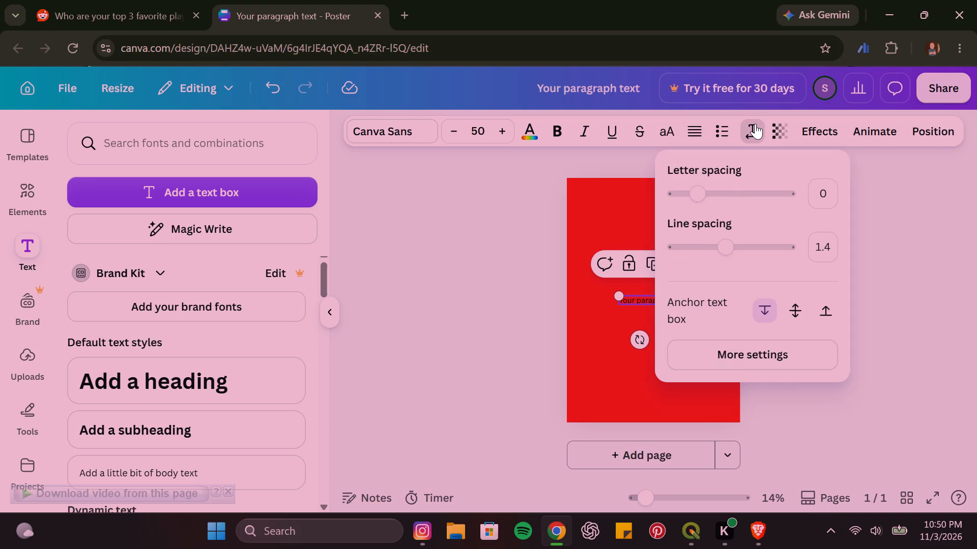
left_click(755, 124)
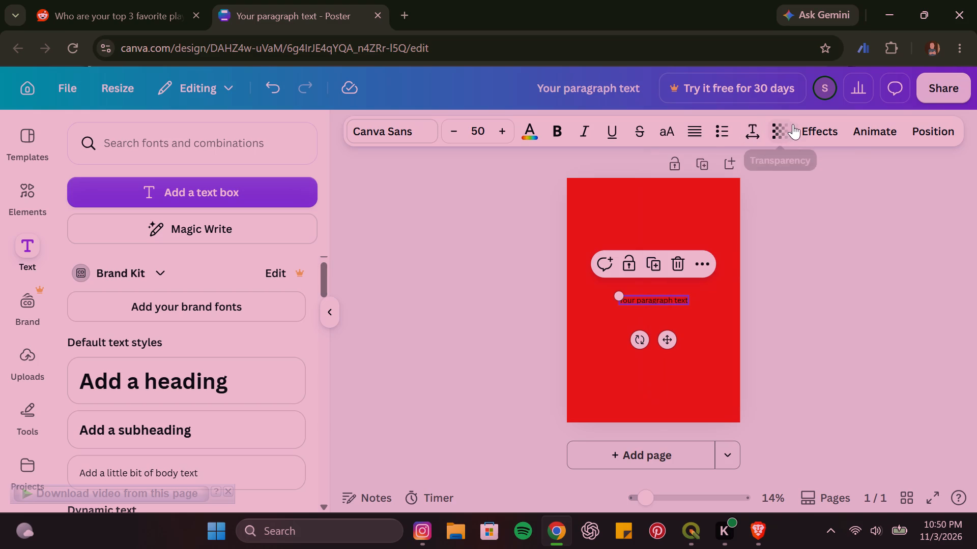
left_click(818, 127)
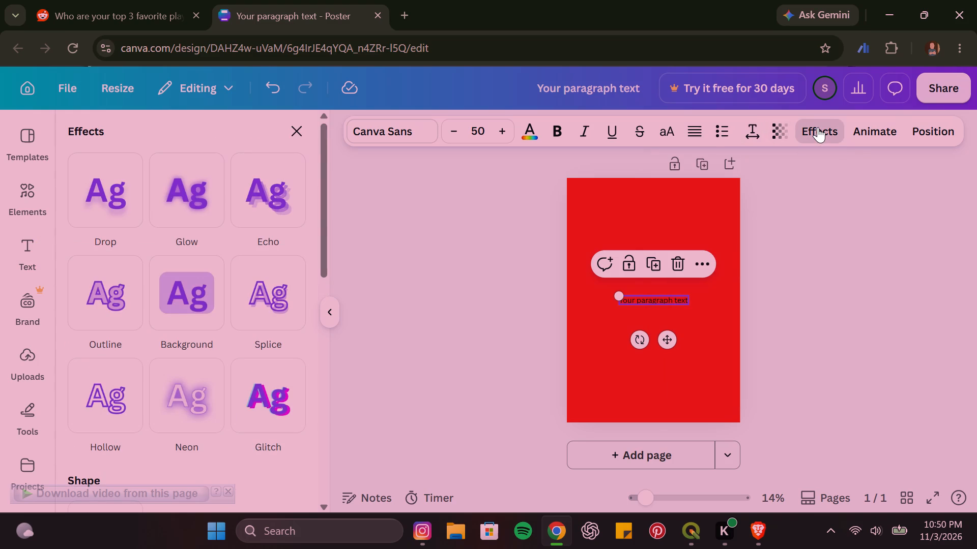
left_click(925, 128)
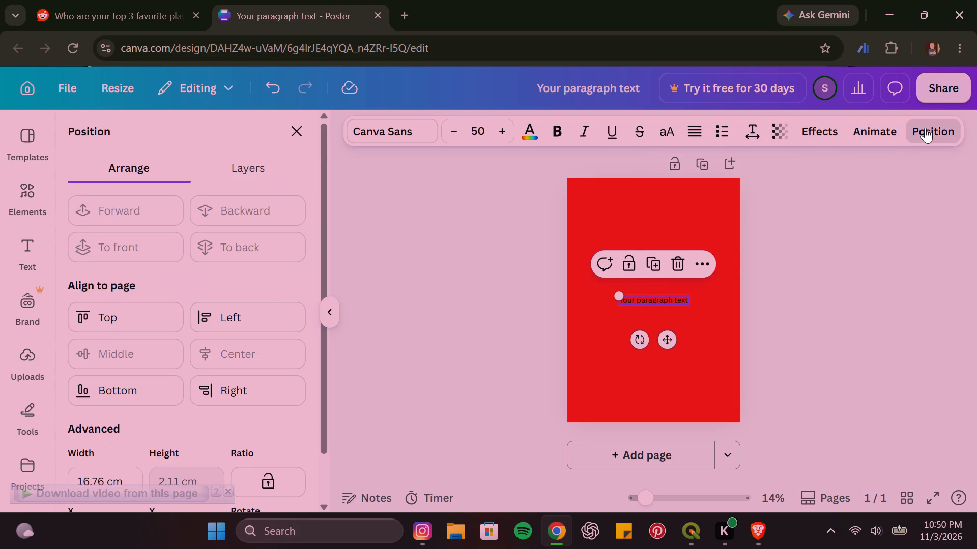
left_click_drag(323, 263, 288, 455)
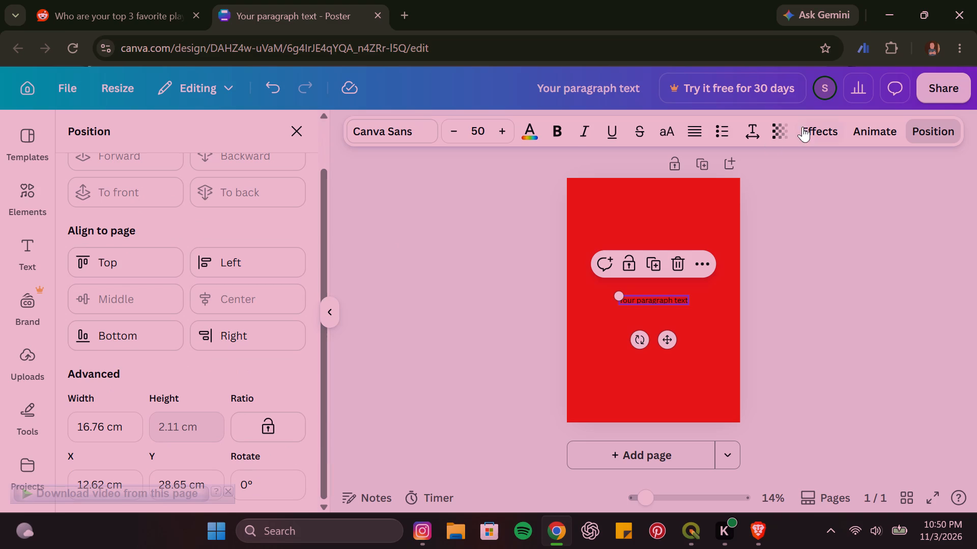
left_click(877, 128)
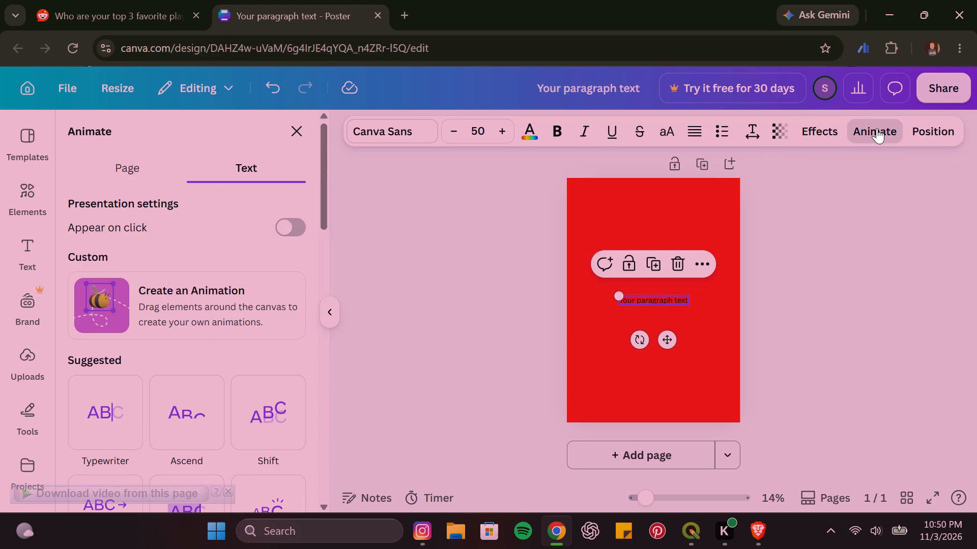
Show the editor in full screen and apply the Curve shape effect to the paragraph text.
key("F11")
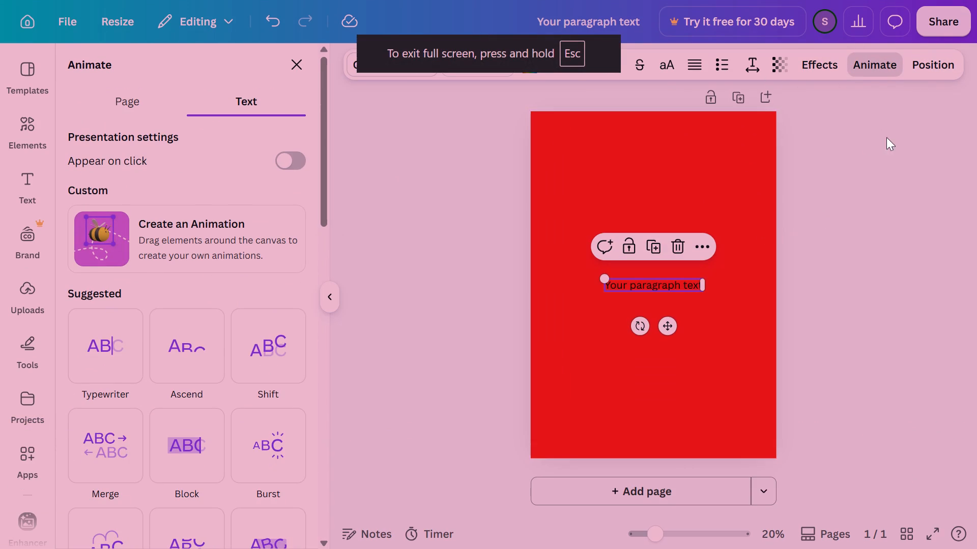
left_click(819, 62)
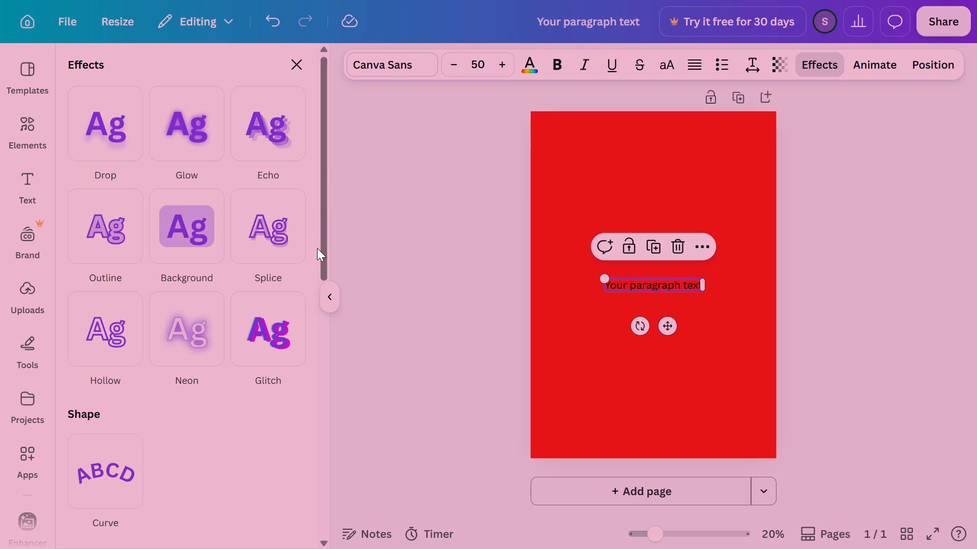
left_click_drag(317, 248, 308, 331)
left_click_drag(323, 263, 320, 384)
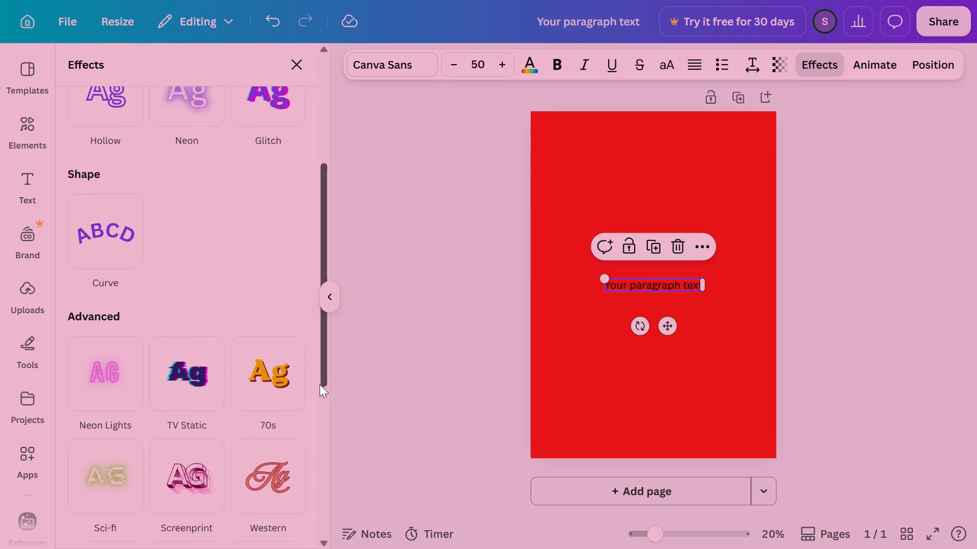
left_click_drag(320, 384, 320, 388)
left_click(109, 216)
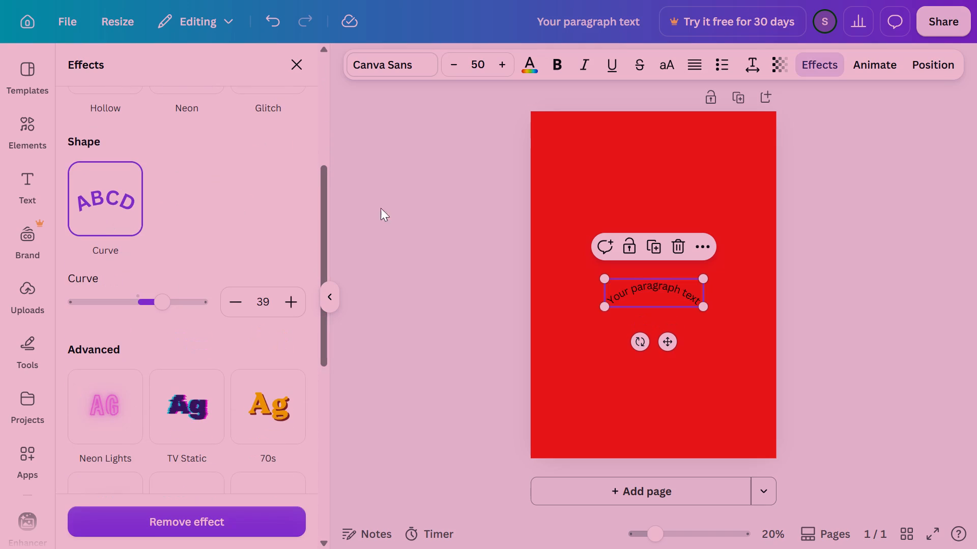
Move the curved text from the middle of the poster up to its upper part.
left_click_drag(673, 347, 670, 242)
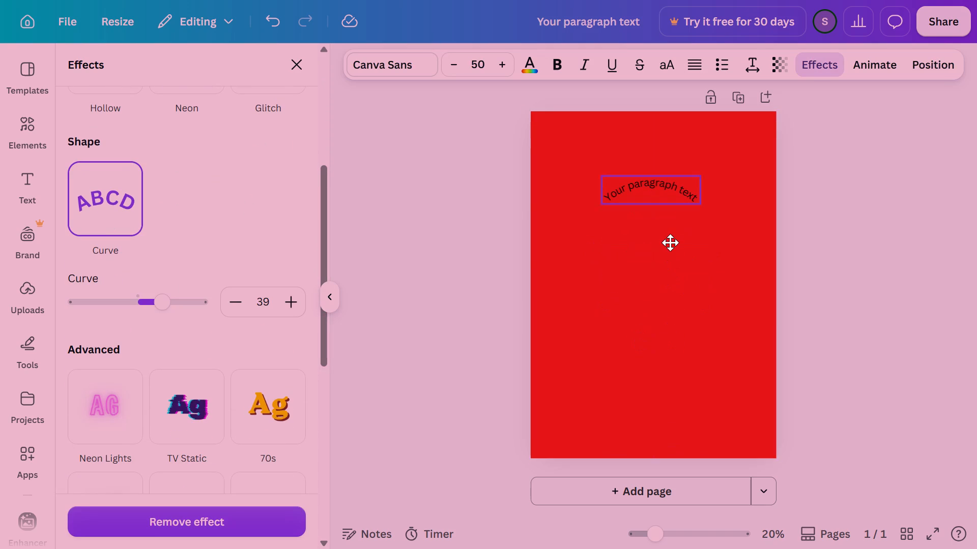
left_click_drag(670, 242, 668, 257)
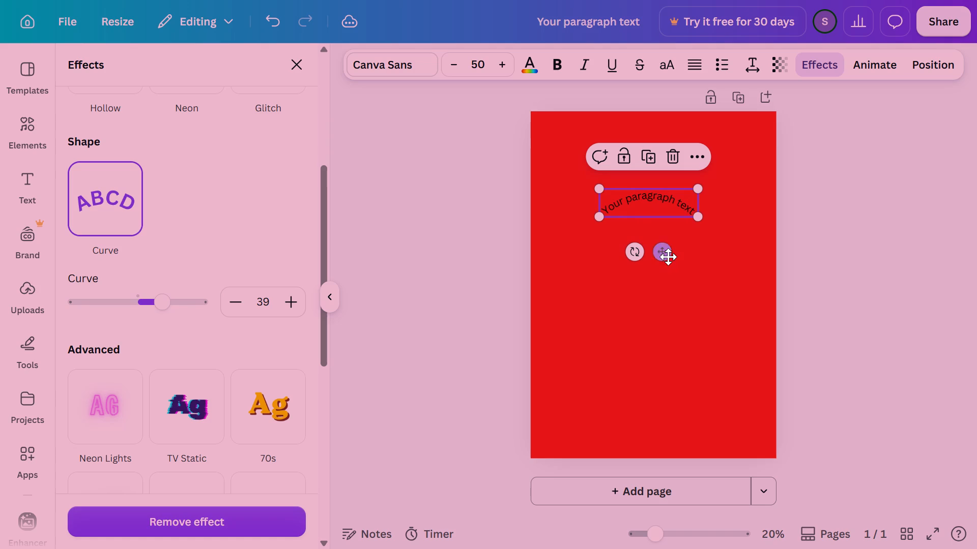
Enlarge the curved text to font size 115 so it spans nearly the full poster width.
left_click_drag(600, 187, 564, 167)
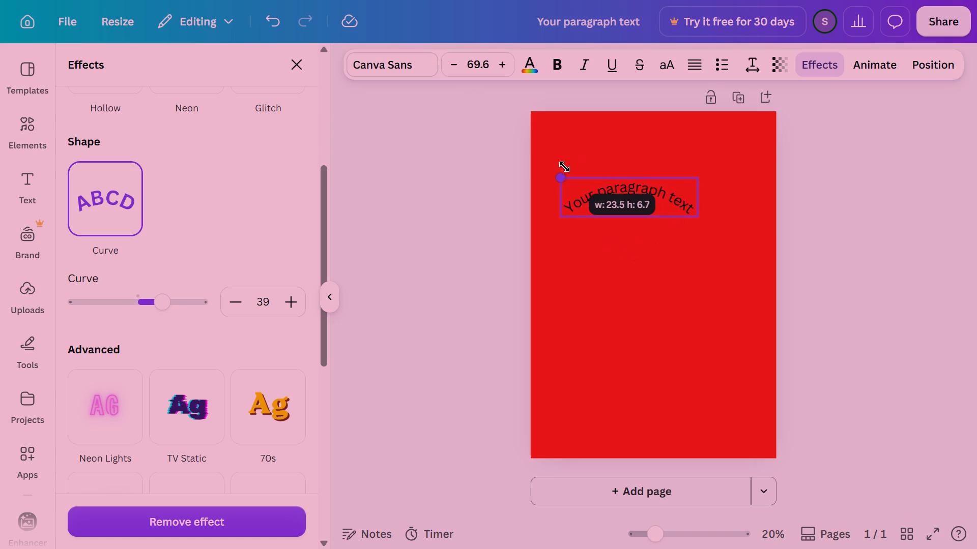
left_click_drag(564, 167, 562, 167)
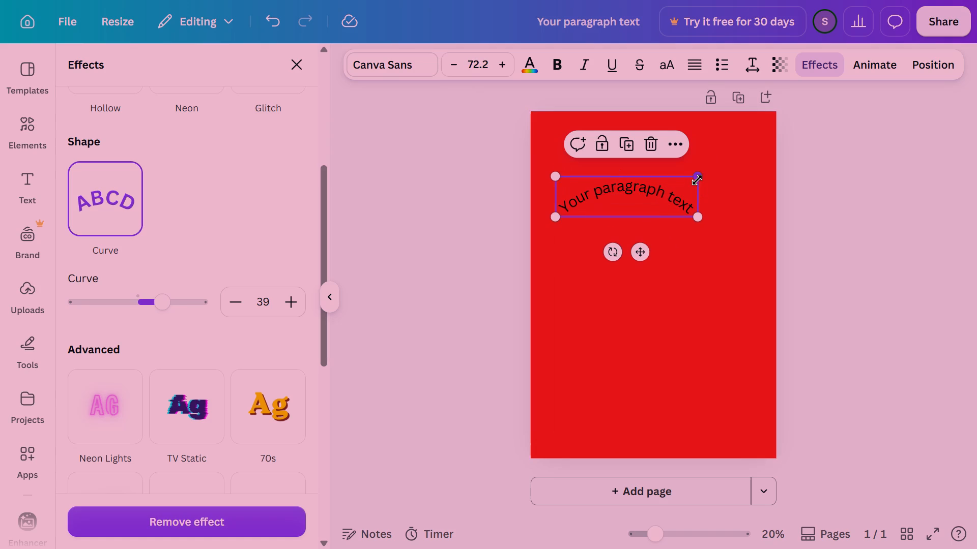
left_click_drag(698, 180, 754, 165)
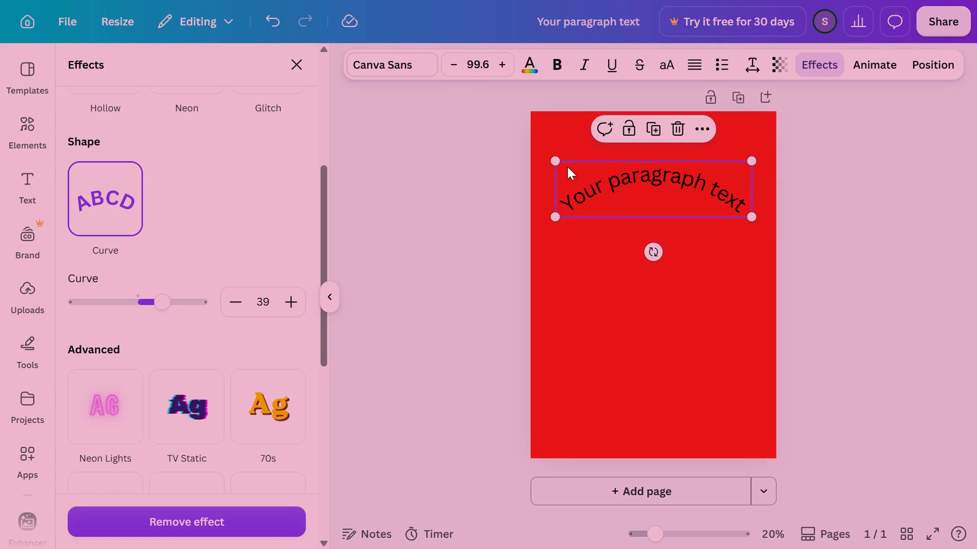
left_click_drag(553, 157, 535, 151)
left_click_drag(751, 212, 763, 216)
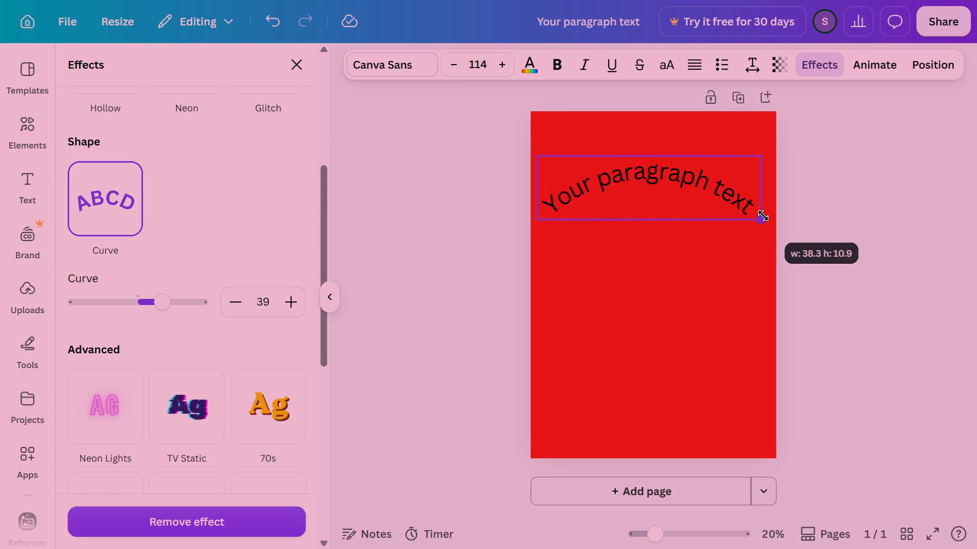
left_click_drag(763, 216, 764, 216)
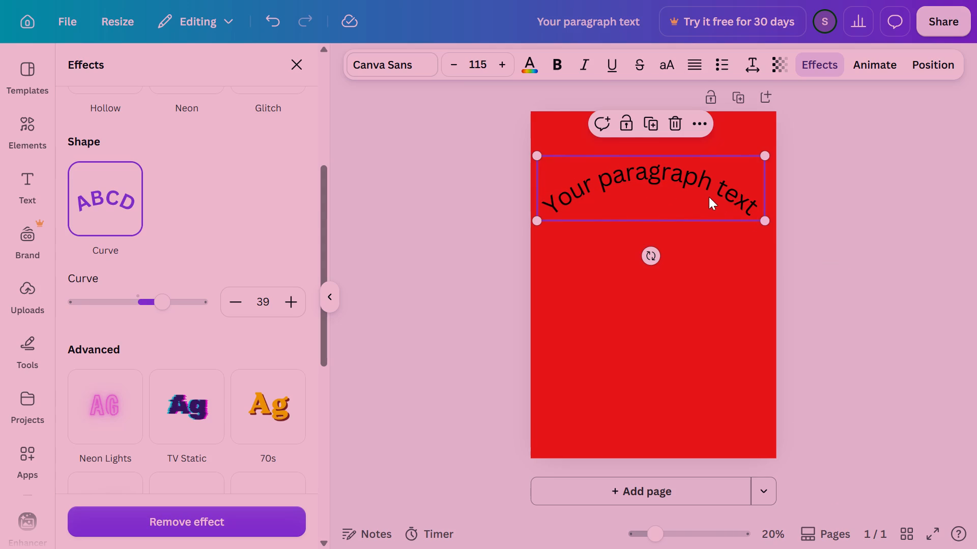
Move the curved text slightly higher on the poster and centre it horizontally.
left_click_drag(657, 171, 655, 158)
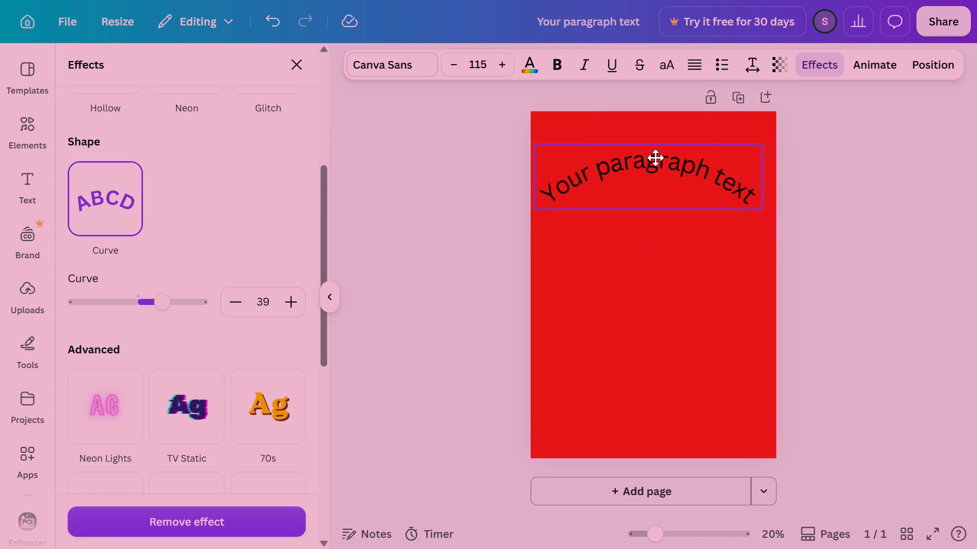
left_click_drag(655, 158, 656, 157)
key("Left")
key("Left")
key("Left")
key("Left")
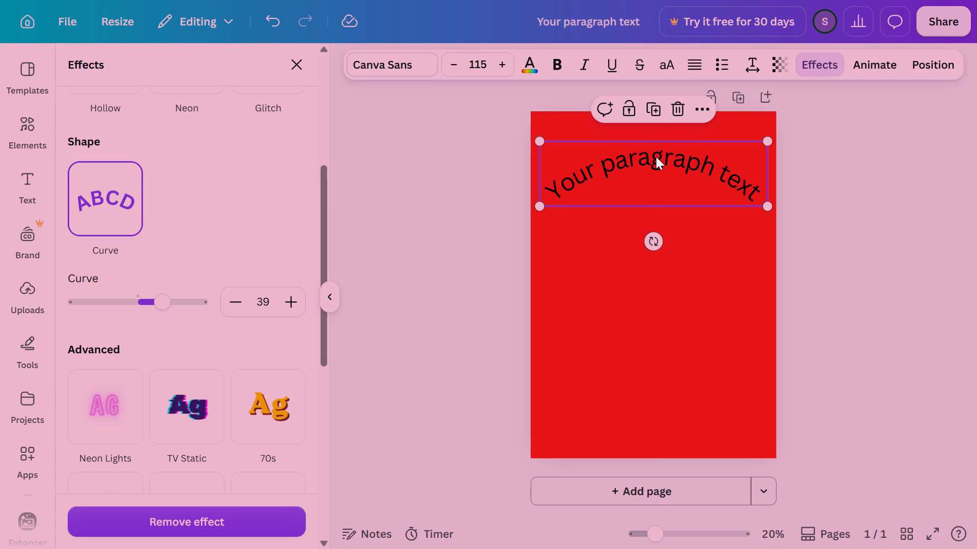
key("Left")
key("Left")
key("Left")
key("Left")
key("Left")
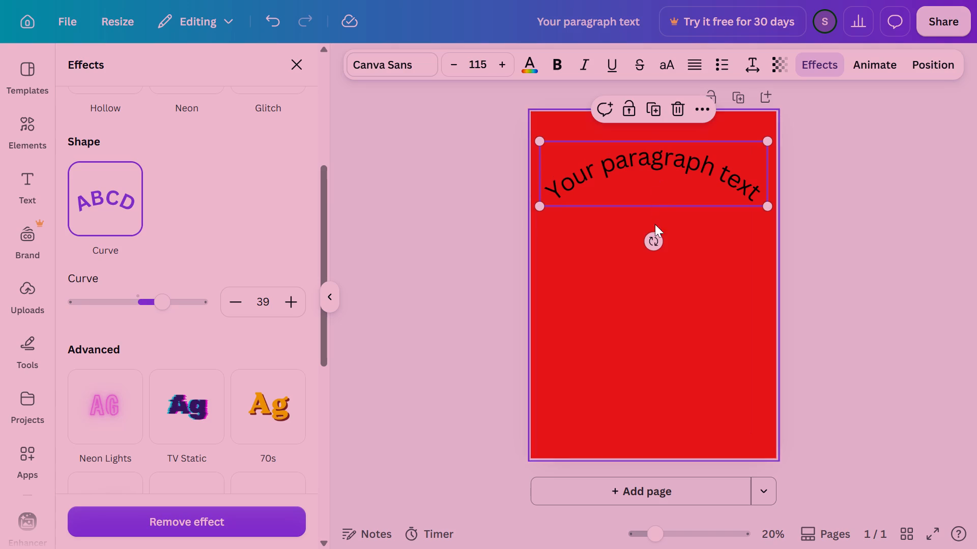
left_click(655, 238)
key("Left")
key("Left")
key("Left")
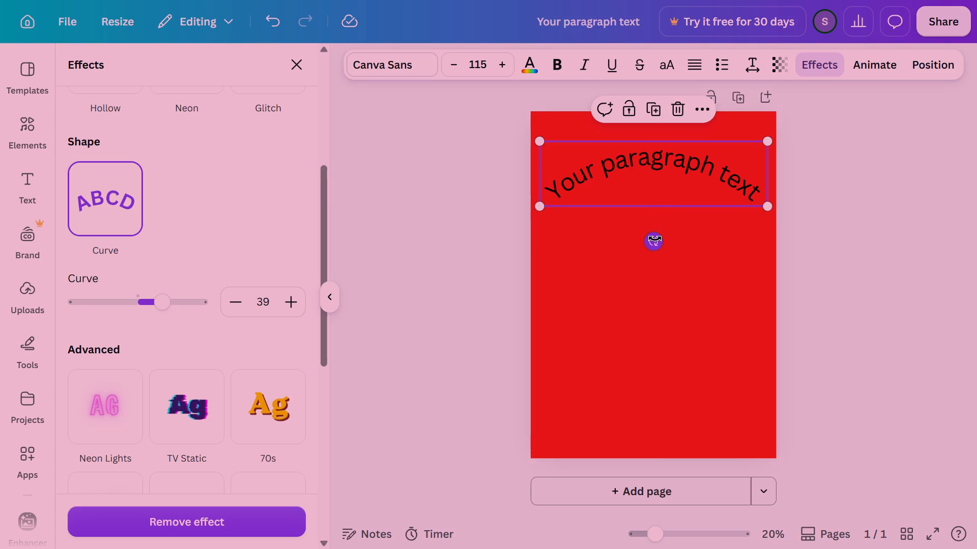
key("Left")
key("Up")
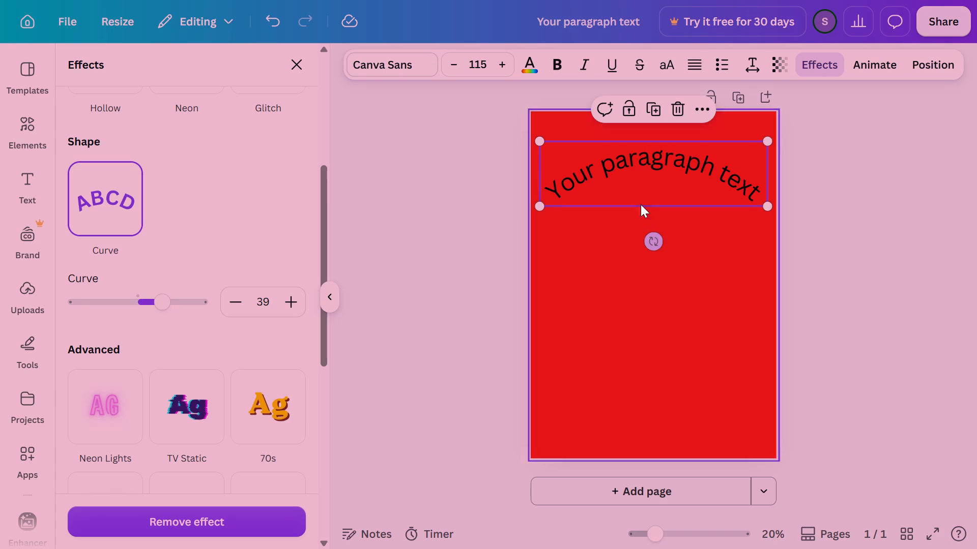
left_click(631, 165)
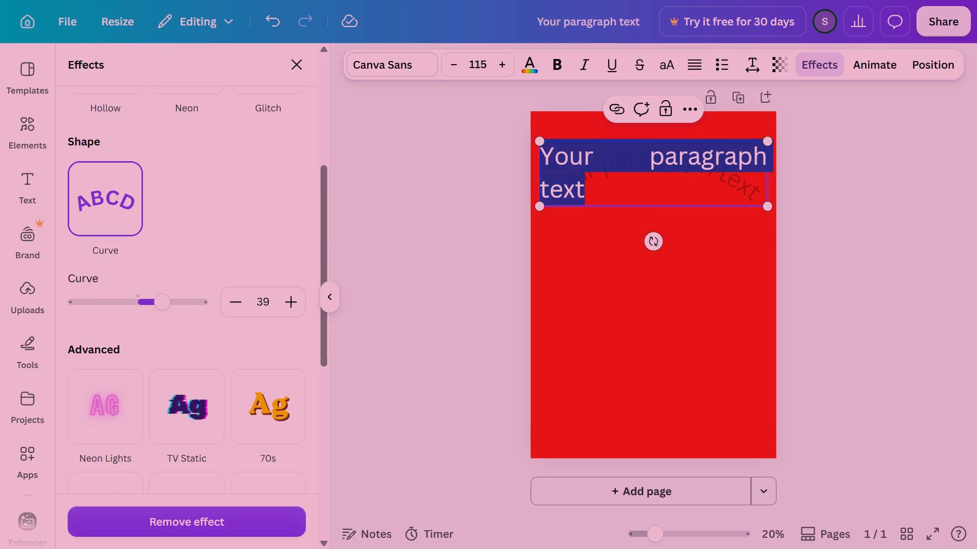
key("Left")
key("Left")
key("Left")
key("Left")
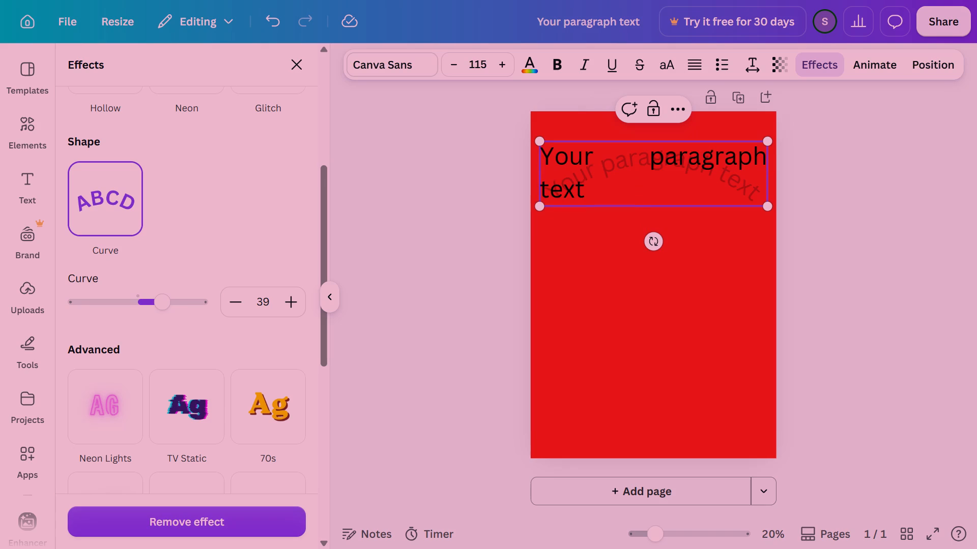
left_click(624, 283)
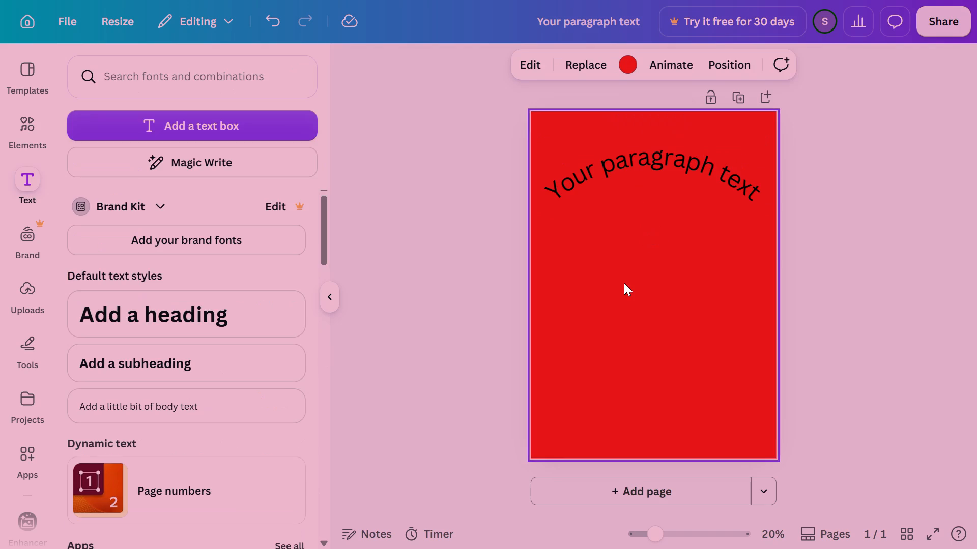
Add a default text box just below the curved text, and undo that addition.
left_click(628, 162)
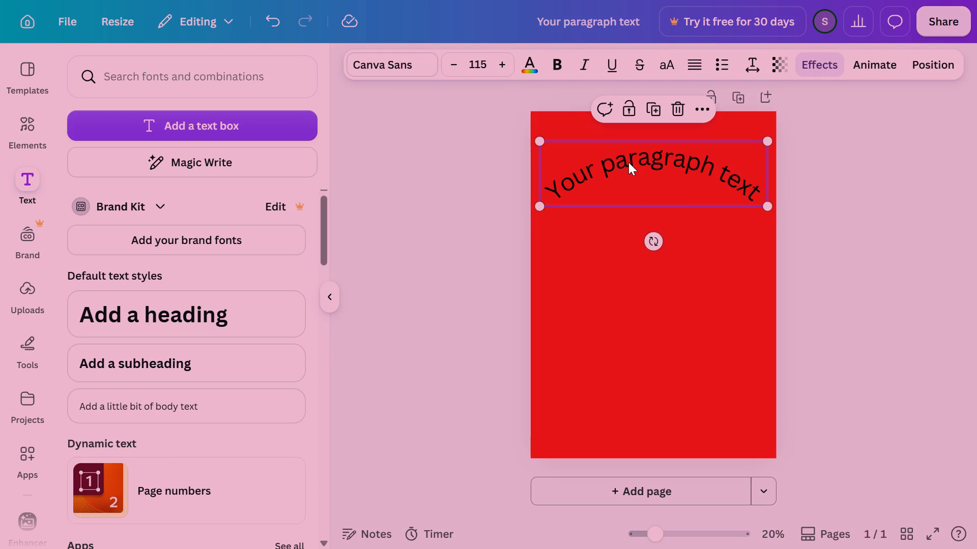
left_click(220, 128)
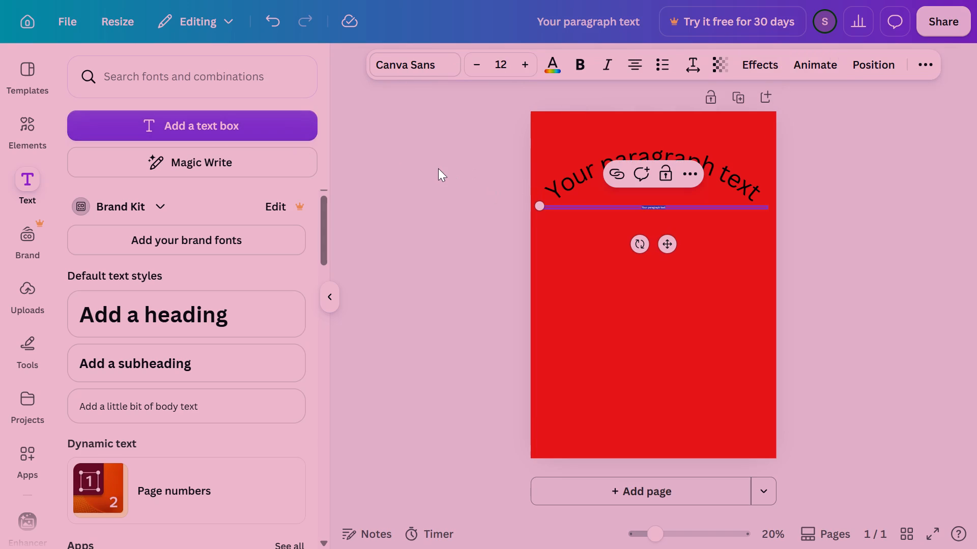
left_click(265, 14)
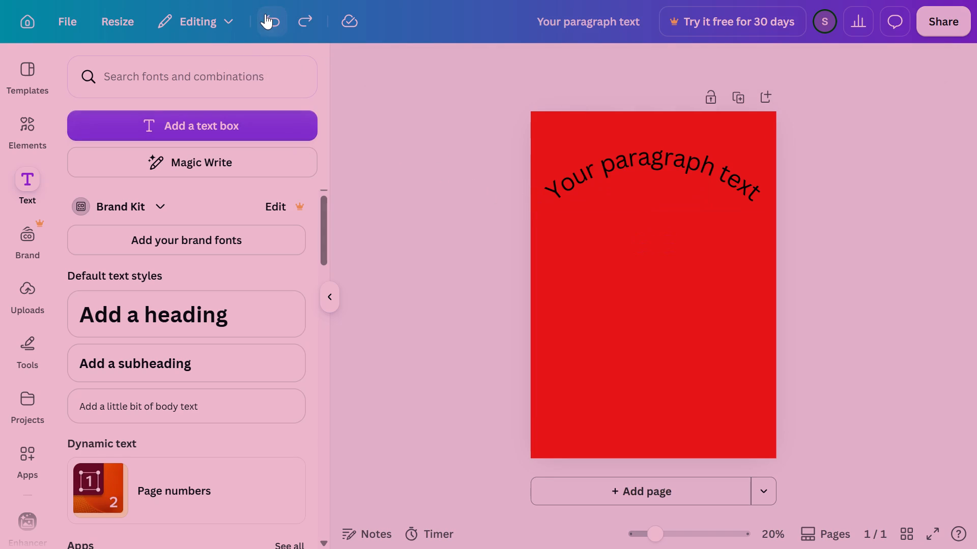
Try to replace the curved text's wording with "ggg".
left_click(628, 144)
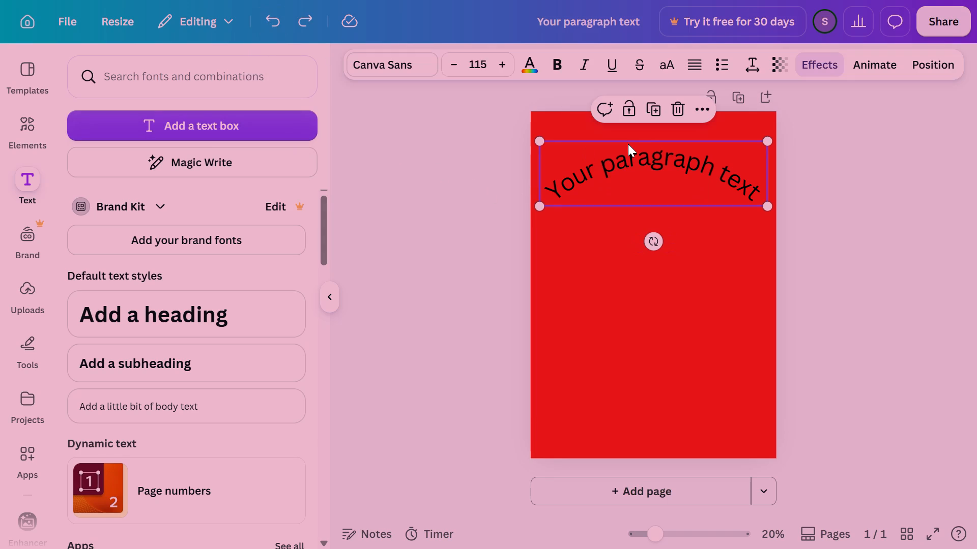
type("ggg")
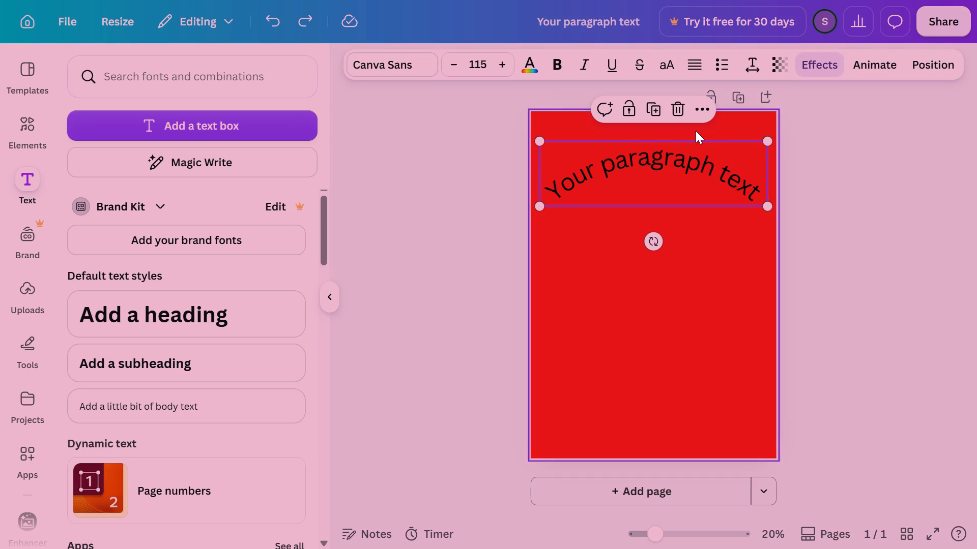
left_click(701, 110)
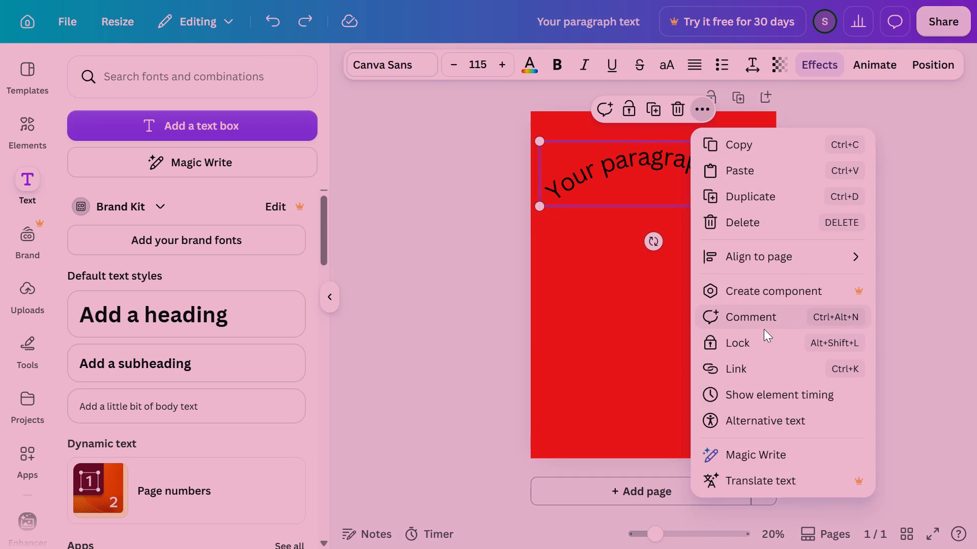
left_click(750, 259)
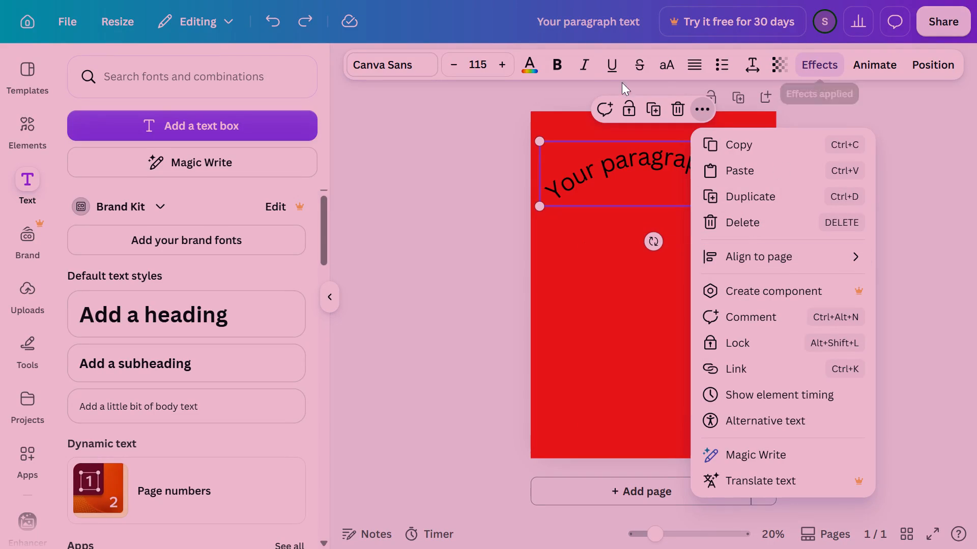
Change the curved text's font to Anton.
left_click(407, 65)
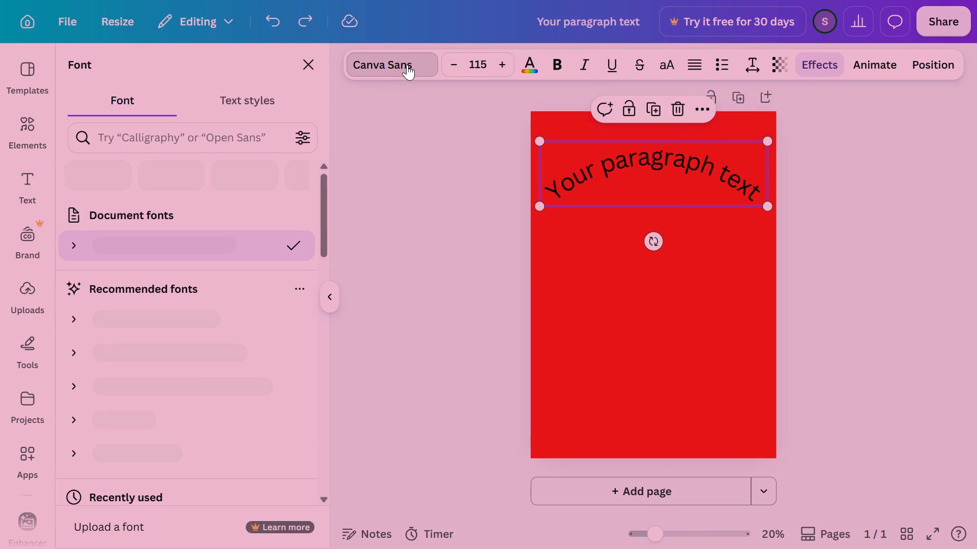
left_click(113, 394)
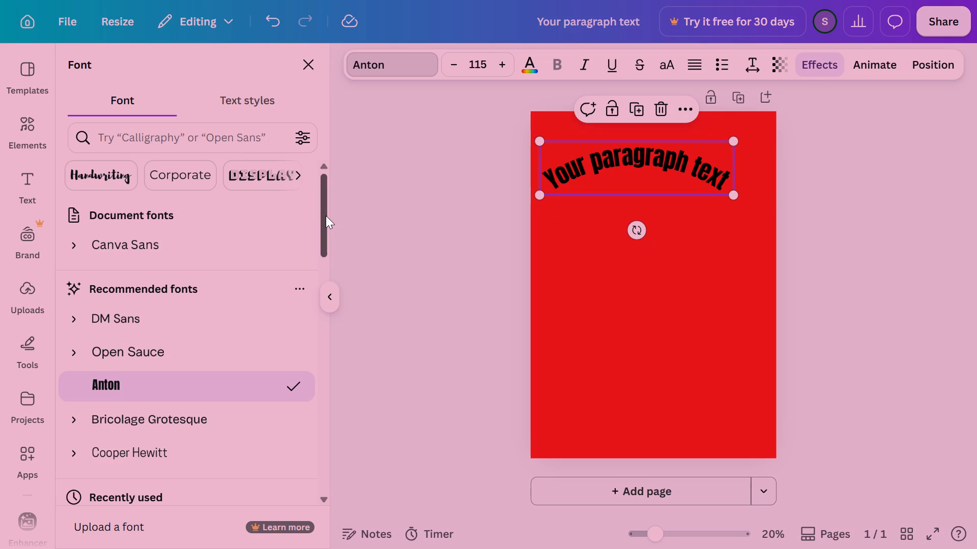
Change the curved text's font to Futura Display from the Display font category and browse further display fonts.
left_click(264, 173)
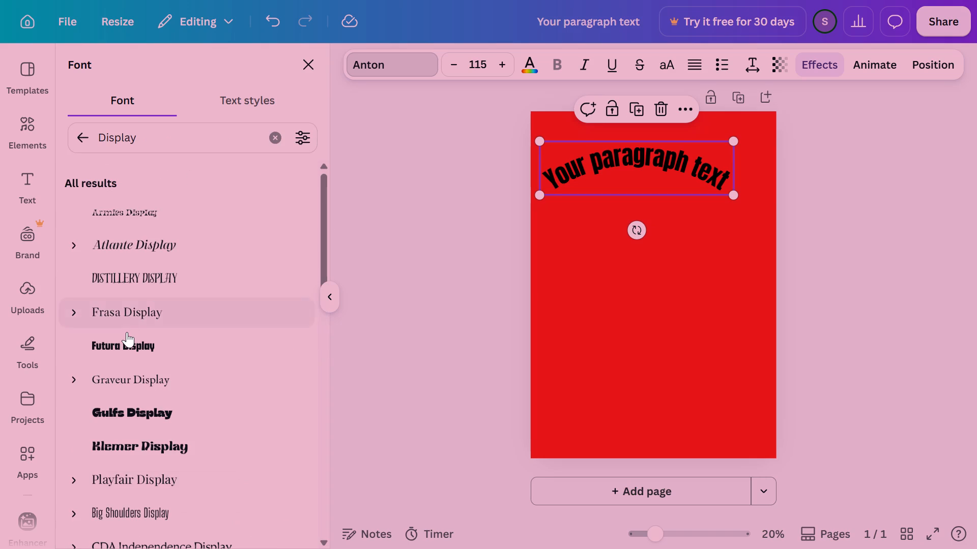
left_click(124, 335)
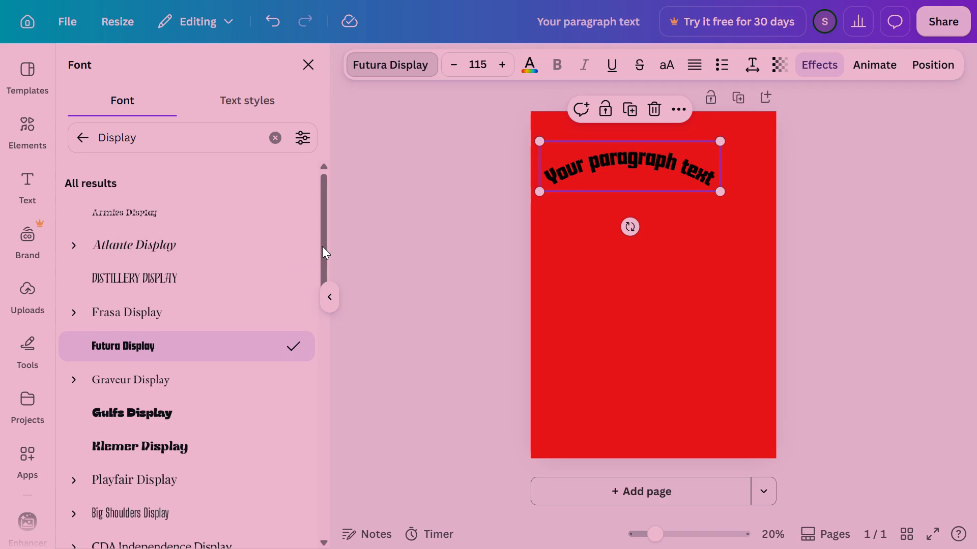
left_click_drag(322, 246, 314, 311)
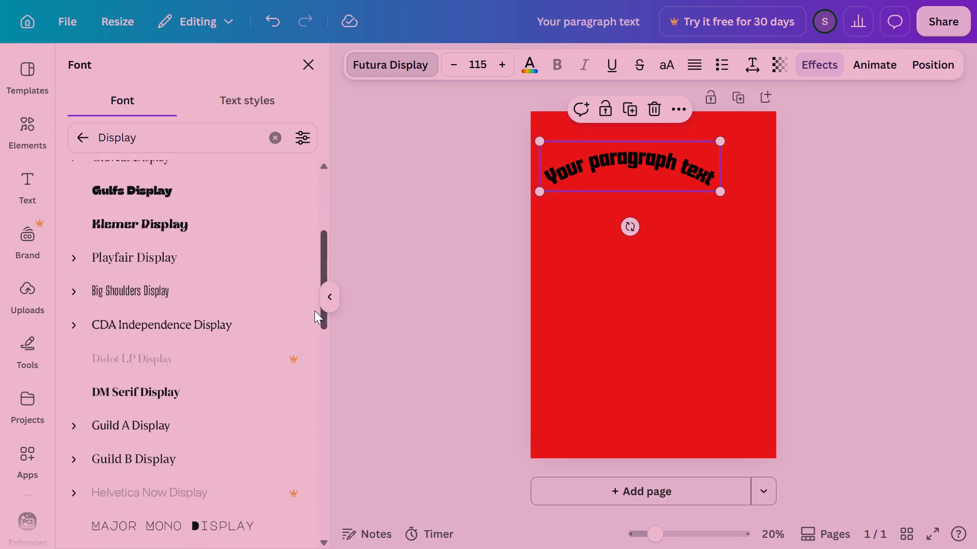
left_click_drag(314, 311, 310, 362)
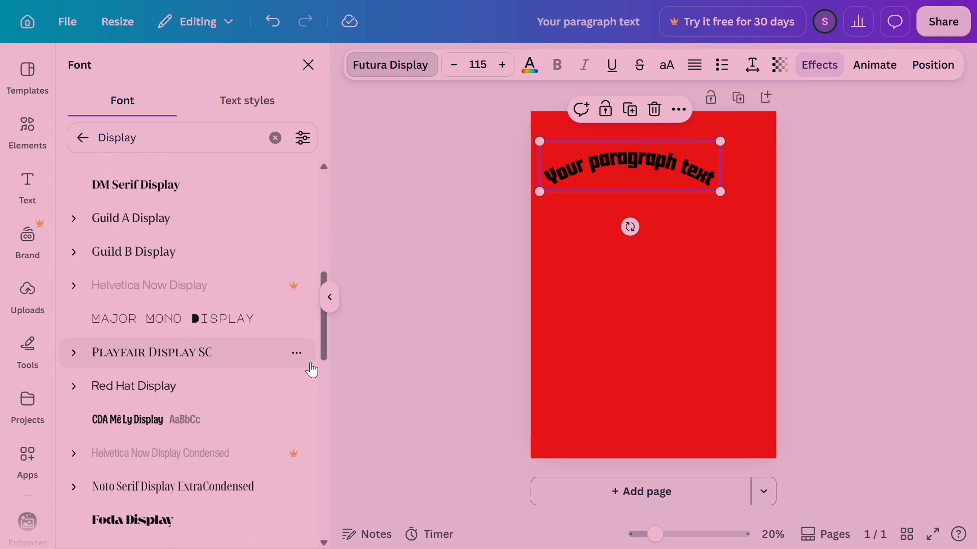
Search Google in a new browser tab for "best fonts for food products in canvas".
key("F11")
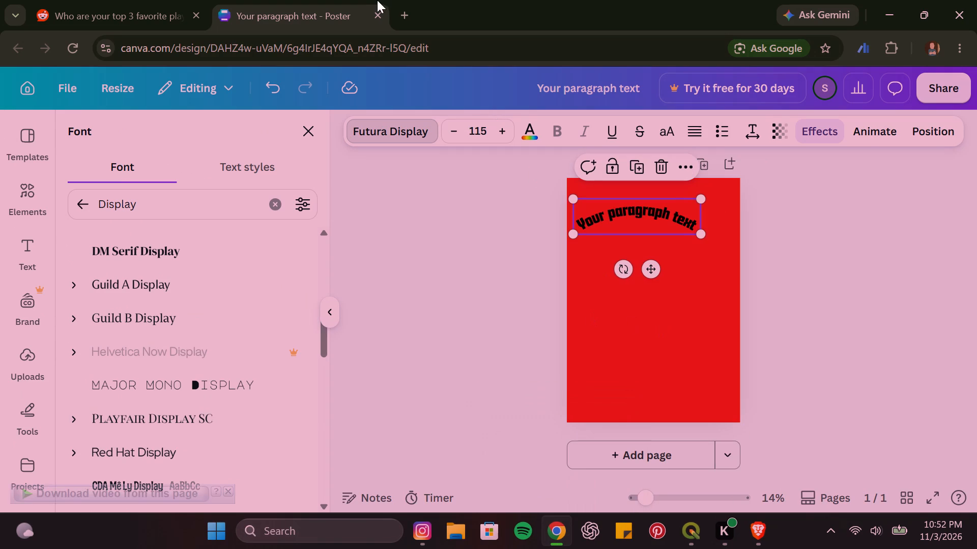
left_click(407, 15)
type("best")
key("space")
type("fonts for")
key("space")
type("food")
key("space")
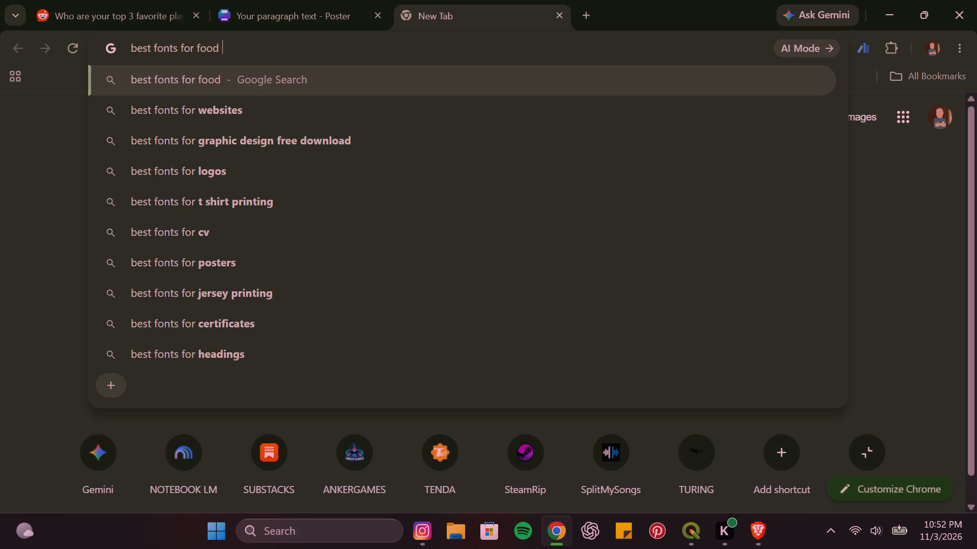
type("products")
key("space")
type("in canvas")
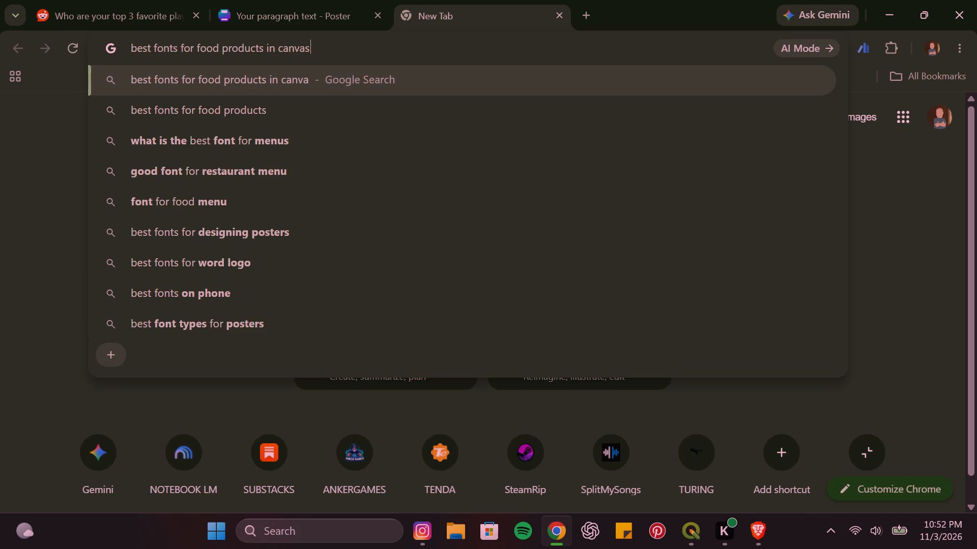
key("Return")
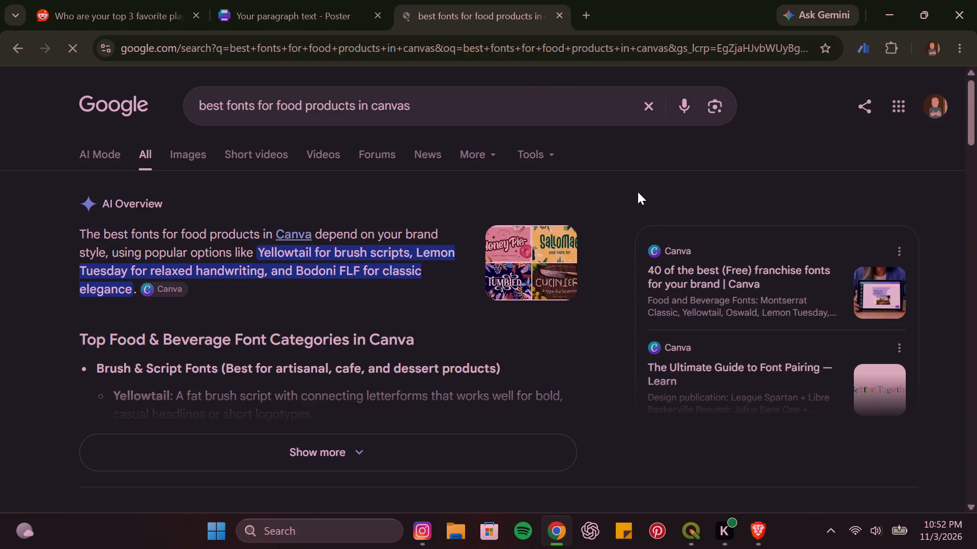
Expand the AI overview and read its font suggestions for food products.
left_click(420, 438)
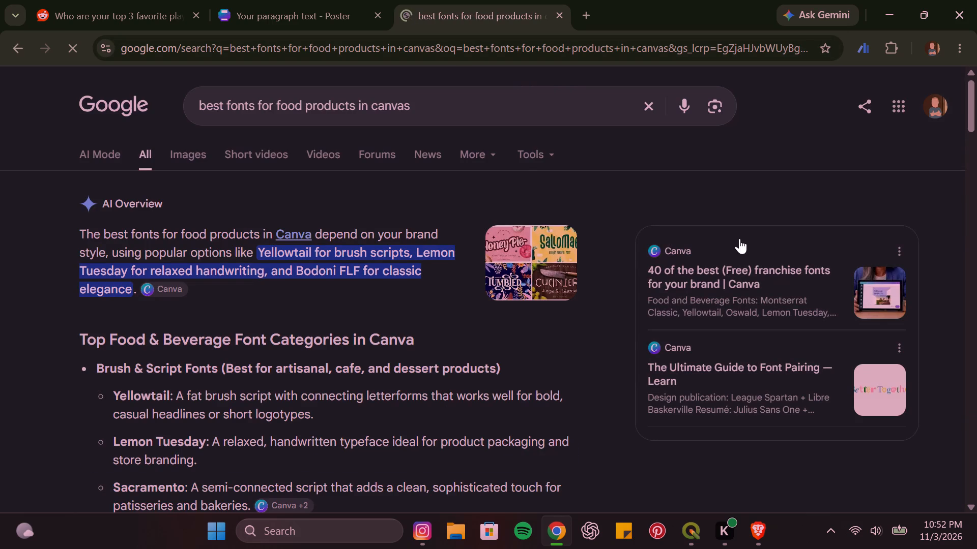
left_click_drag(976, 100, 976, 109)
left_click_drag(976, 125, 976, 93)
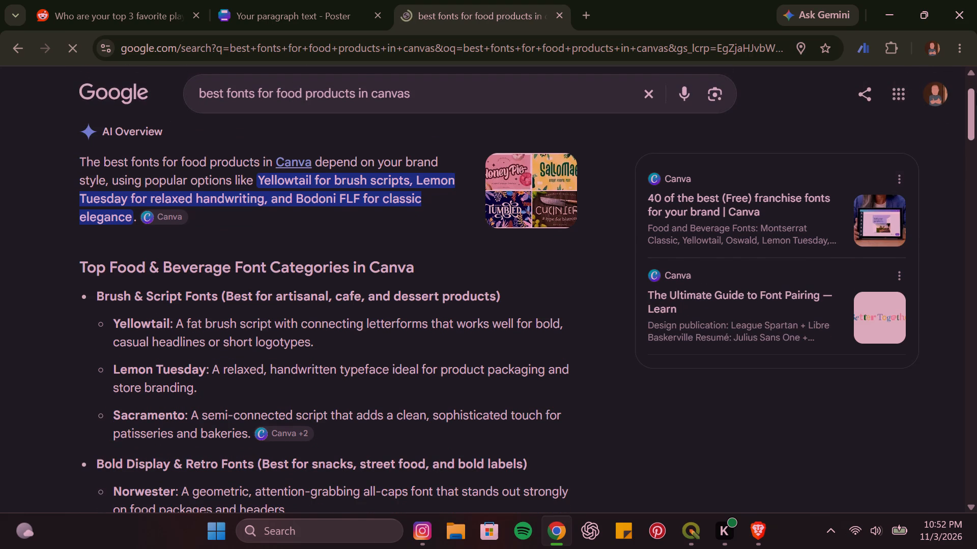
left_click_drag(976, 93, 976, 88)
Browse the image results for the food product font search and examine the lettering examples.
left_click(192, 151)
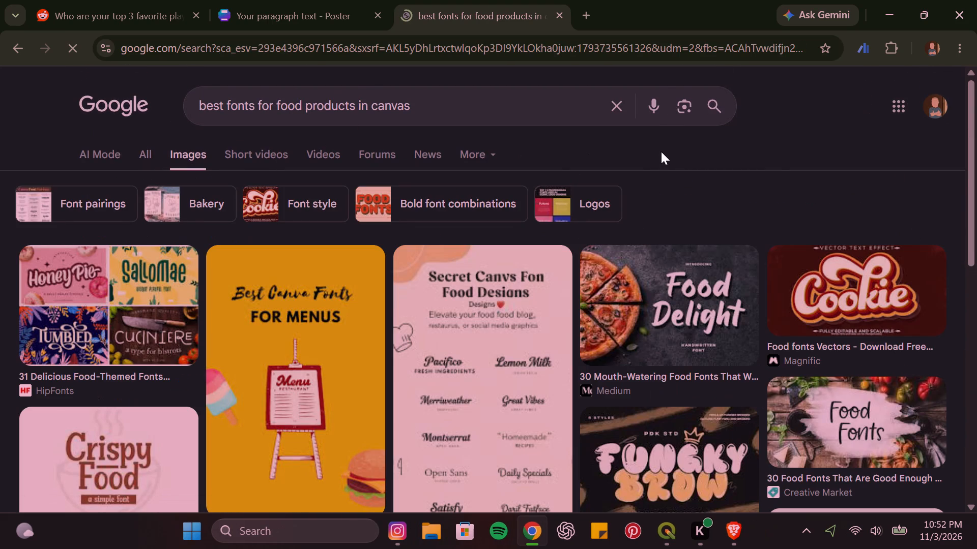
left_click(976, 146)
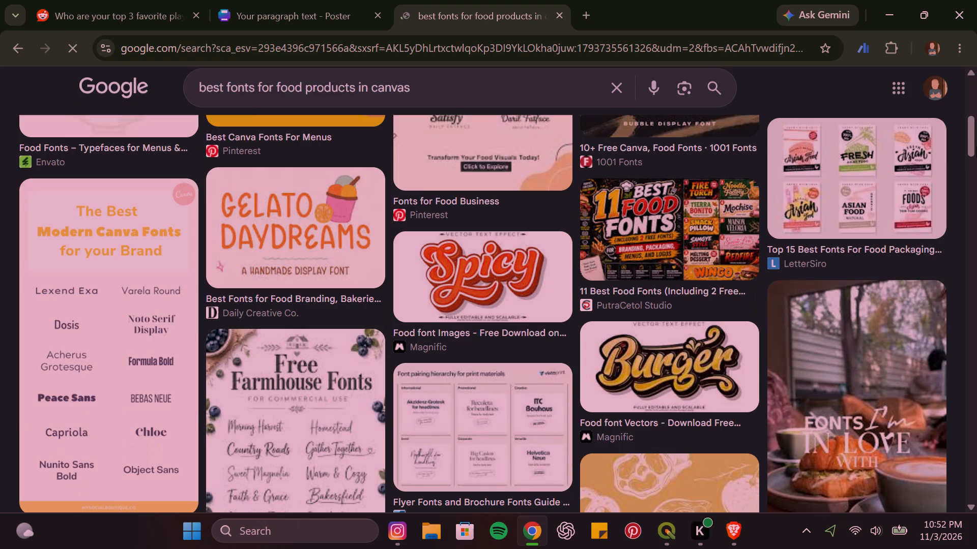
left_click_drag(976, 143, 976, 136)
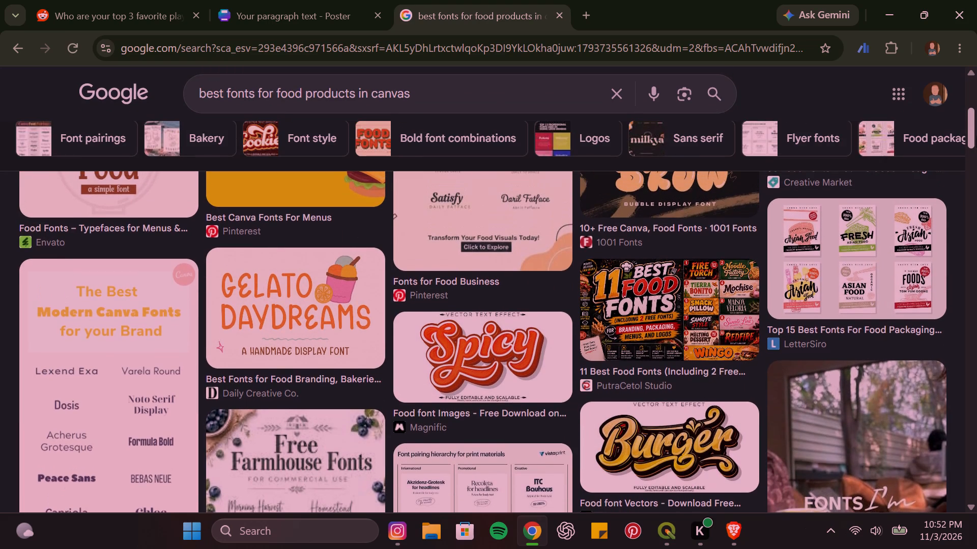
left_click_drag(976, 136, 976, 162)
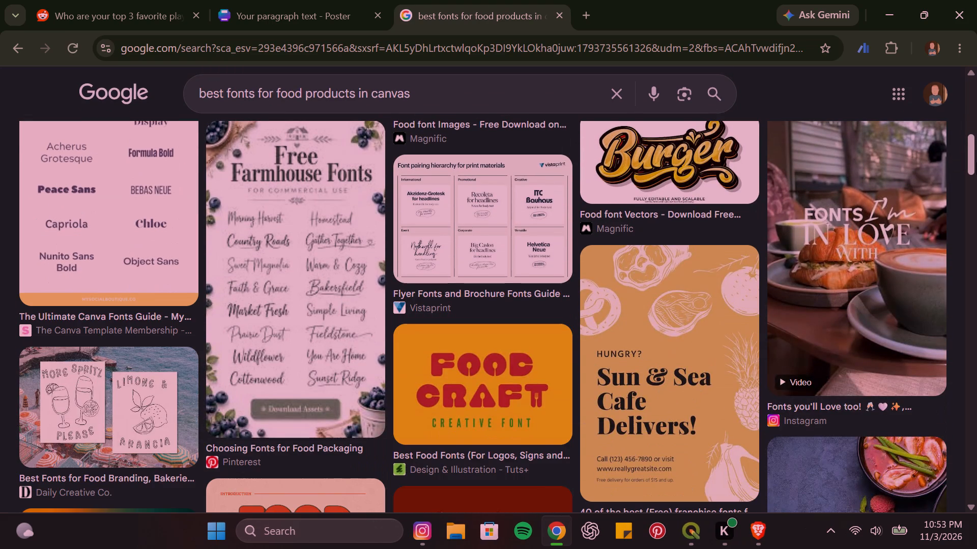
left_click_drag(976, 162, 976, 179)
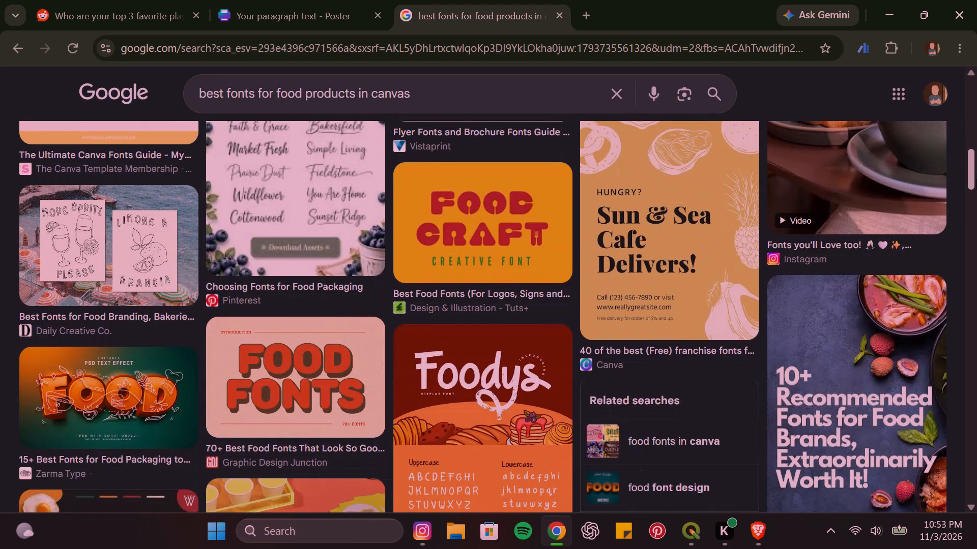
left_click_drag(976, 179, 976, 226)
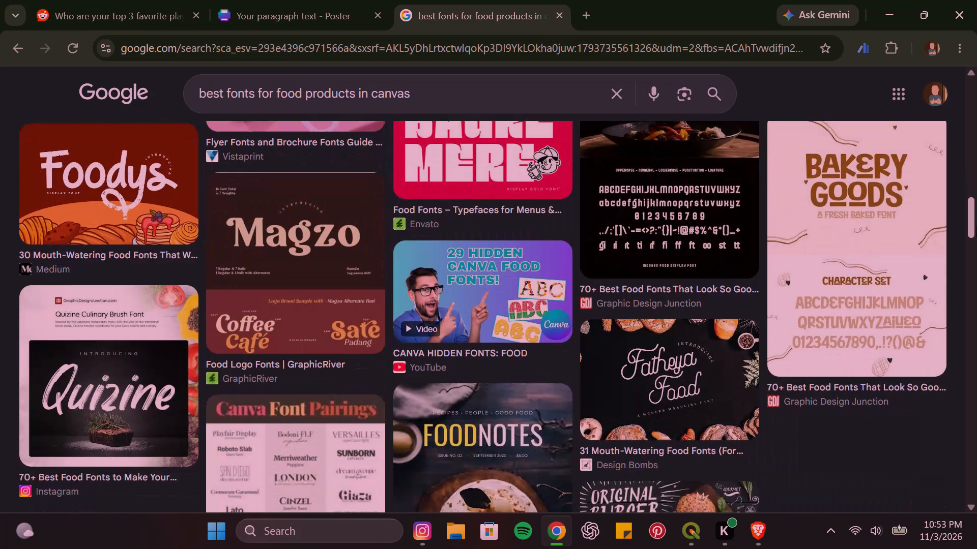
left_click_drag(976, 226, 963, 150)
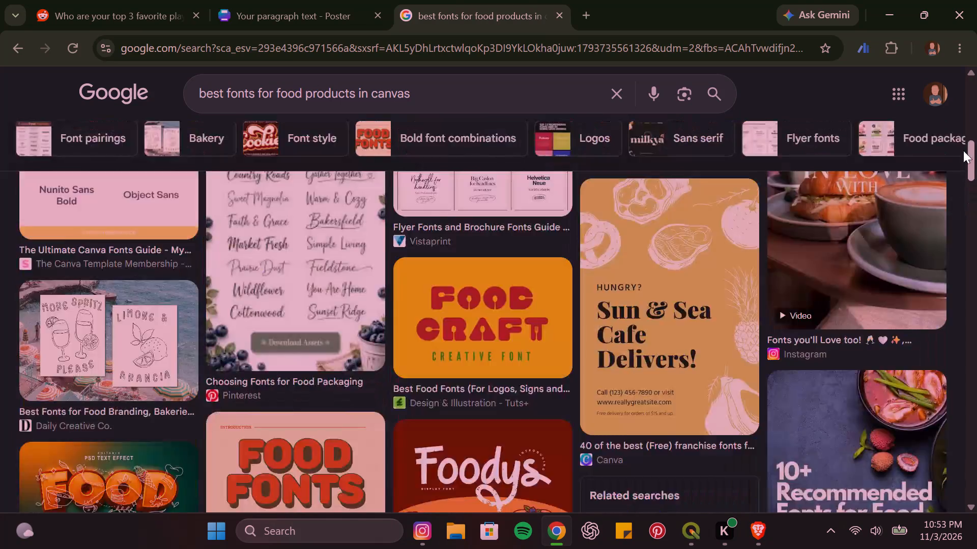
left_click_drag(963, 150, 963, 79)
Return to the main search results and read the recommended Canva font categories for food and beverage.
left_click(19, 53)
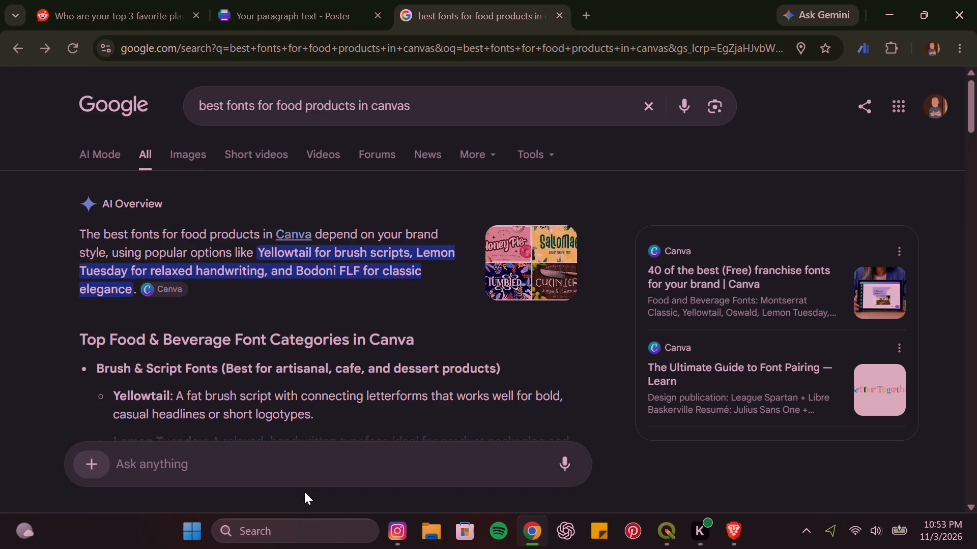
left_click_drag(976, 89, 976, 114)
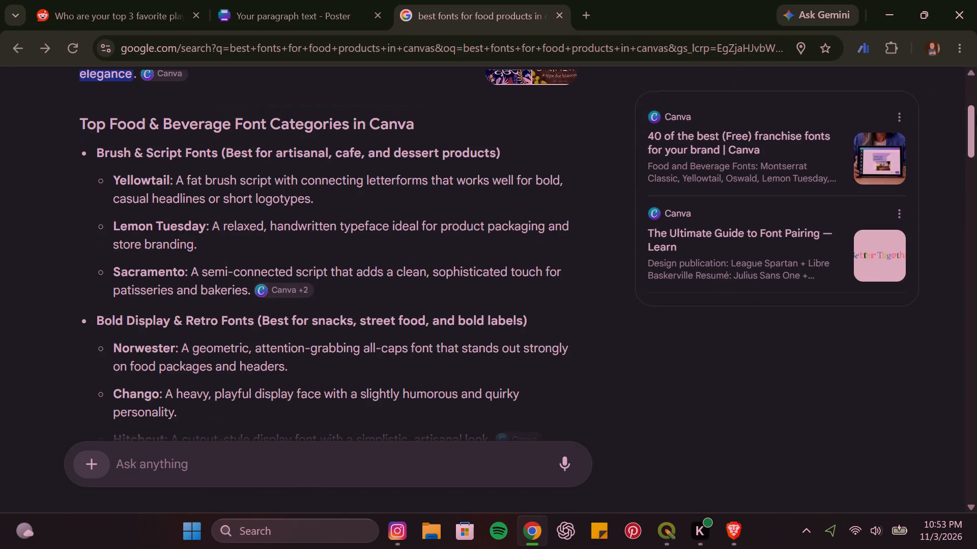
left_click_drag(976, 114, 976, 149)
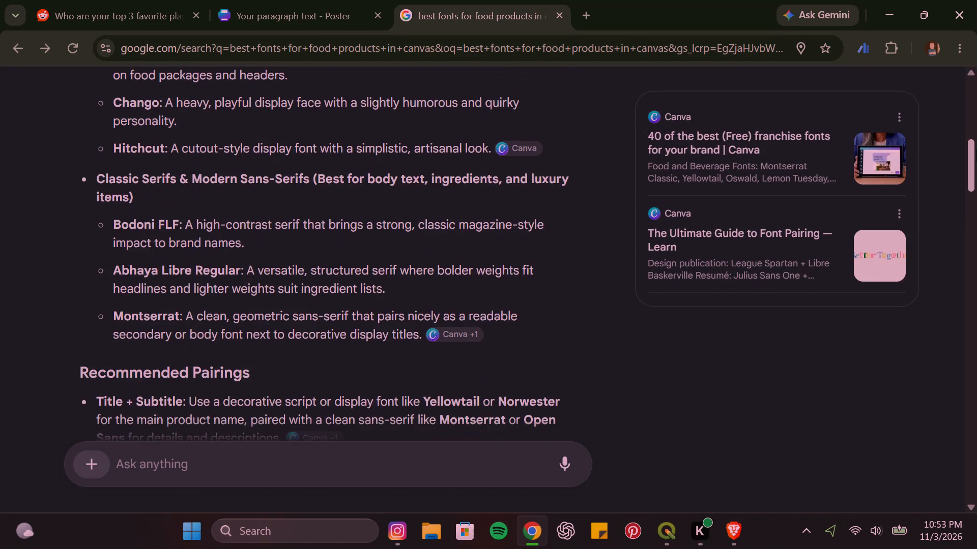
left_click_drag(976, 149, 976, 248)
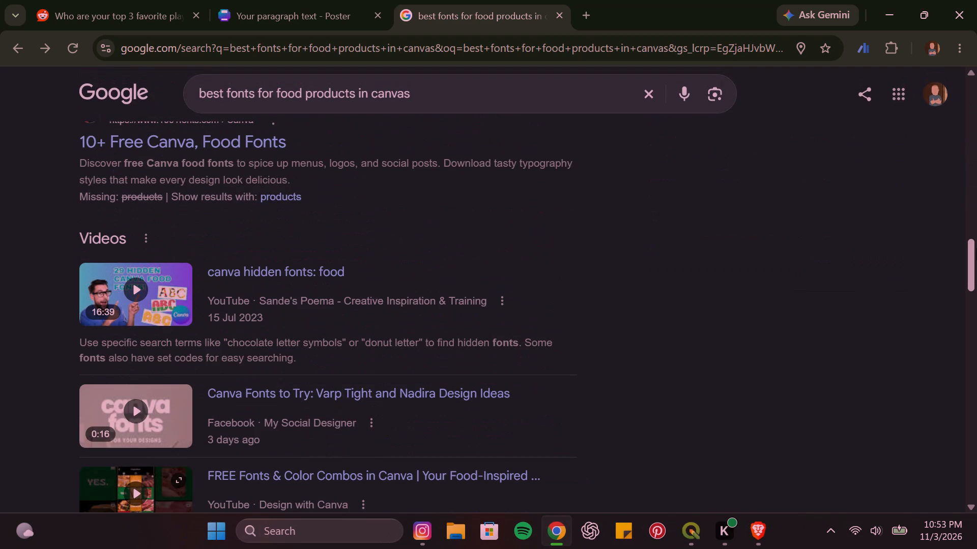
left_click_drag(976, 248, 961, 134)
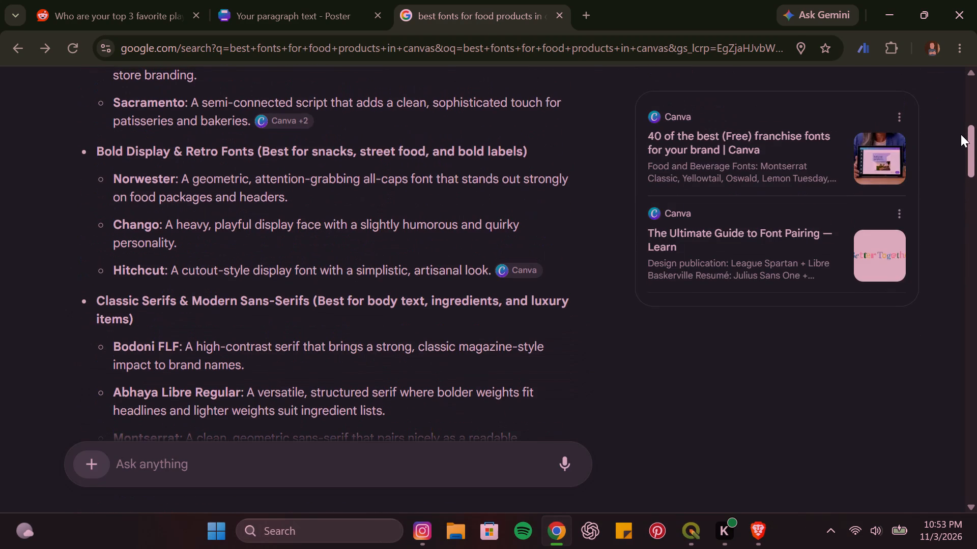
left_click_drag(961, 134, 961, 122)
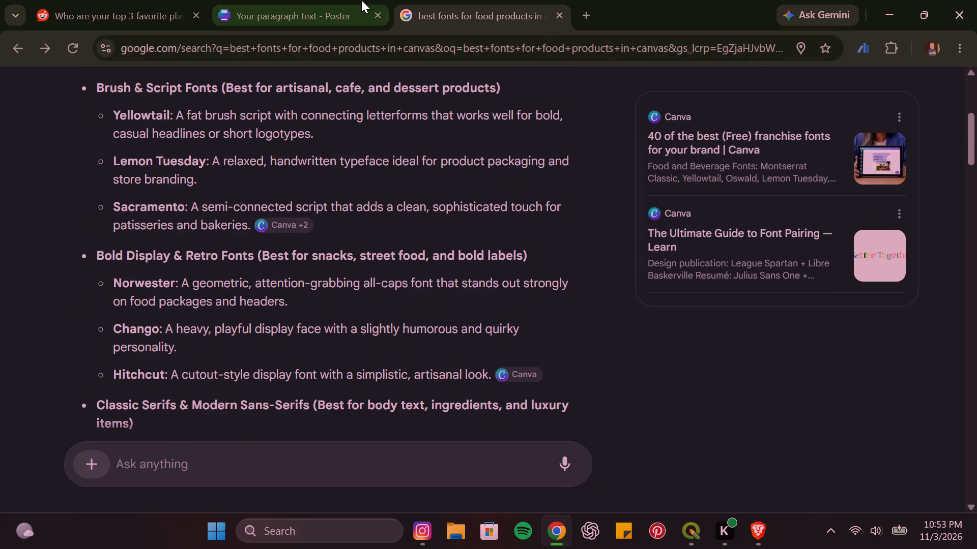
Switch back to the full-screen Canva poster and search its fonts for "yellow".
left_click(361, 0)
key("F11")
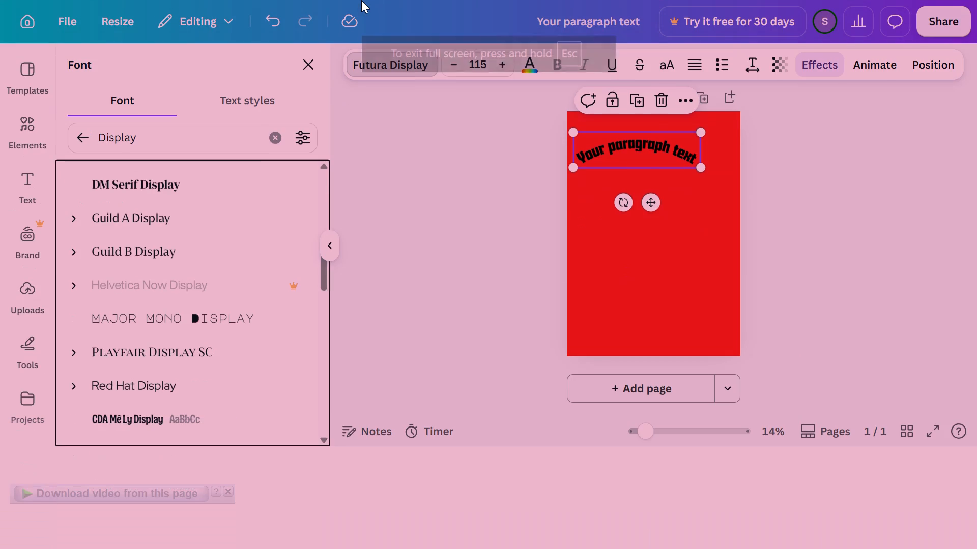
left_click(122, 98)
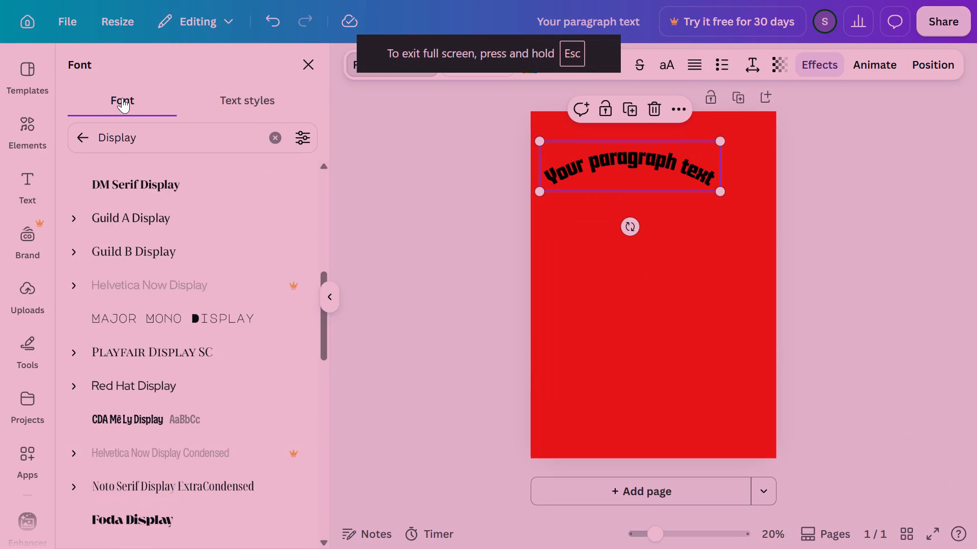
left_click(87, 142)
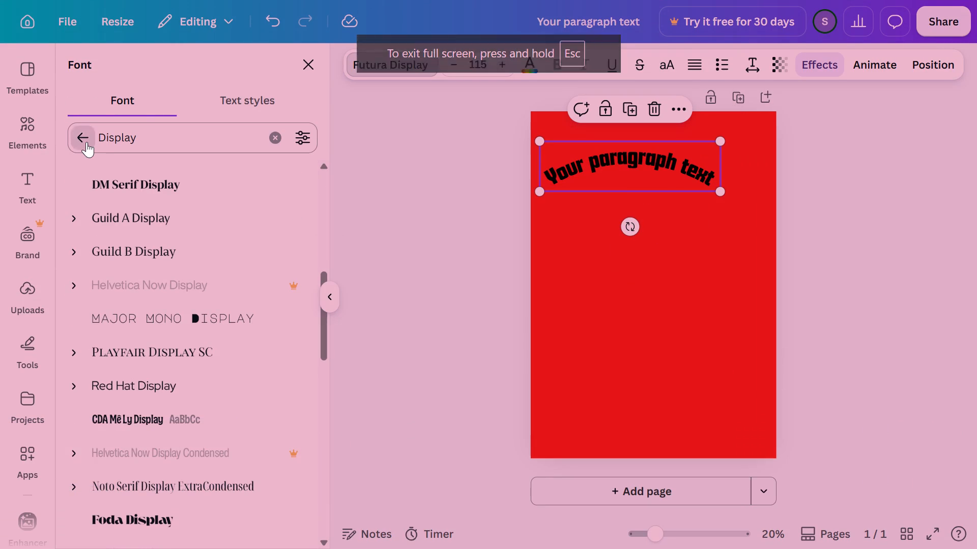
left_click(182, 146)
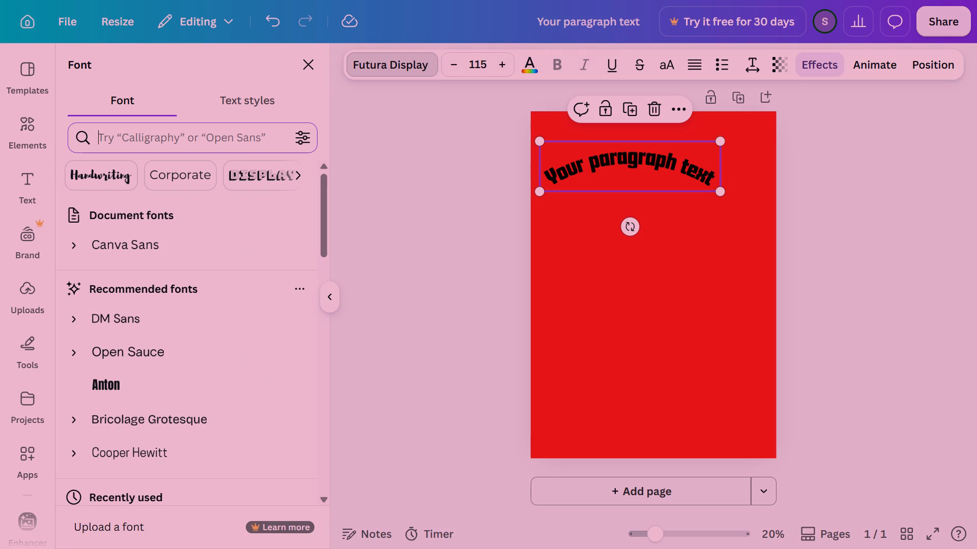
type("yello")
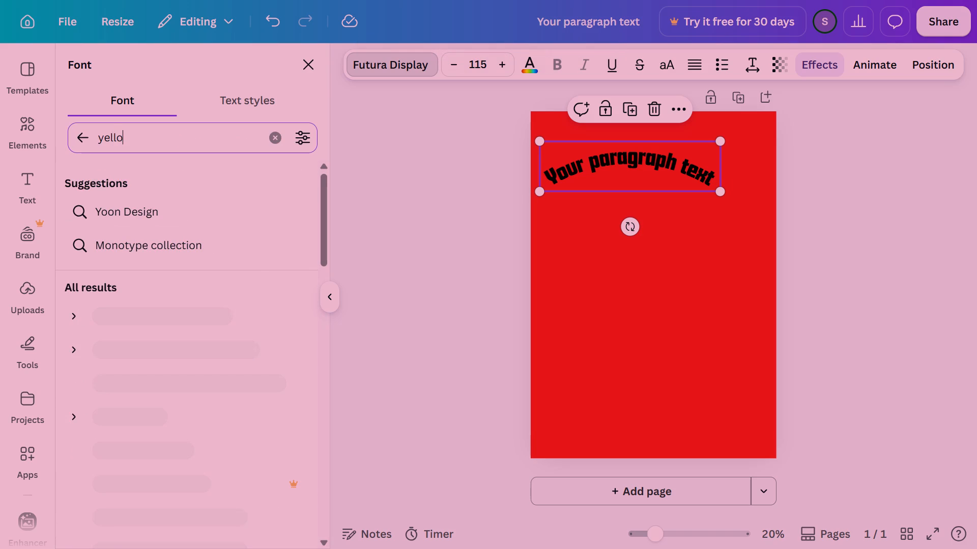
type("w")
key("space")
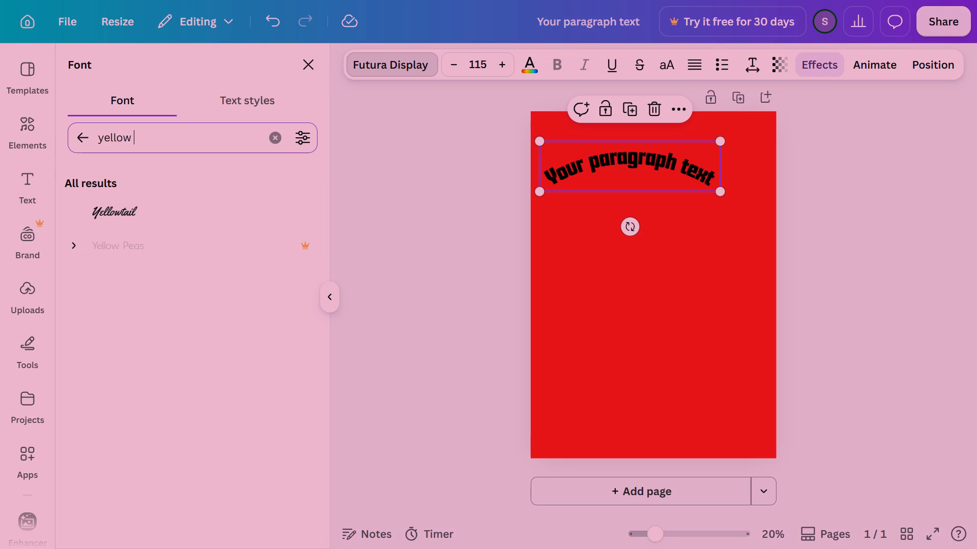
Search the fonts for "lemon", try Lemonada on the curved text, and change its font to lemonade display.
key("BackSpace")
key("BackSpace")
key("BackSpace")
key("BackSpace")
key("BackSpace")
key("BackSpace")
key("BackSpace")
key("BackSpace")
key("BackSpace")
key("BackSpace")
key("BackSpace")
key("BackSpace")
key("BackSpace")
key("BackSpace")
type("lemon")
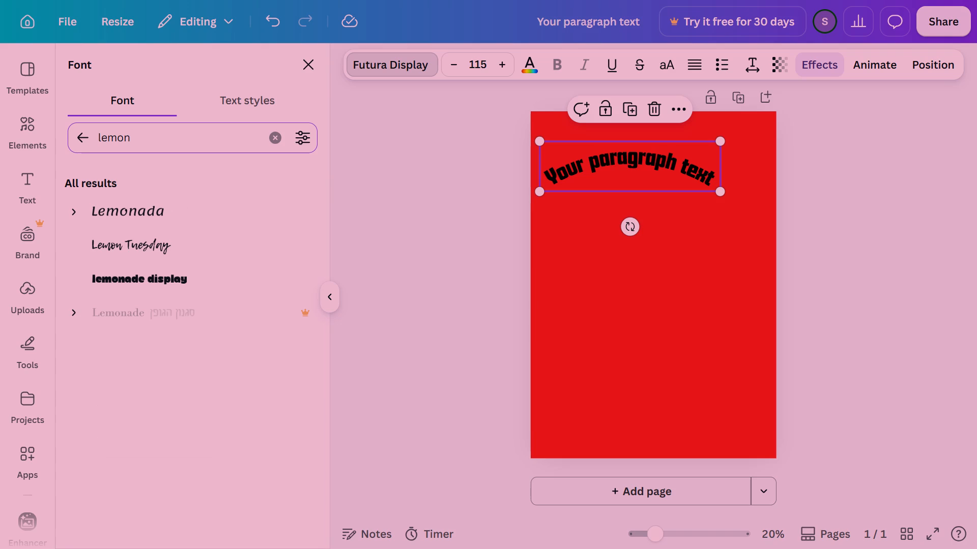
left_click(132, 217)
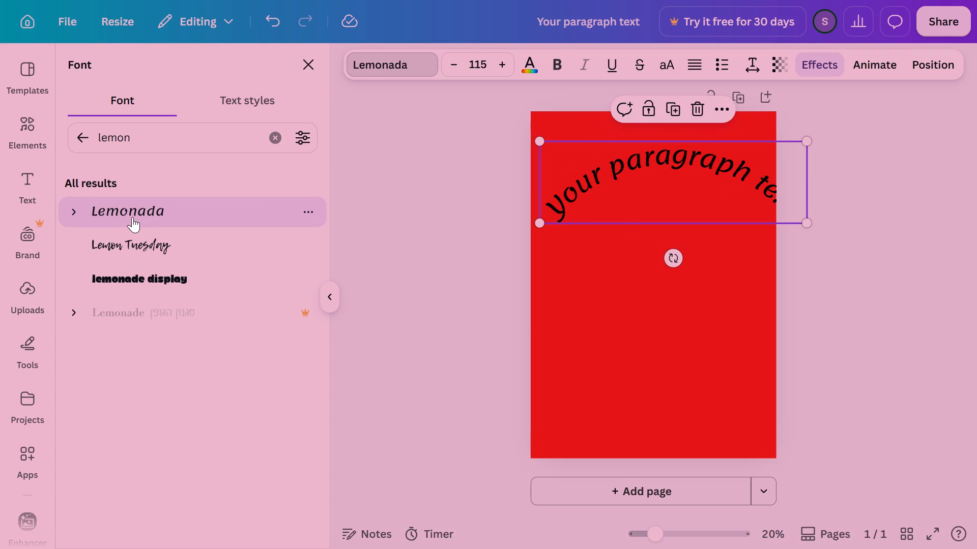
left_click(122, 269)
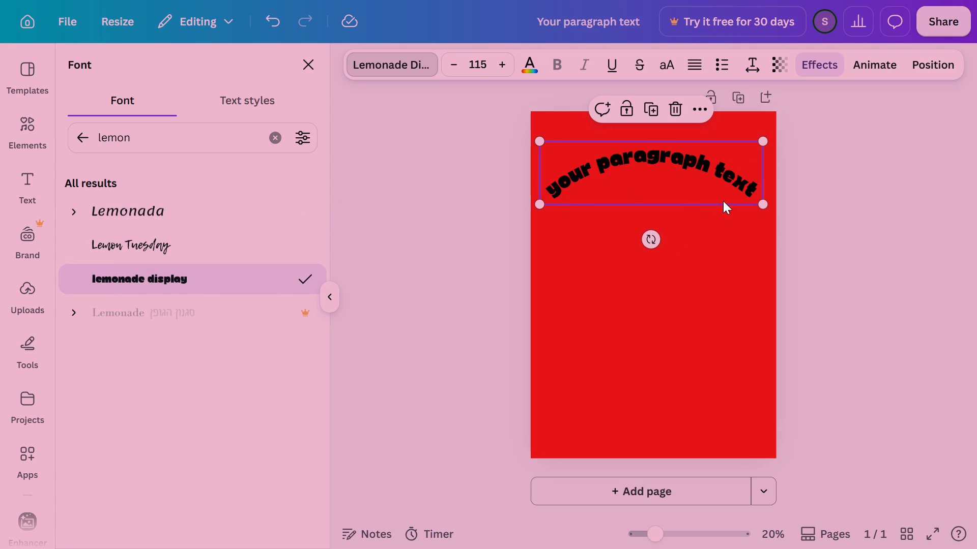
Enlarge the curved text to size 123 and reposition it centred near the top of the poster.
left_click_drag(762, 202, 767, 223)
left_click_drag(705, 181, 699, 177)
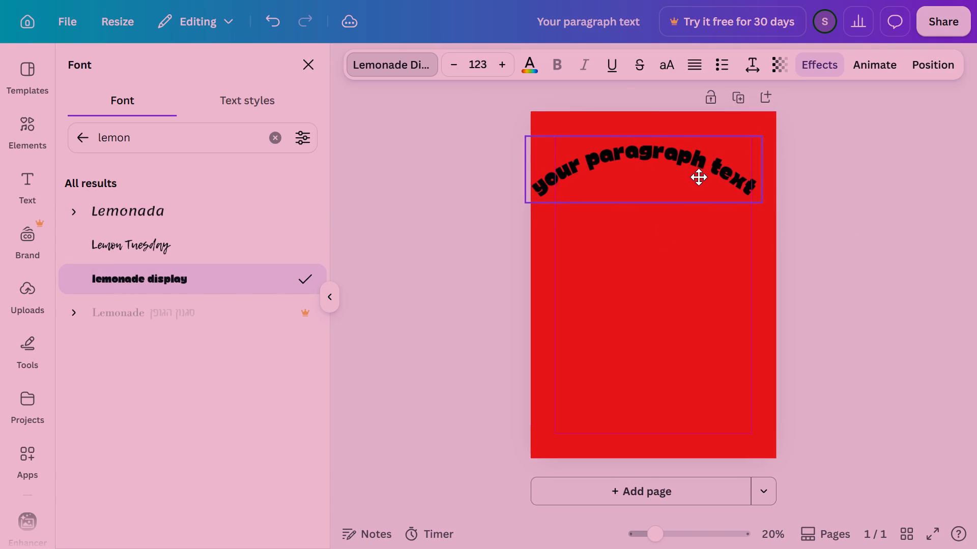
left_click_drag(699, 177, 699, 177)
Rotate the curved text about 3° and nudge it slightly right and up near the top of the poster.
left_click(658, 235)
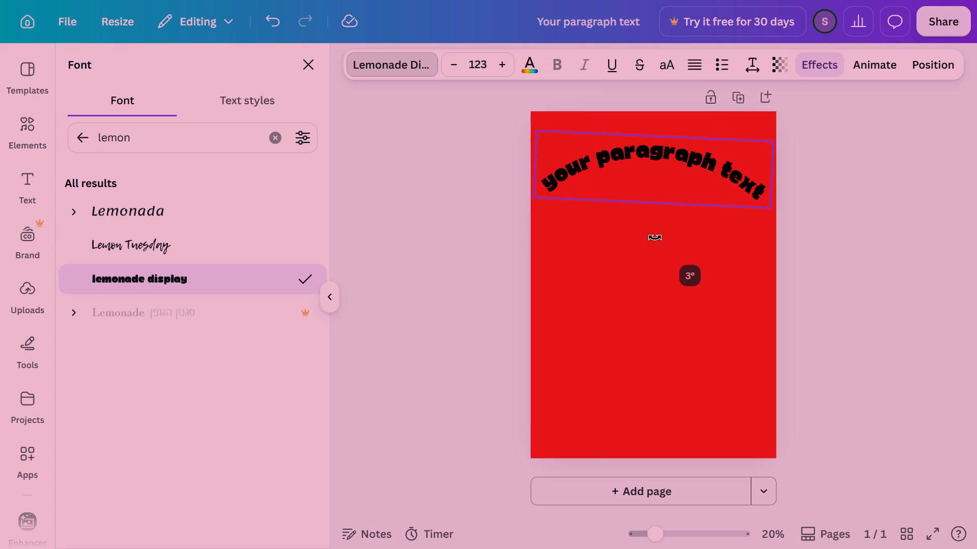
key("Left")
key("Left")
key("Right")
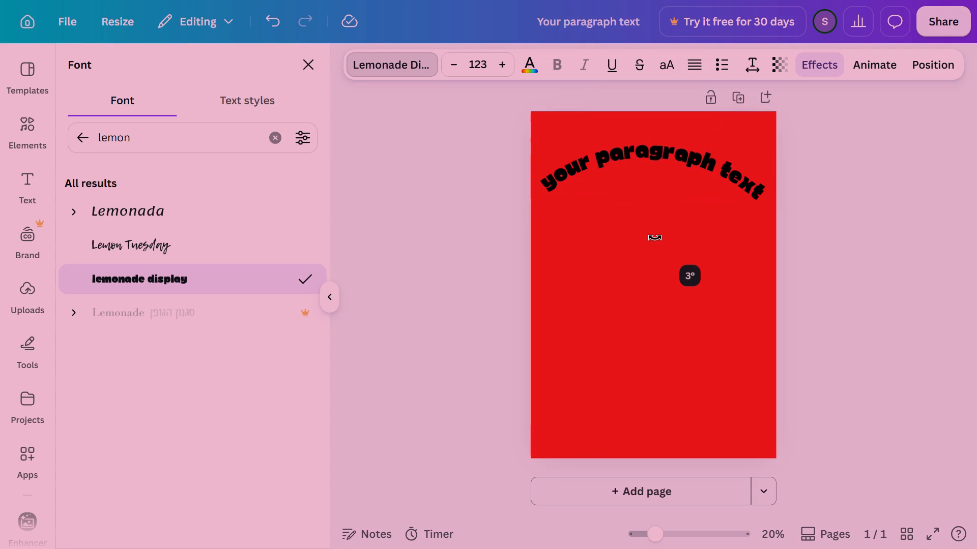
key("Right")
key("Right")
key("Right")
key("Right")
key("Right")
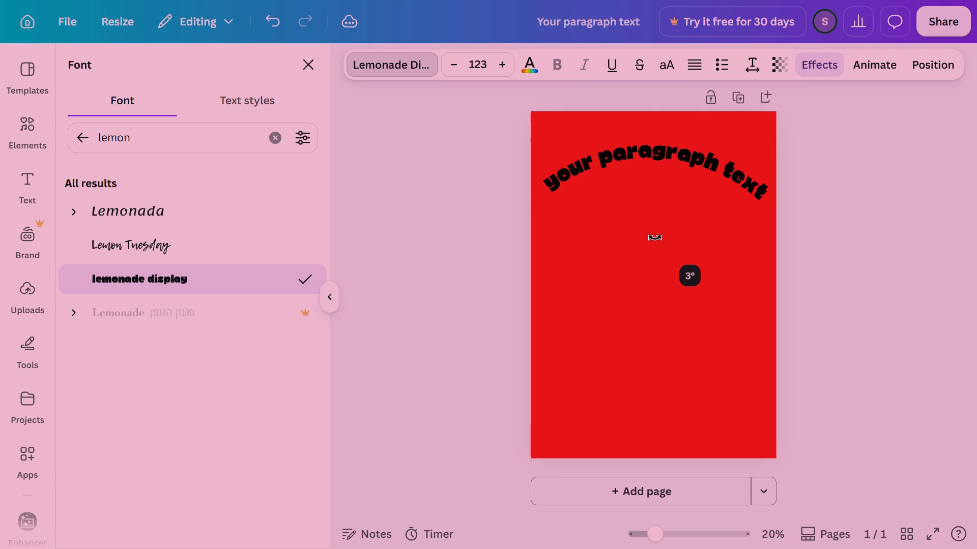
key("Left")
key("Up")
key("Up")
key("Up")
key("Up")
key("Up")
key("Up")
key("Up")
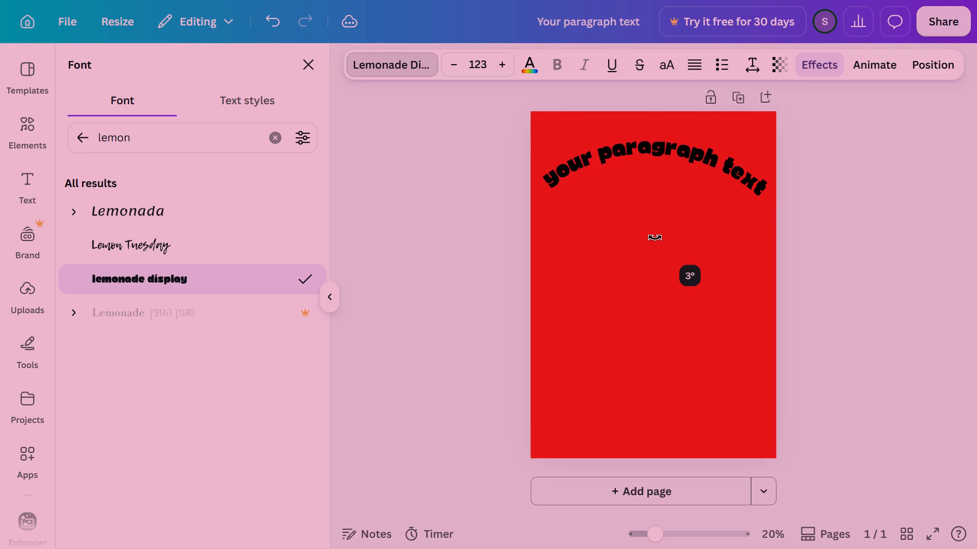
key("Down")
key("Down")
key("Left")
key("Left")
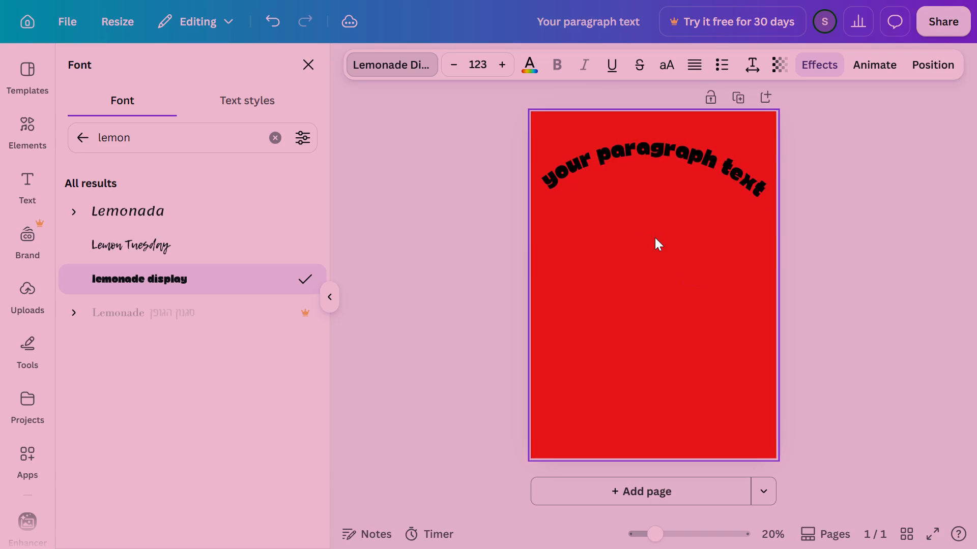
Clear the placeholder wording from the curved text, leaving it open for editing.
left_click(658, 176)
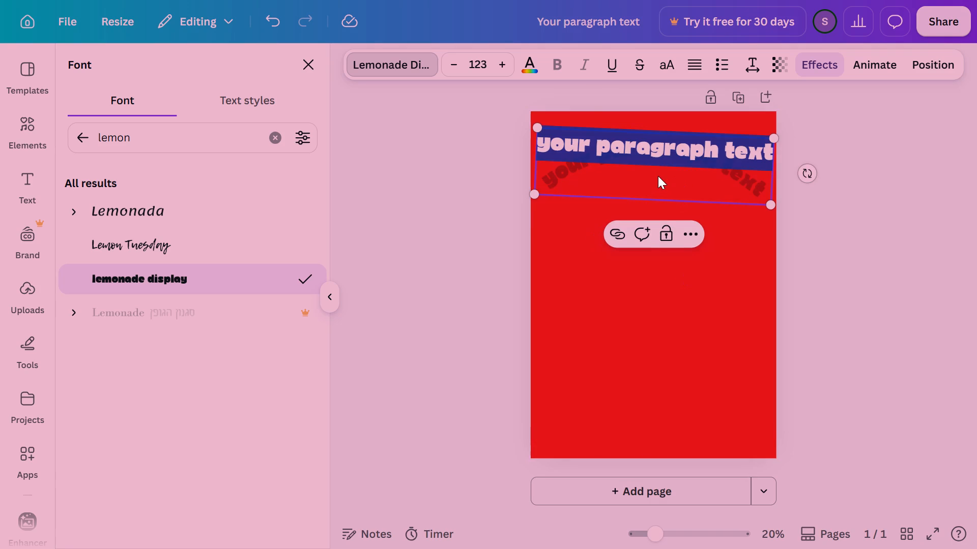
key("BackSpace")
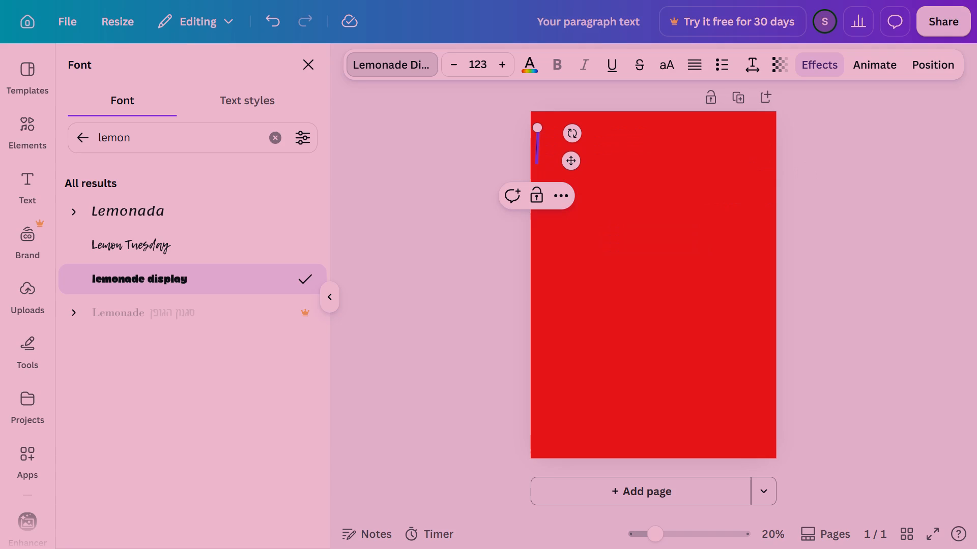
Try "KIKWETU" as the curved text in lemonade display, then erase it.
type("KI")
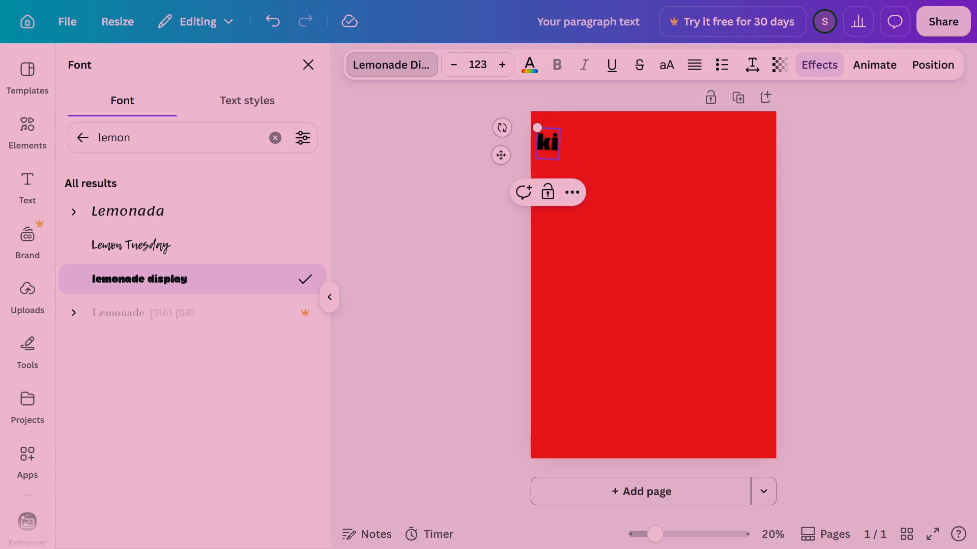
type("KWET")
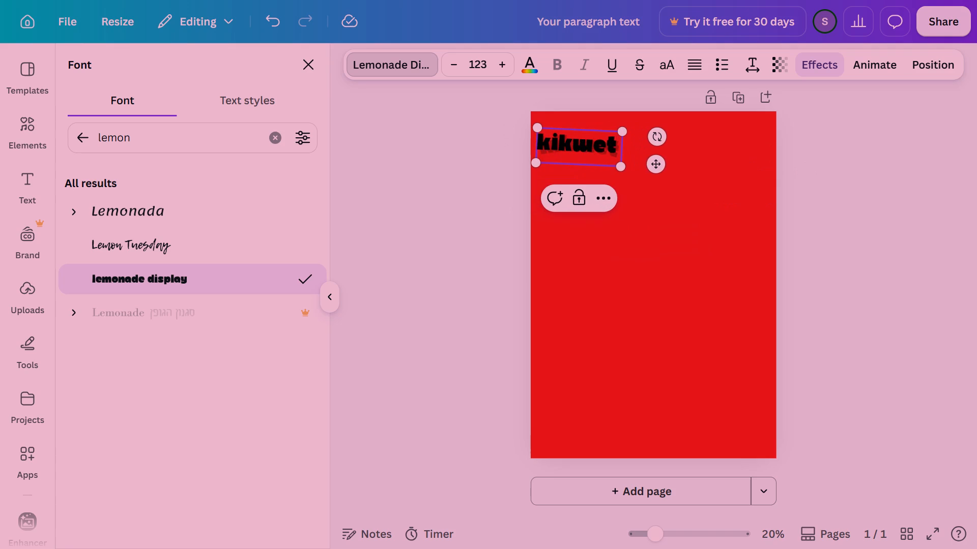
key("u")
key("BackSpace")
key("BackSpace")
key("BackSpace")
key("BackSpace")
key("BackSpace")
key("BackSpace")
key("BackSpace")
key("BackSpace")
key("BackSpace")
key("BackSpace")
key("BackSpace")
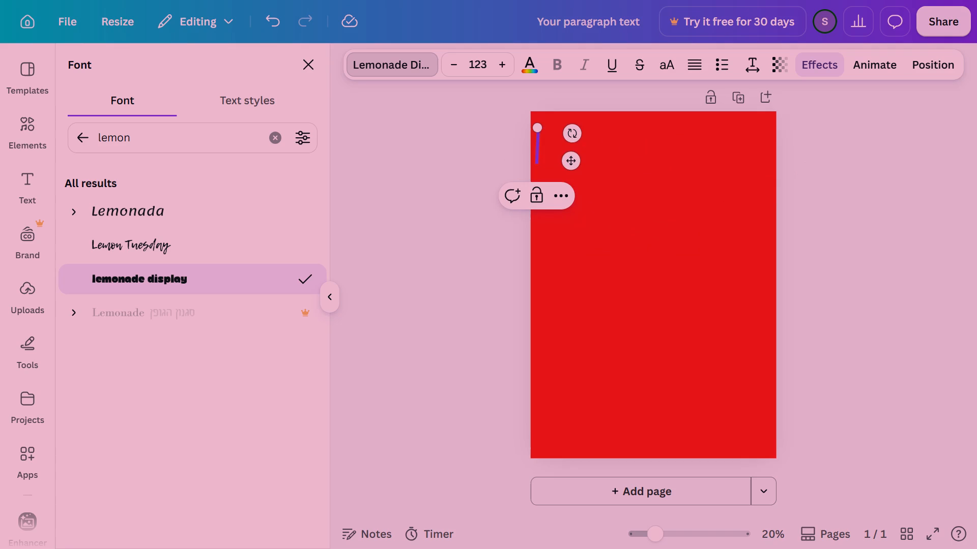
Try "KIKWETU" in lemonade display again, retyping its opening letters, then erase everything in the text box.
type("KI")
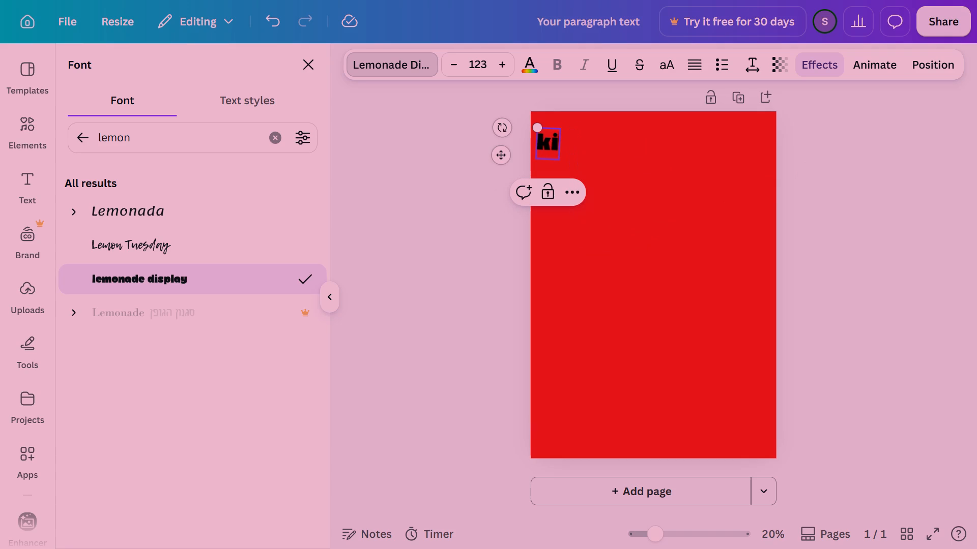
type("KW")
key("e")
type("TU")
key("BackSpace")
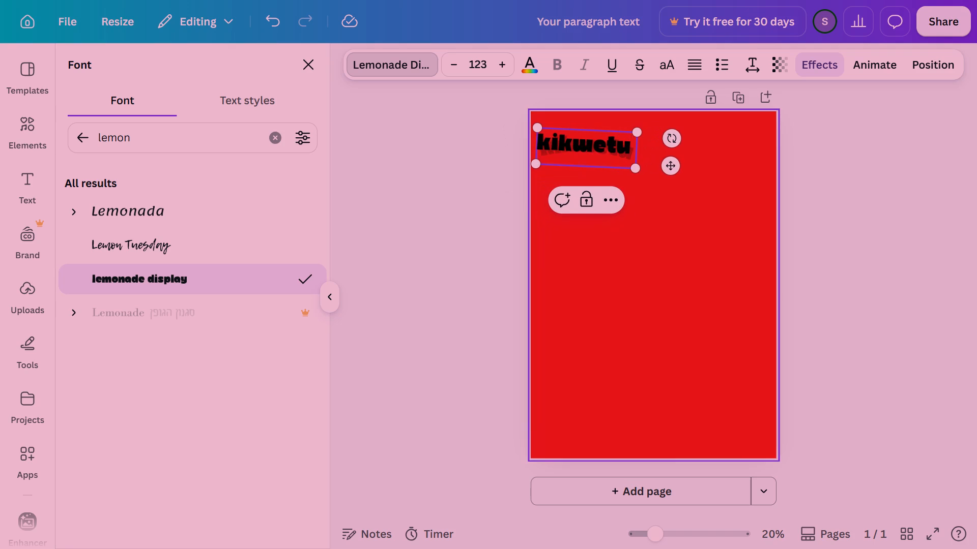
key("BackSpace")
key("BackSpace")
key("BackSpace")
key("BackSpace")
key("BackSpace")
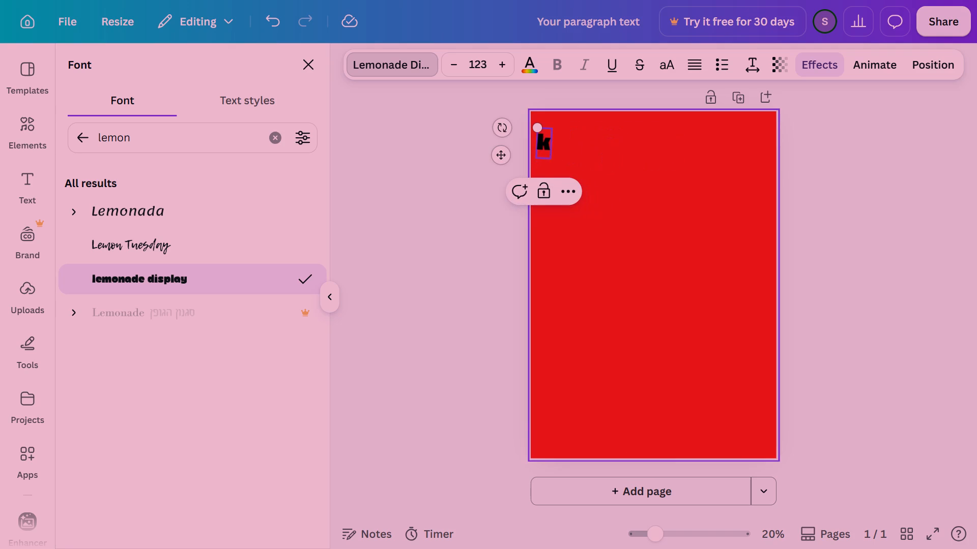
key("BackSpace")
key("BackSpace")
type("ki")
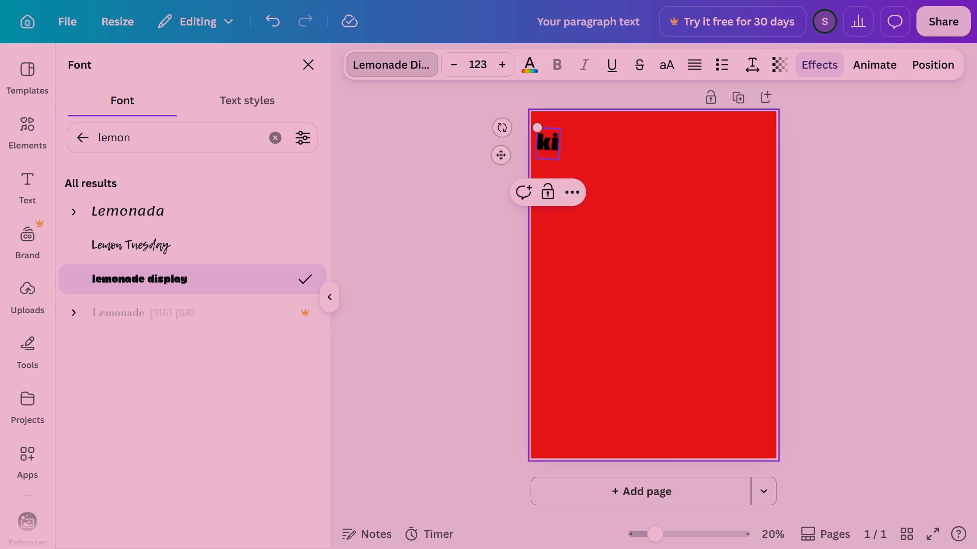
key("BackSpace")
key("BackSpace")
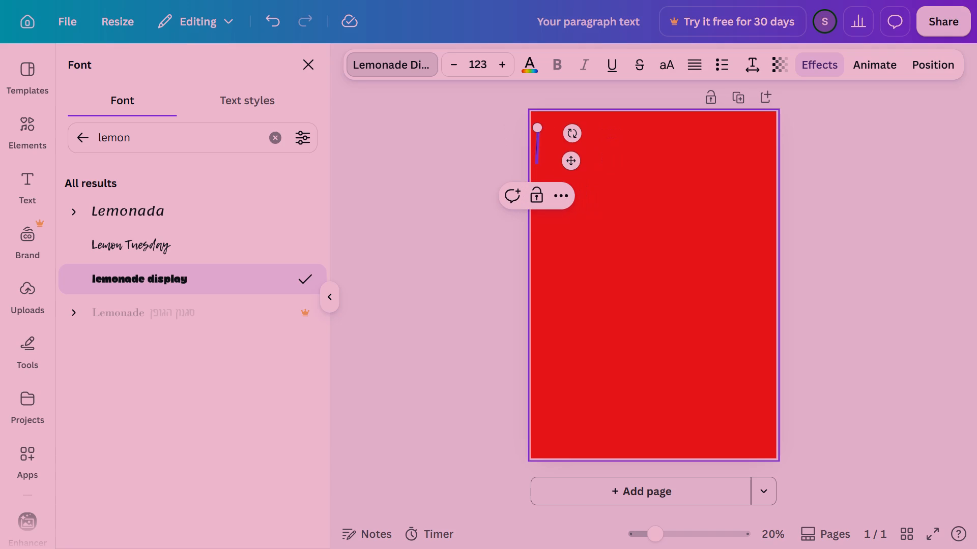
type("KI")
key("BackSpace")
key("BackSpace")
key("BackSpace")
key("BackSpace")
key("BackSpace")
Set the empty curved text's font to Lemonada and enter "KIKWETU EATERIES".
left_click(207, 208)
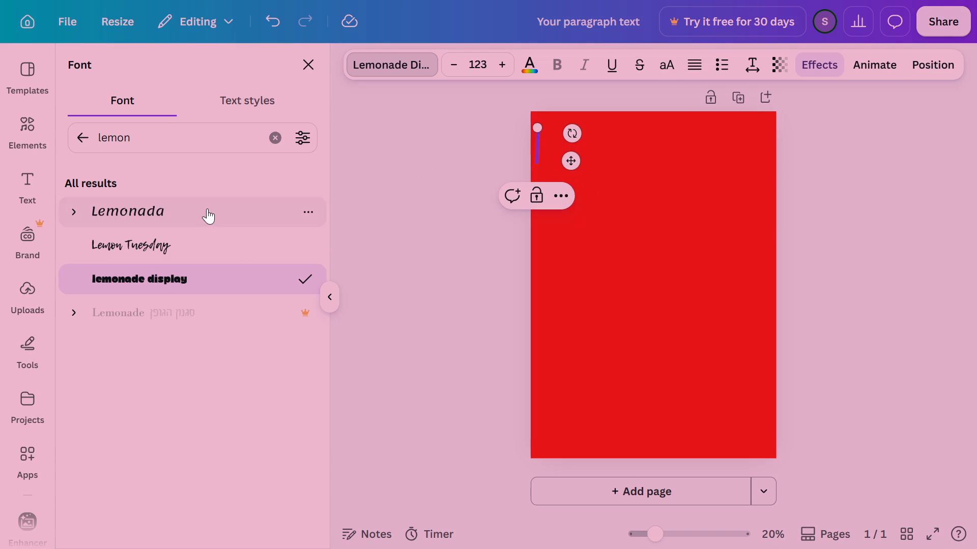
type("KIK")
type("WETY")
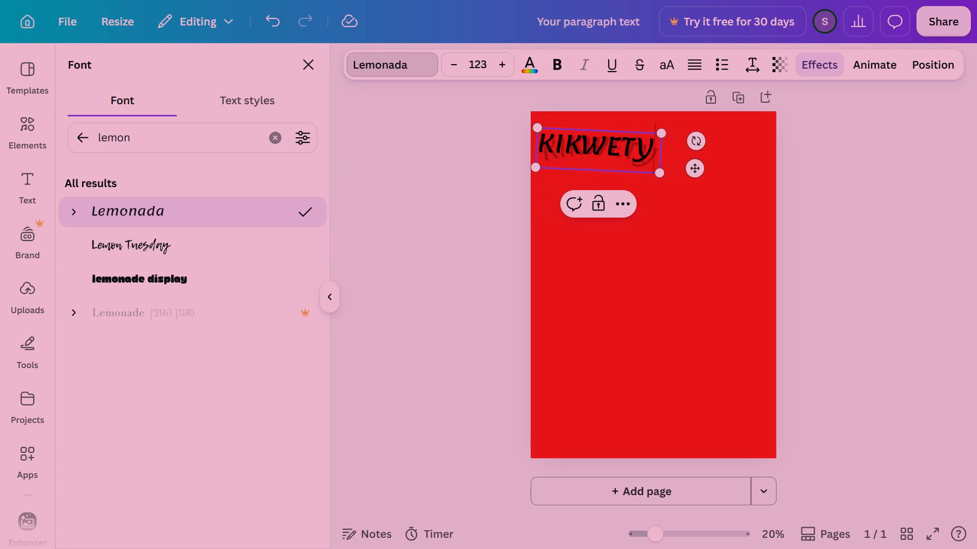
key("BackSpace")
type("U")
key("space")
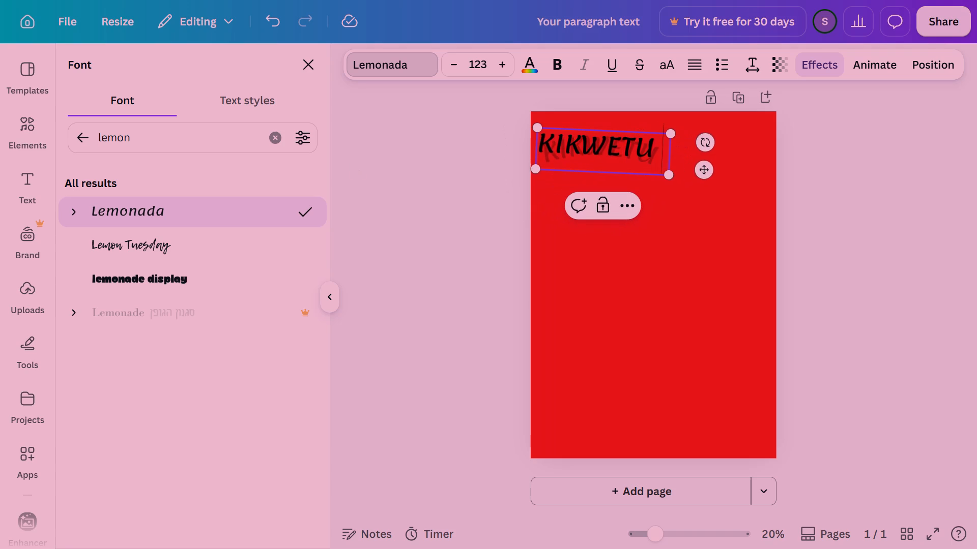
type("EAT")
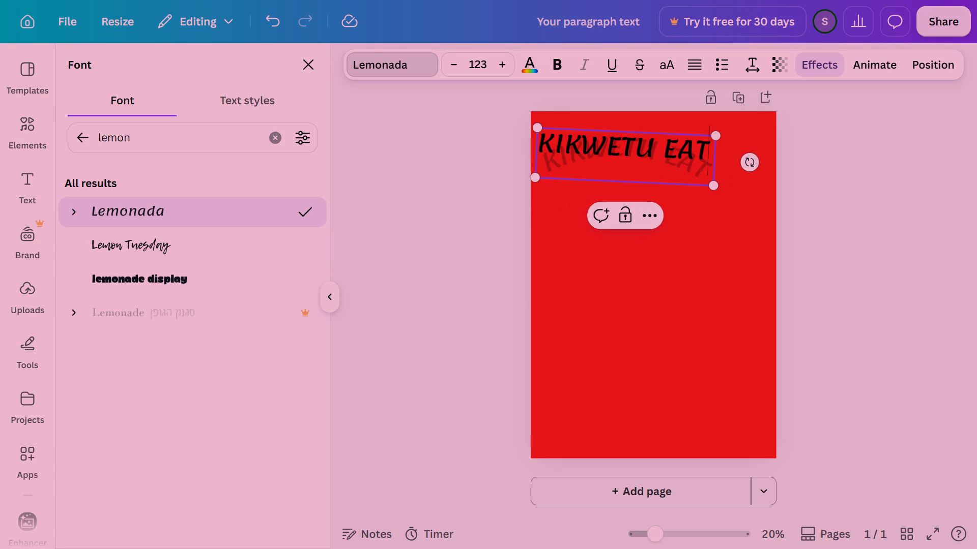
type("ER")
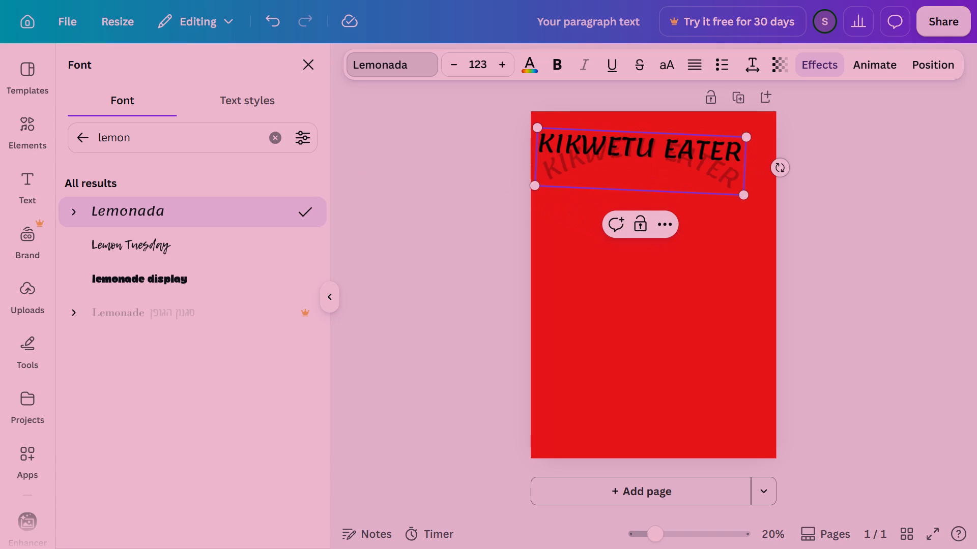
type("IES")
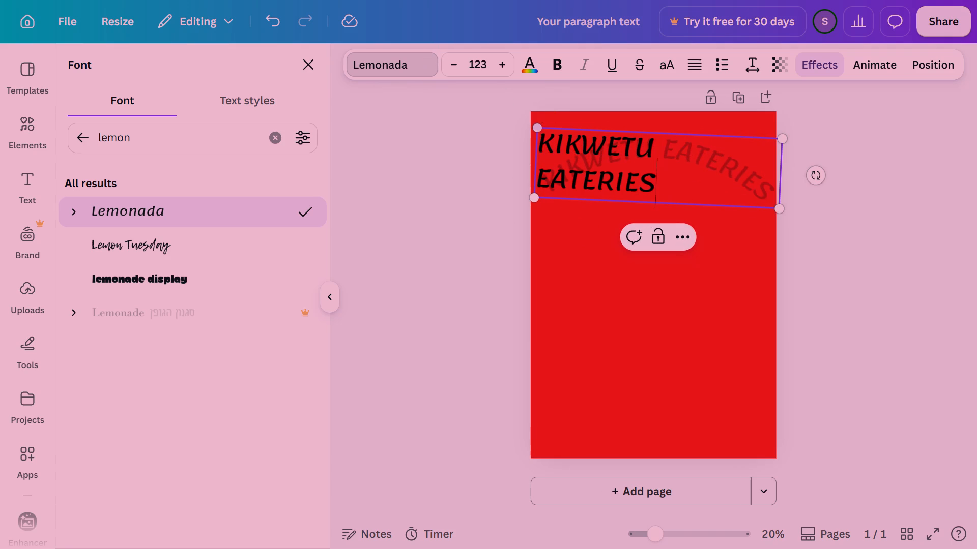
Scale the curved text down to size 117 so it fits within the poster's width.
left_click_drag(783, 210, 781, 206)
left_click_drag(781, 206, 775, 196)
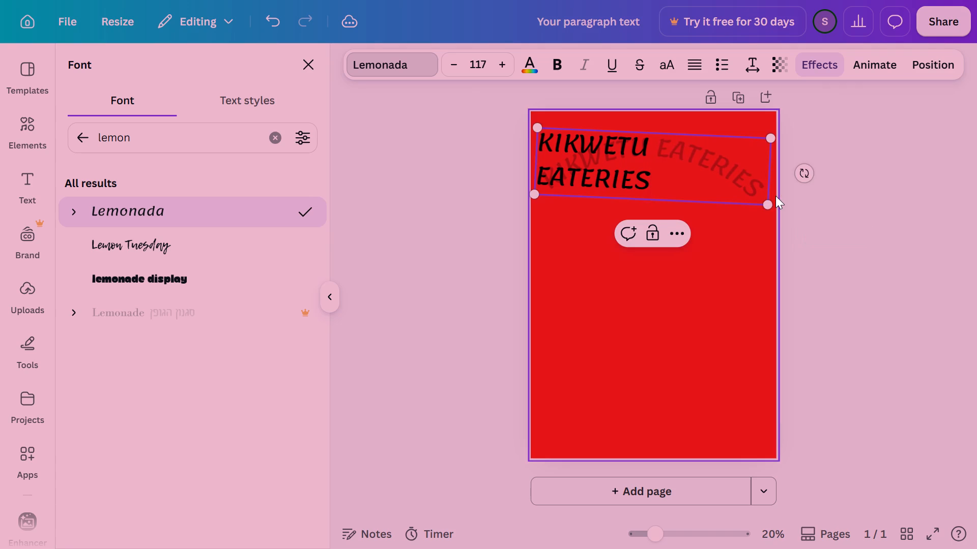
Remove the final S so the curved text reads "KIKWETU EATERIE".
key("BackSpace")
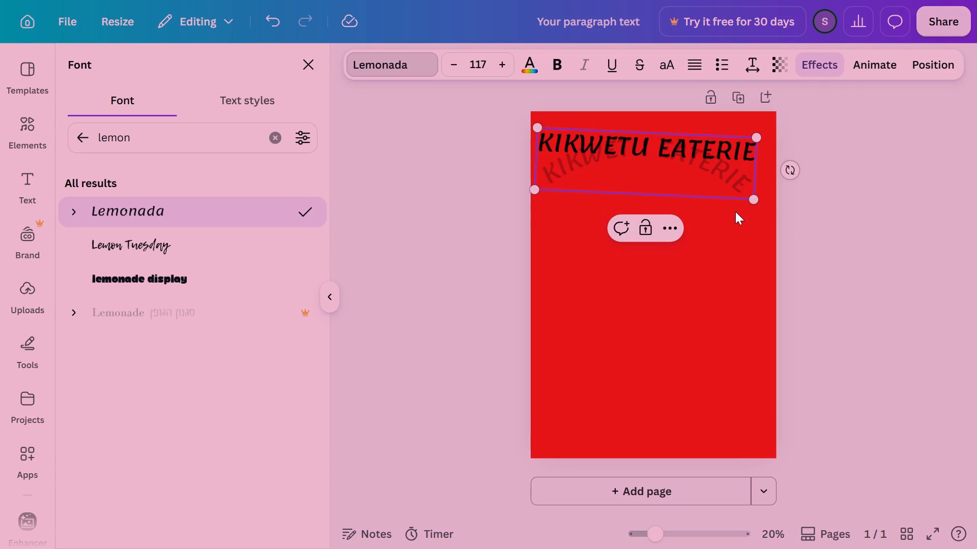
Straighten the curved "KIKWETU EATERIE" text to a rotation of 0°.
left_click_drag(793, 170, 793, 161)
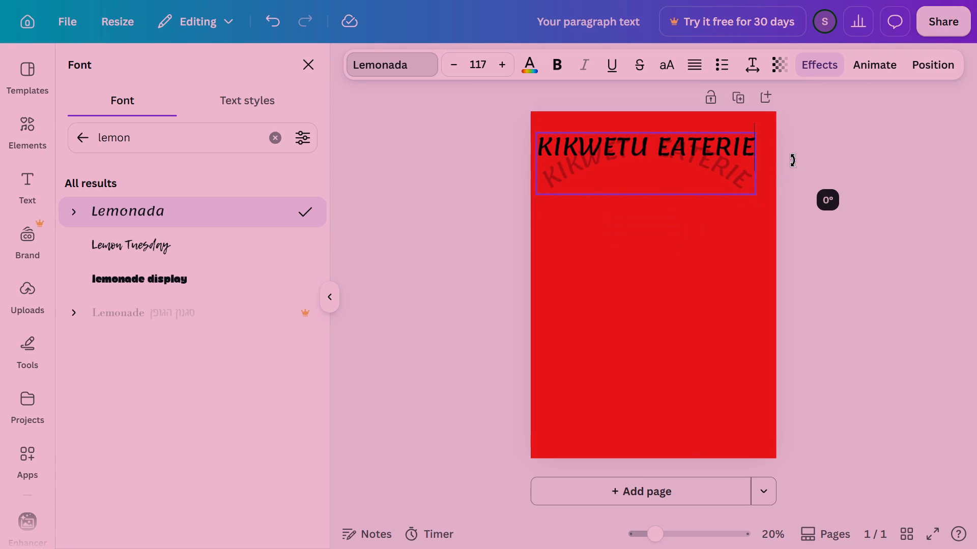
left_click_drag(793, 161, 794, 163)
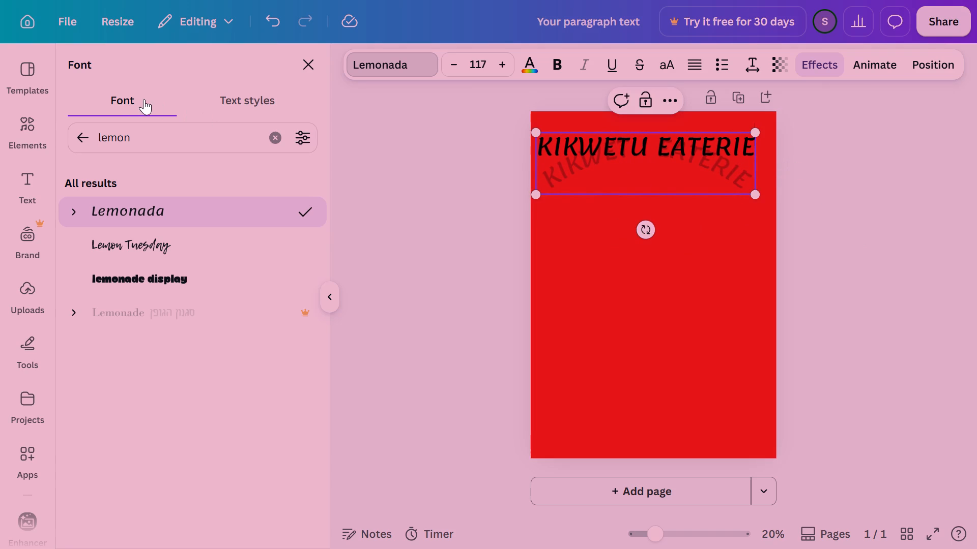
Clear the font search, find fonts in the Bold category, and apply Boldonse to the curved text.
left_click(276, 132)
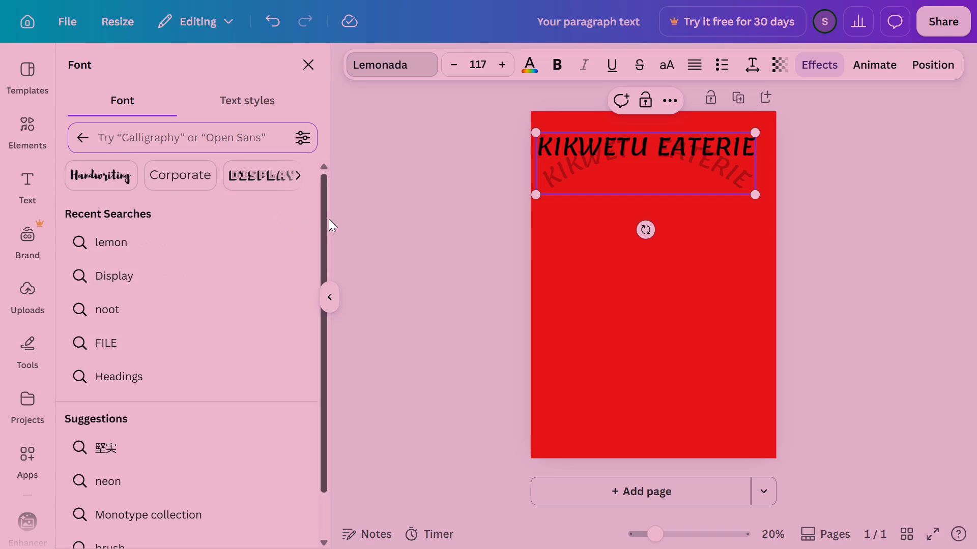
left_click_drag(329, 221, 322, 155)
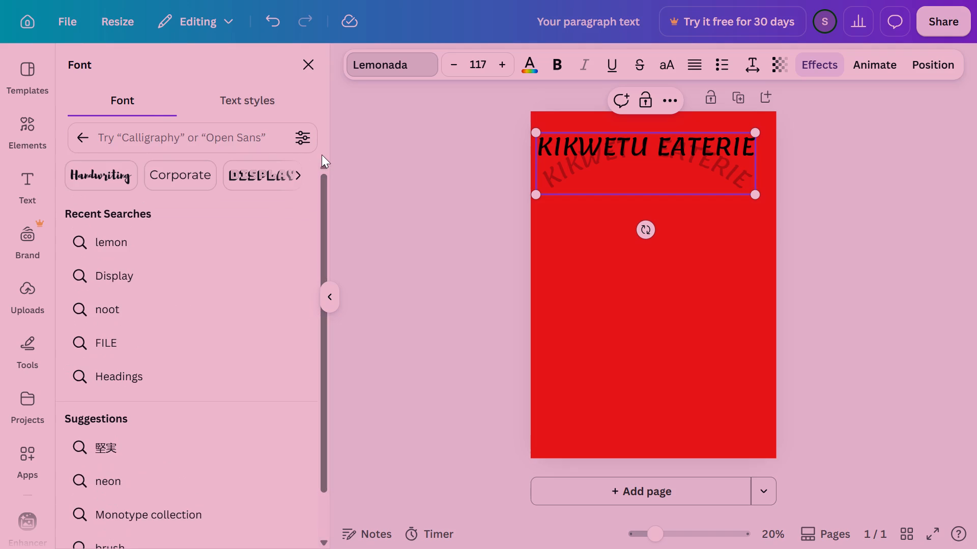
left_click(122, 90)
left_click(299, 173)
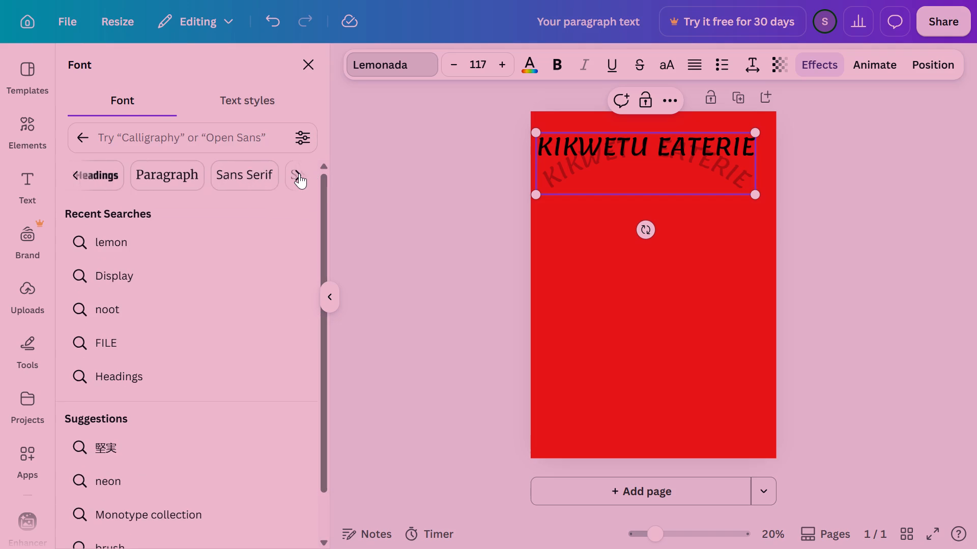
left_click(299, 173)
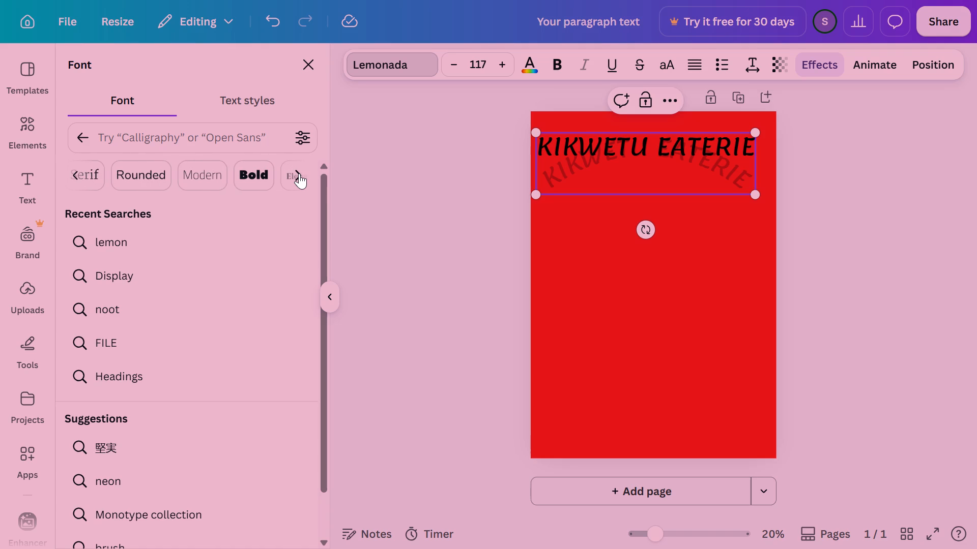
left_click(257, 172)
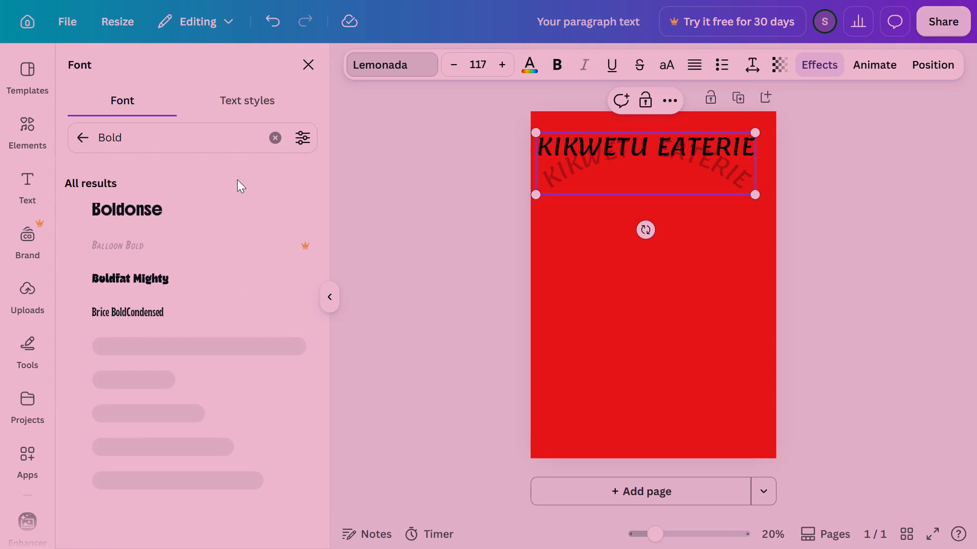
left_click(137, 209)
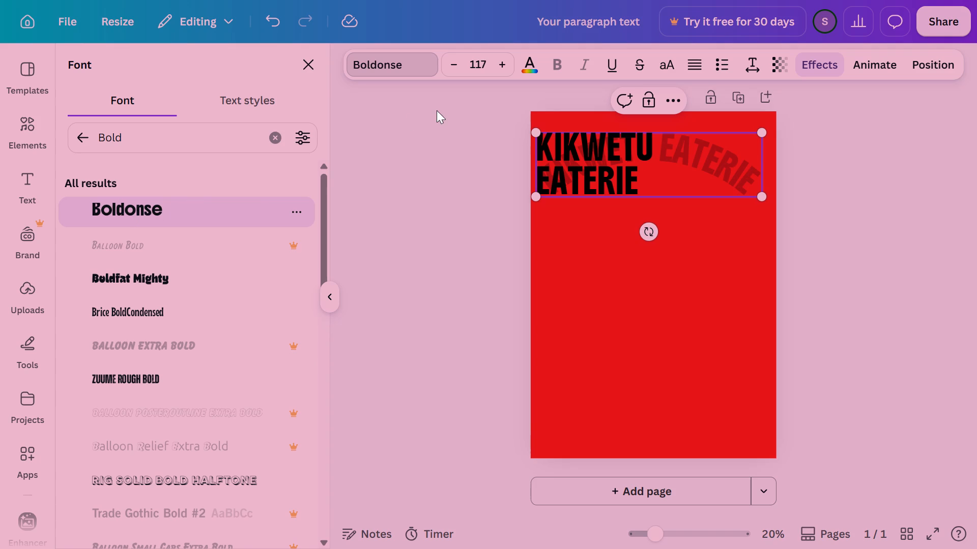
Remove the Curve effect from the "KIKWETU EATERIE" text so it sits on a straight line.
left_click(816, 56)
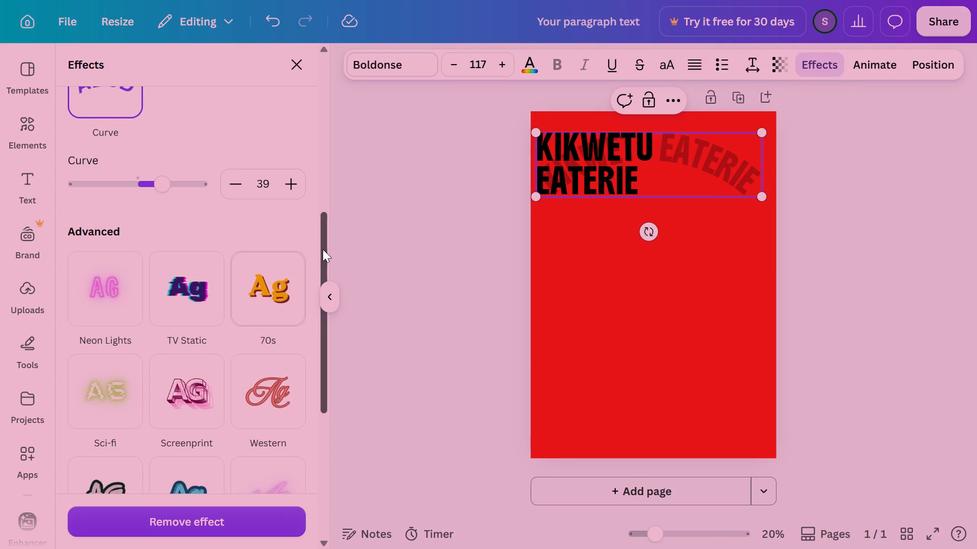
left_click_drag(323, 249, 322, 164)
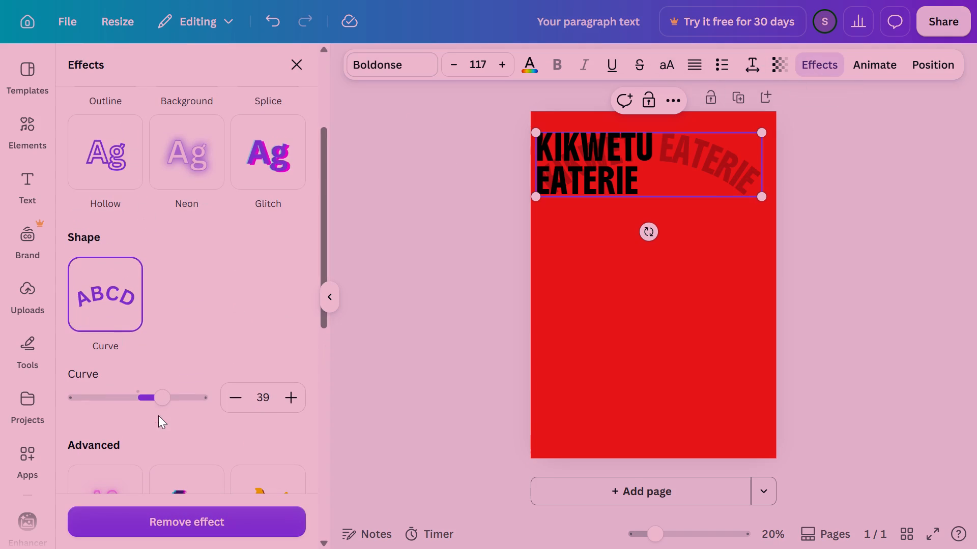
left_click(166, 523)
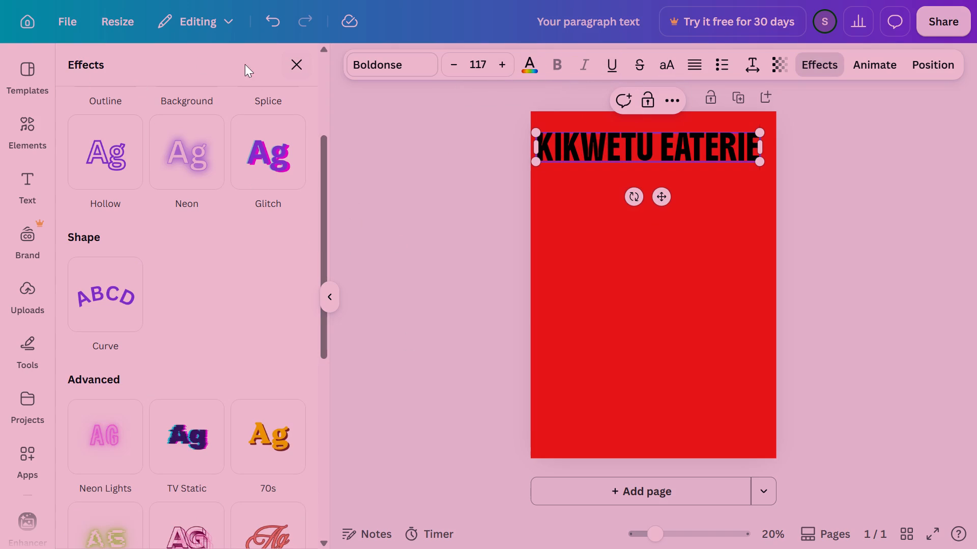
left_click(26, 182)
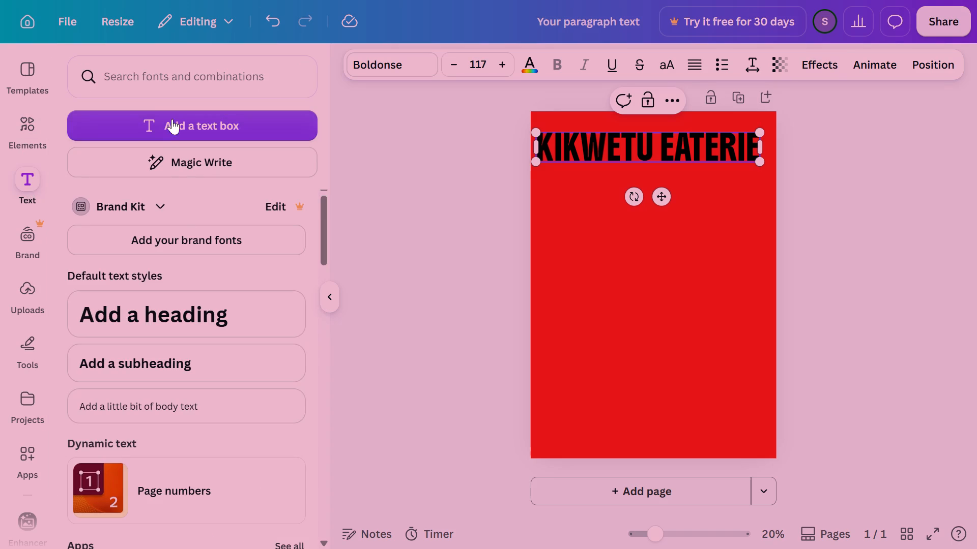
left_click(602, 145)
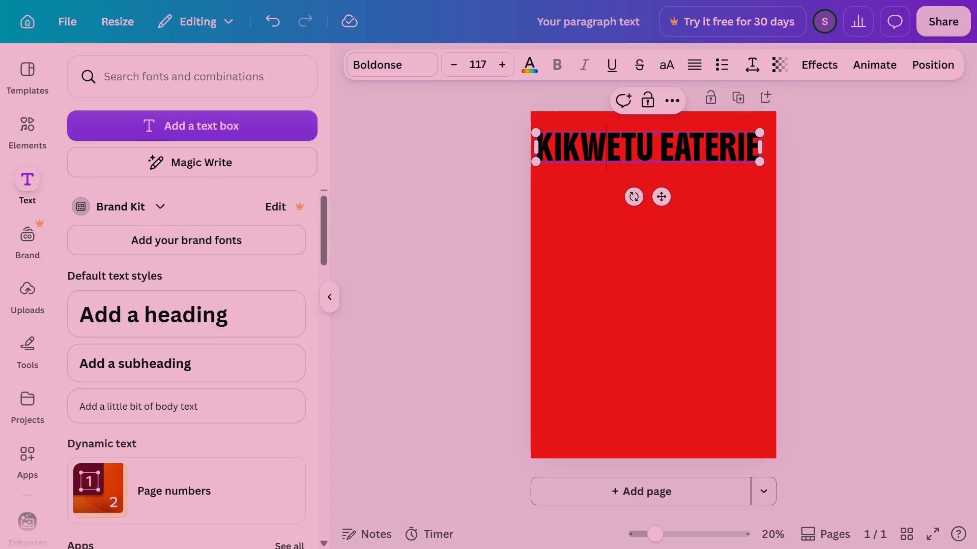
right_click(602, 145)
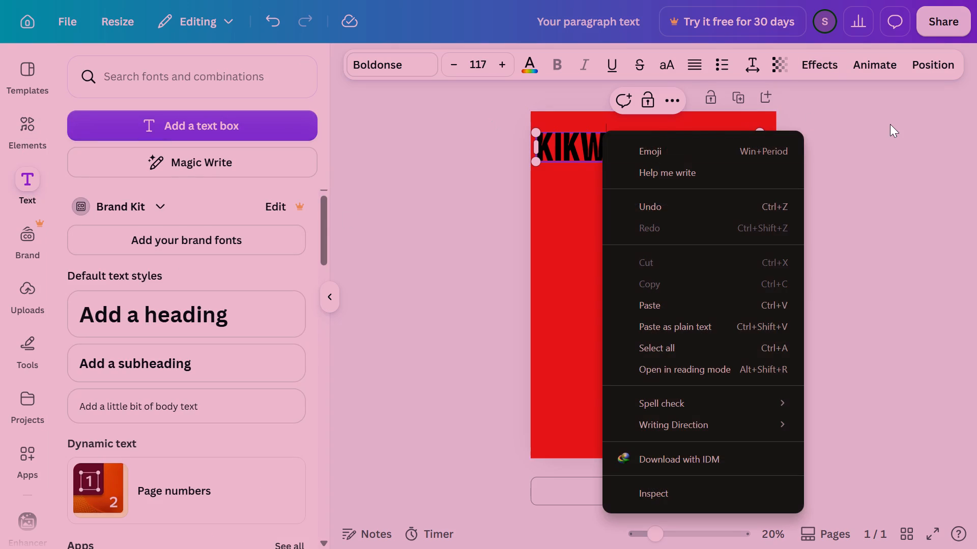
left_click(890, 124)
Clear the Bold font search for the "KIKWETU EATERIE" text and find fonts in the Rounded category.
left_click(642, 144)
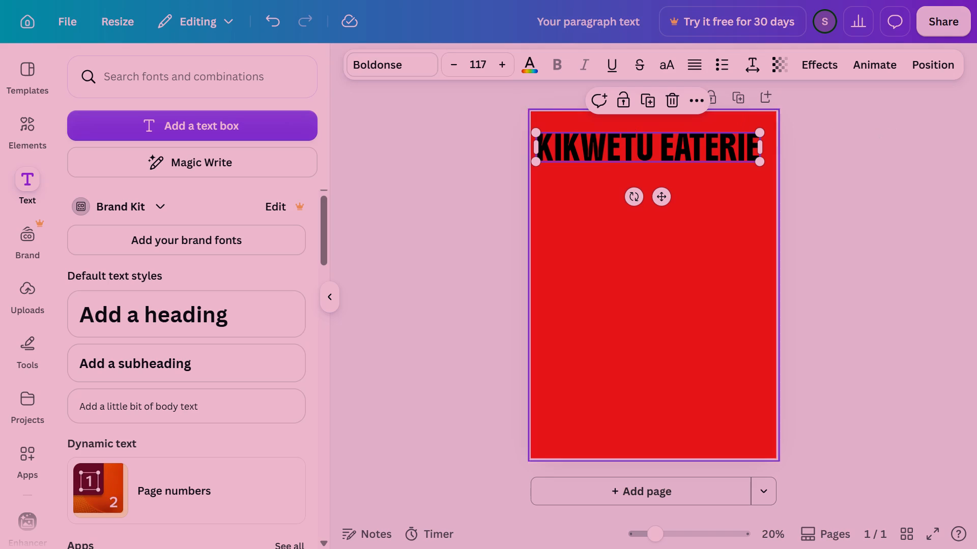
left_click(407, 57)
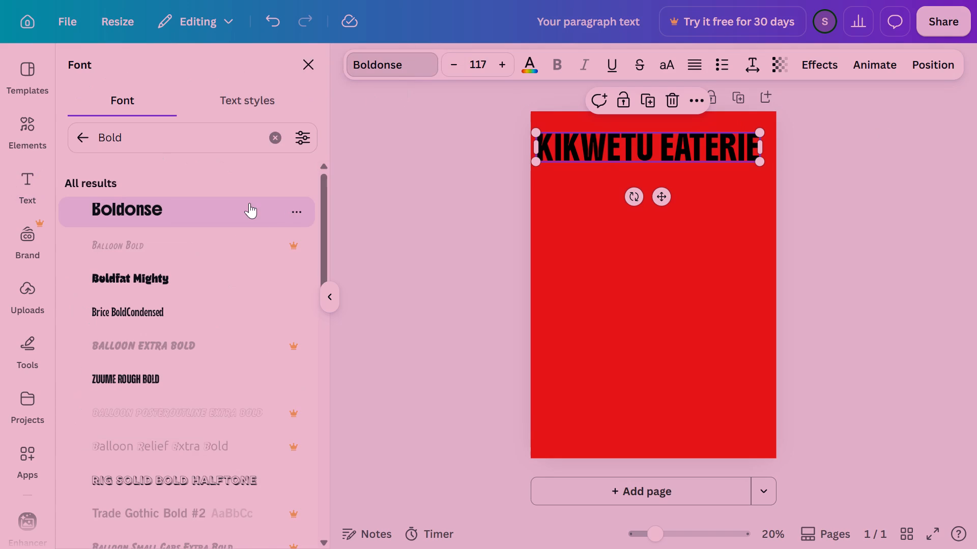
left_click(272, 140)
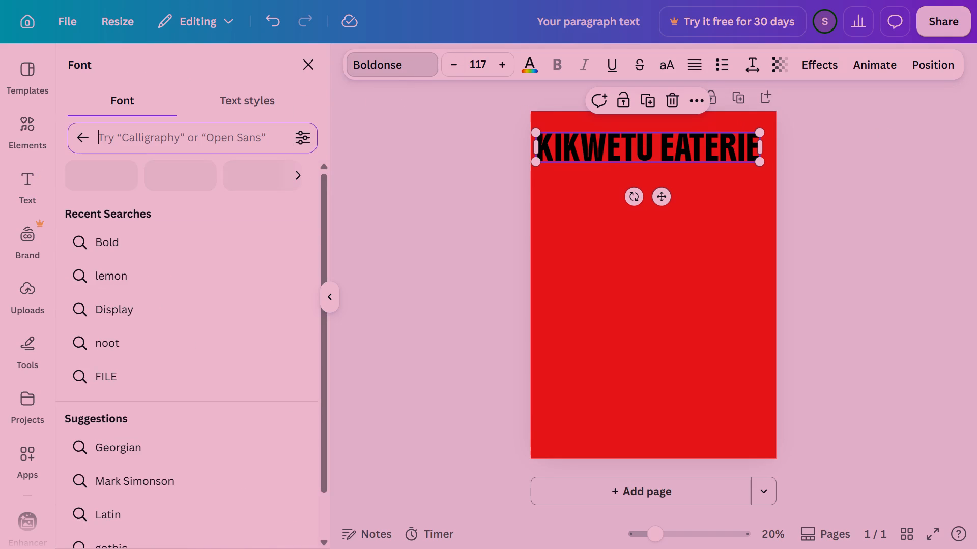
left_click(303, 177)
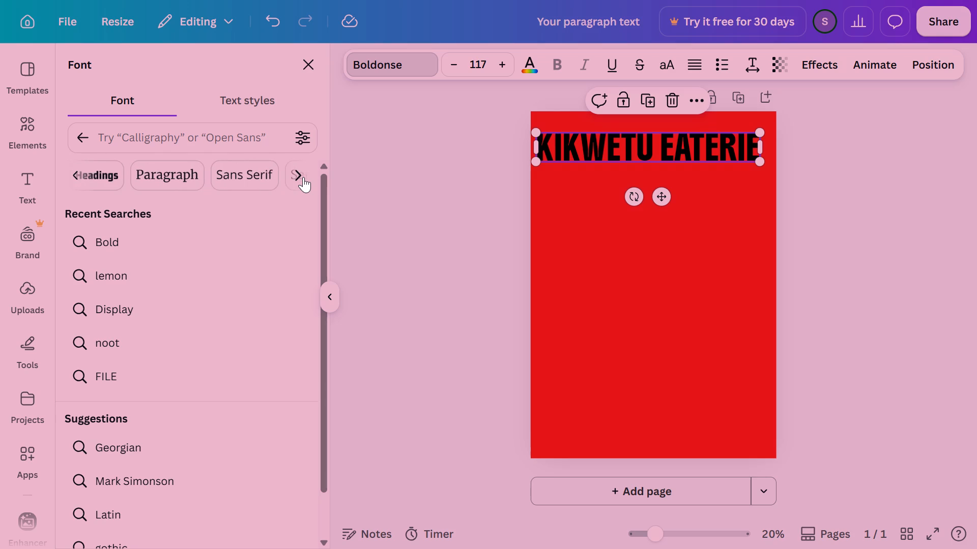
left_click(303, 177)
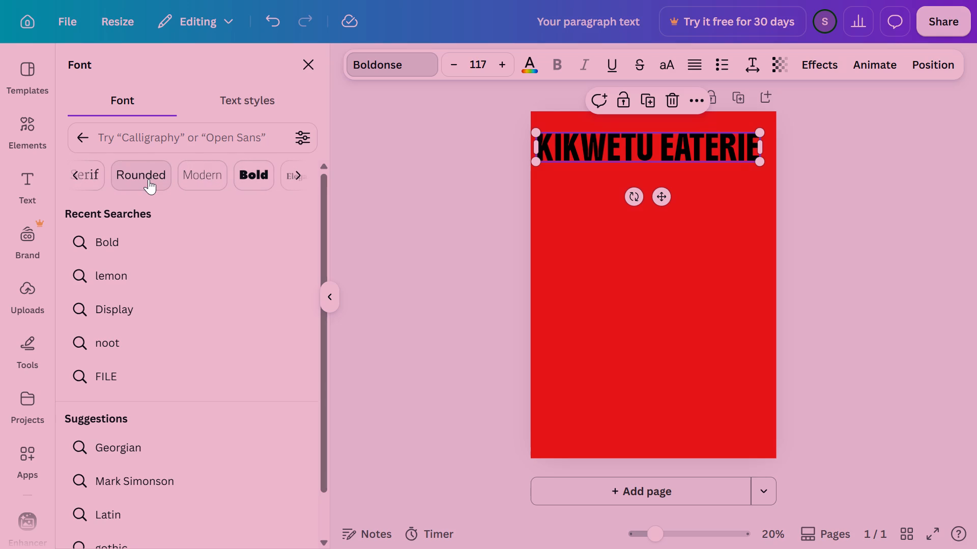
left_click(120, 170)
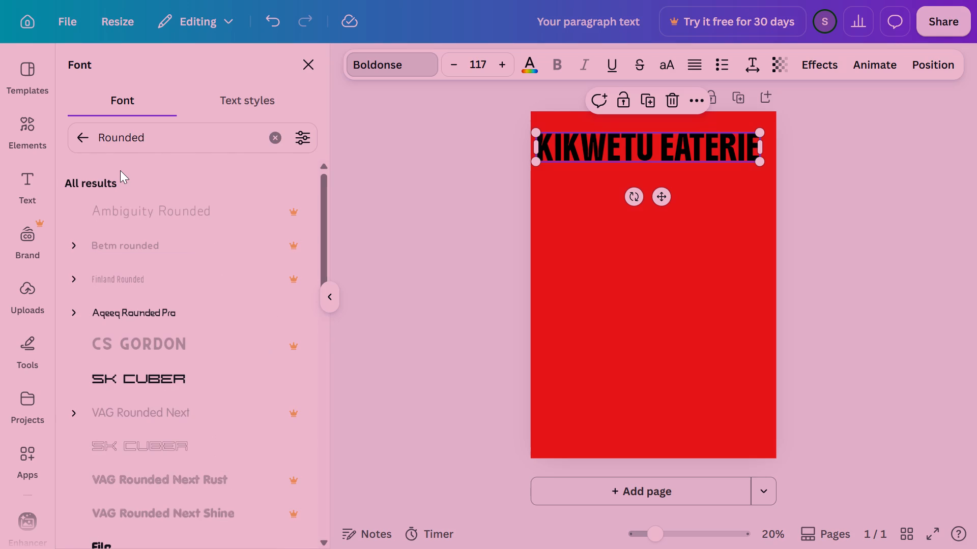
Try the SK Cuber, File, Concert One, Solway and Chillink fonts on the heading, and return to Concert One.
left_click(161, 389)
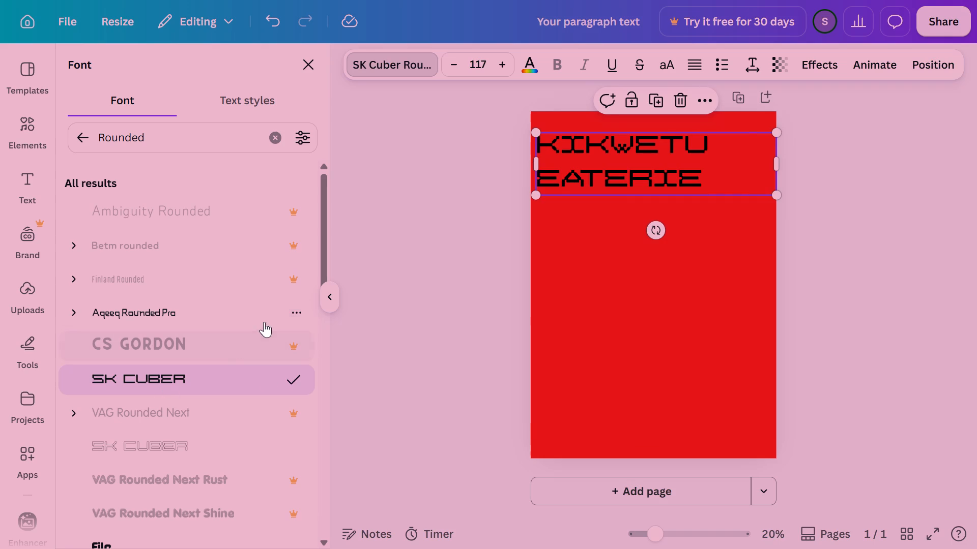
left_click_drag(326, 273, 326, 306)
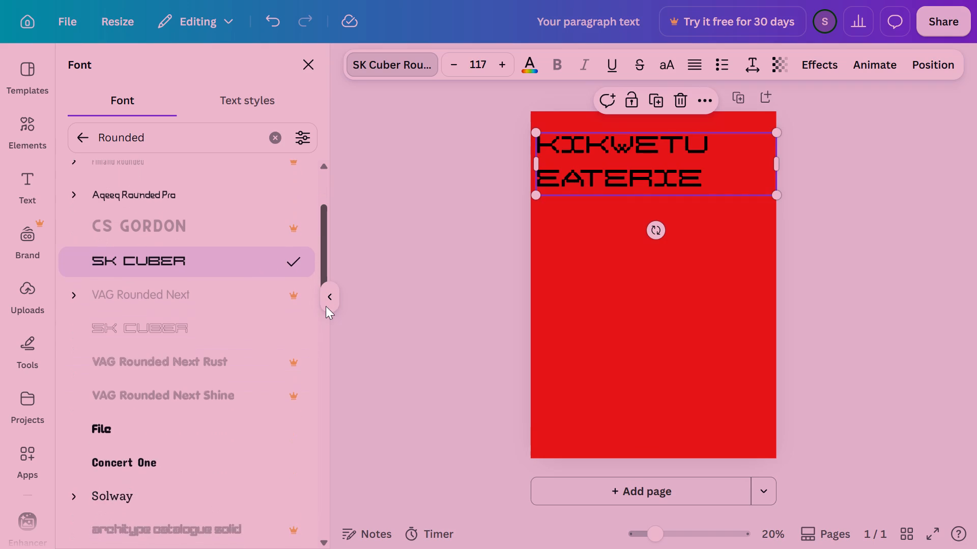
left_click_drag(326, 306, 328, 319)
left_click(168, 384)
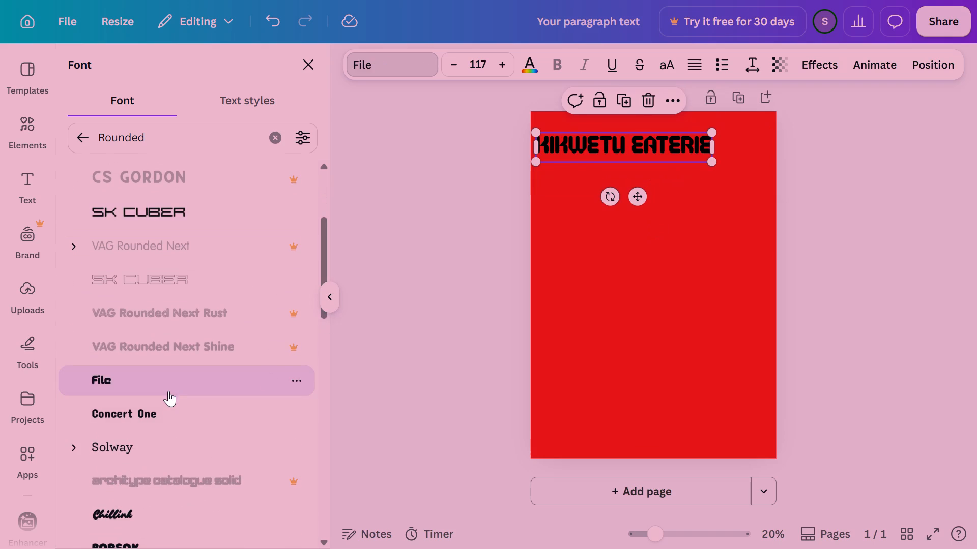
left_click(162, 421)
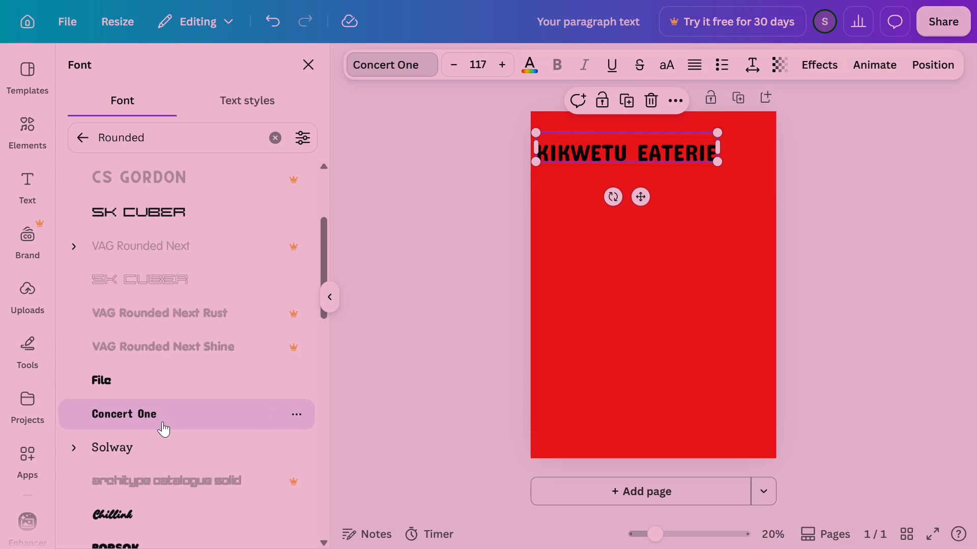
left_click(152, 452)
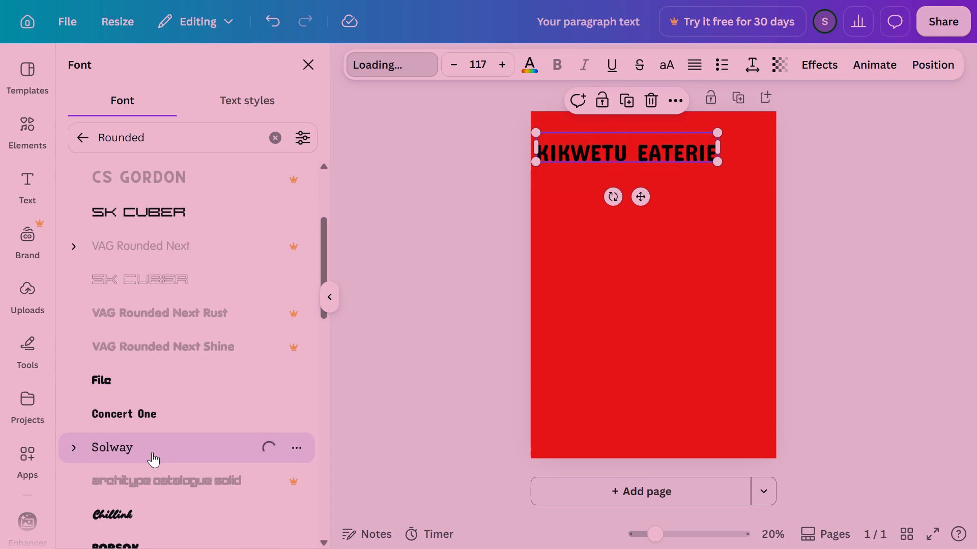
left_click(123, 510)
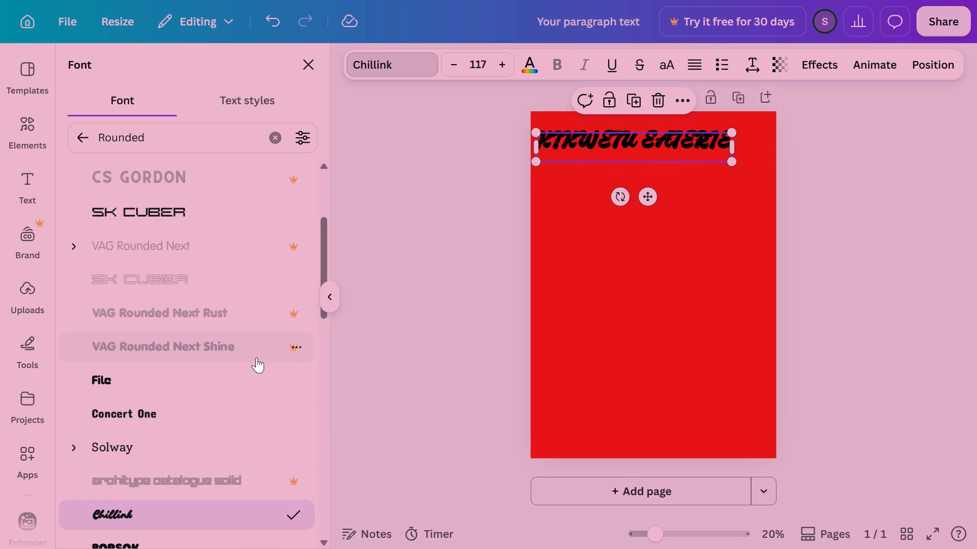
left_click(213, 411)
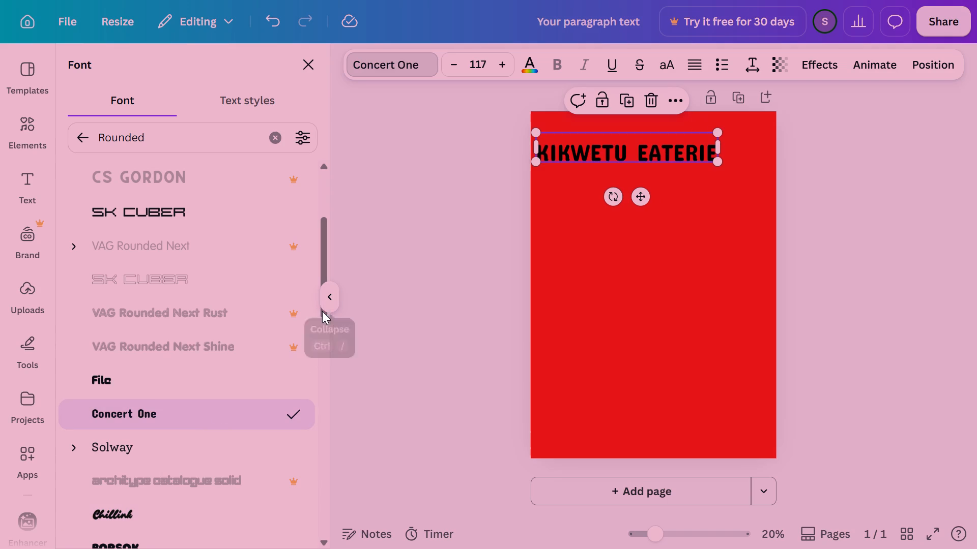
Try Chromium One on the heading, and apply the Borsok font from the Rounded results instead.
left_click_drag(322, 313, 318, 380)
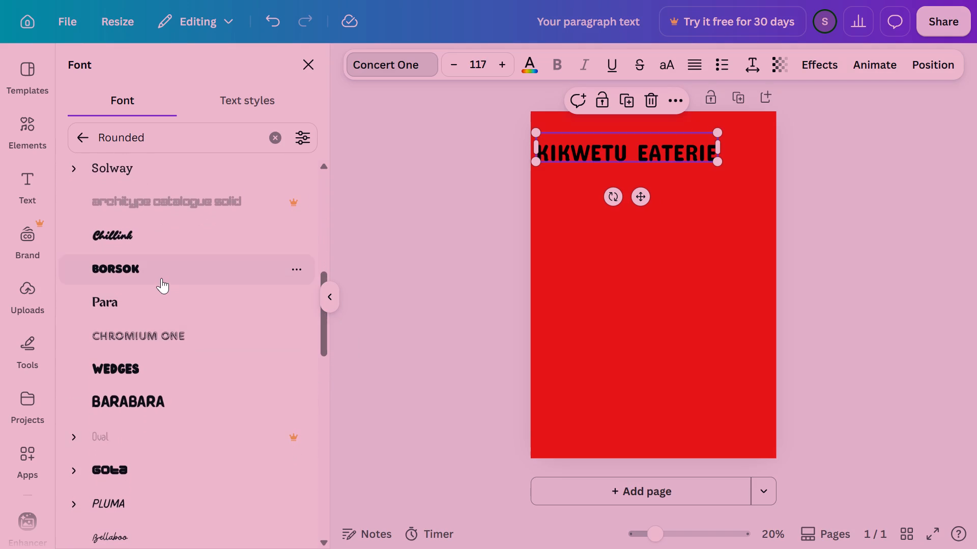
left_click(161, 324)
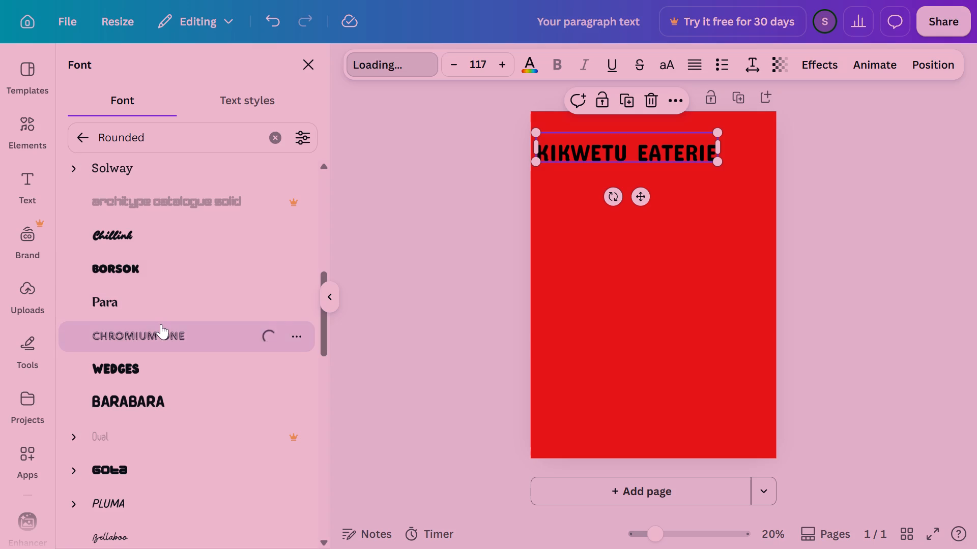
left_click(156, 274)
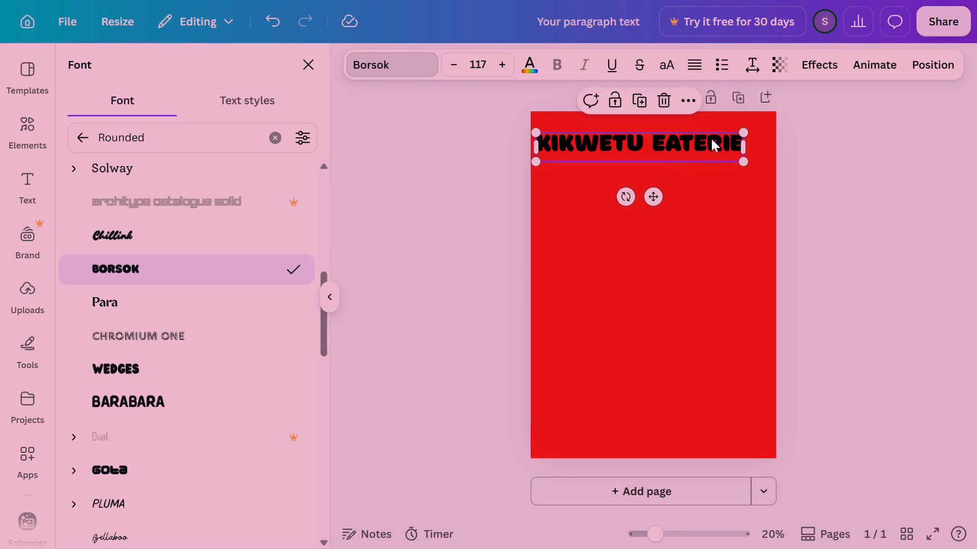
Shift the heading slightly right and down, and widen its text box to the poster's right edge.
left_click(726, 144)
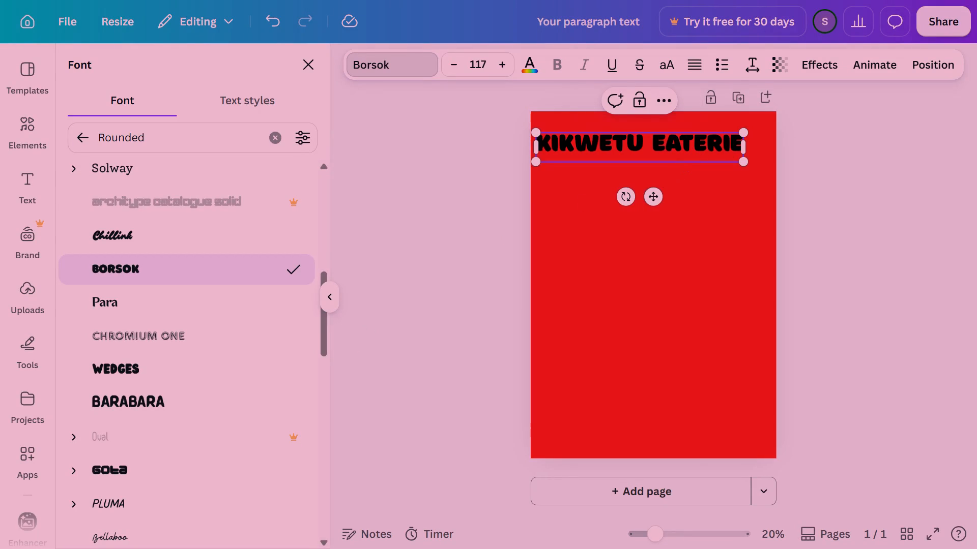
left_click(743, 144)
left_click_drag(743, 144, 753, 144)
left_click_drag(753, 144, 756, 144)
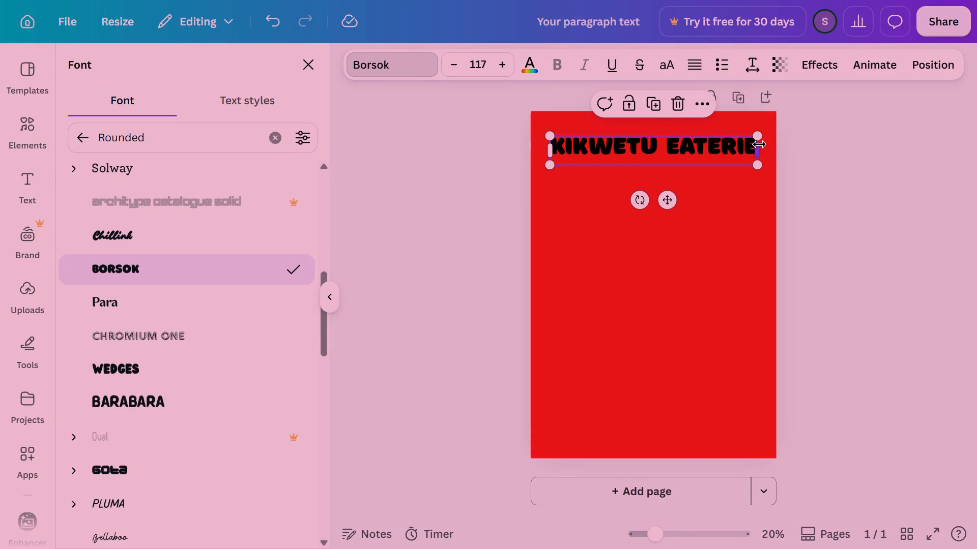
left_click_drag(759, 144, 777, 144)
Add an S to the end of the heading so it reads "KIKWETU EATERIES".
left_click(756, 143)
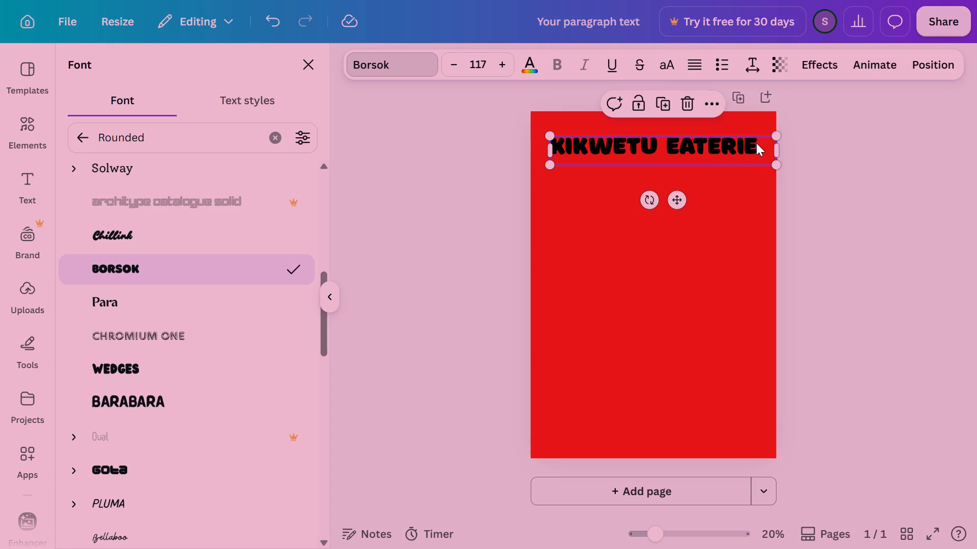
key("s")
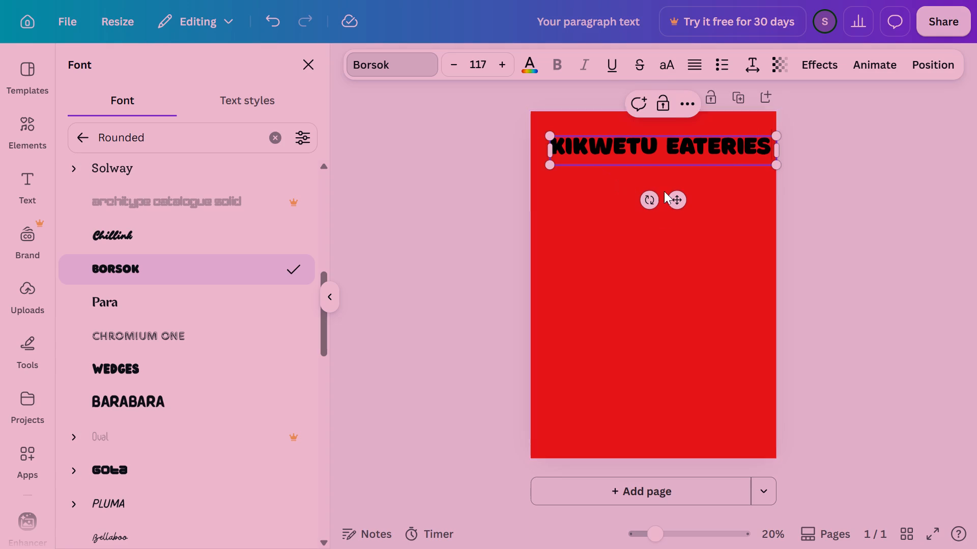
Centre the heading across the poster's width, and nudge it five steps down and two steps right.
left_click_drag(677, 196, 672, 193)
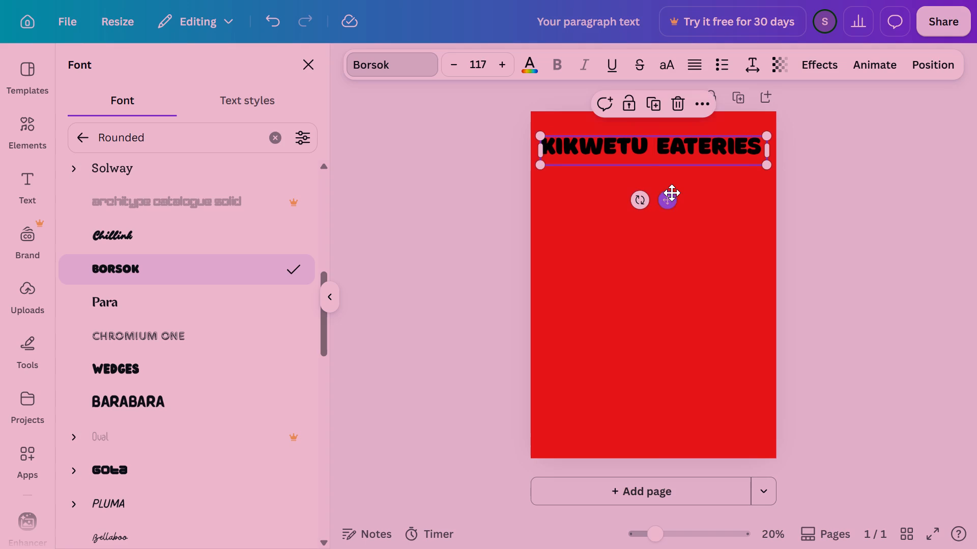
left_click(867, 214)
left_click(867, 214)
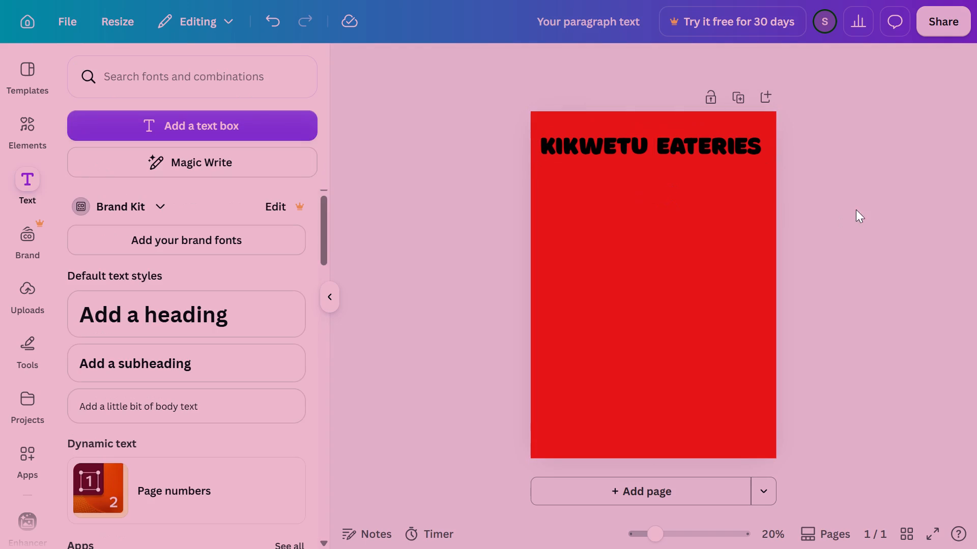
left_click(684, 155)
key("Down")
key("Down")
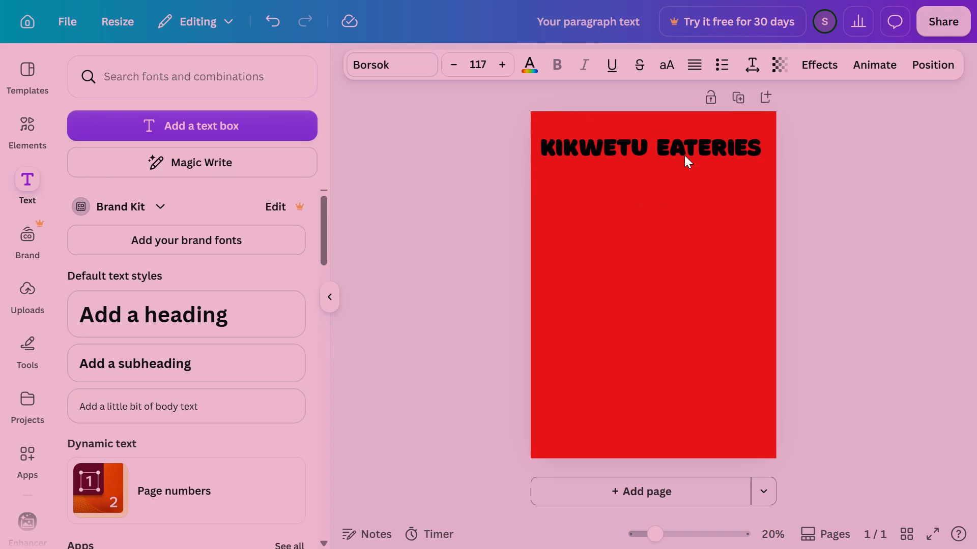
key("Down")
key("Down")
key("Down")
key("Right")
key("Right")
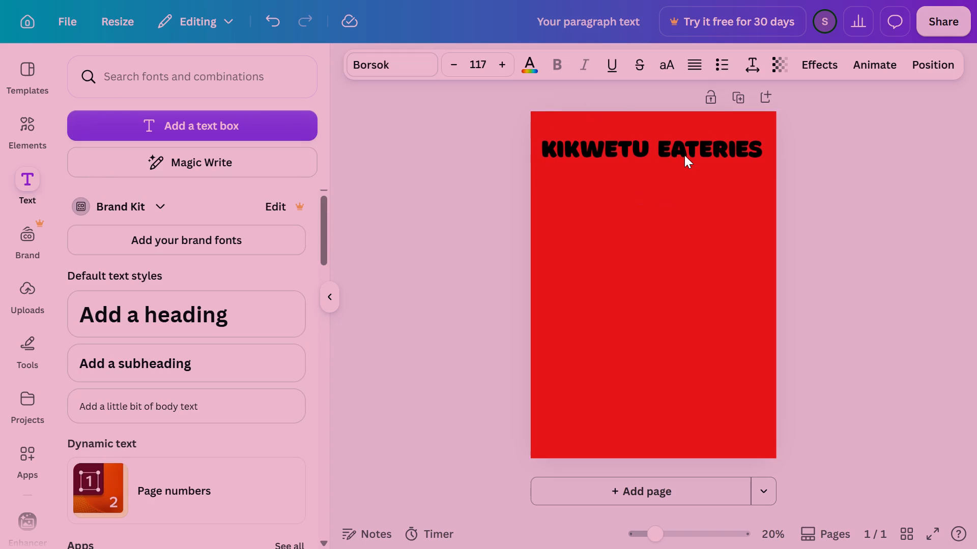
Reduce the heading's font size to 115.
left_click(447, 62)
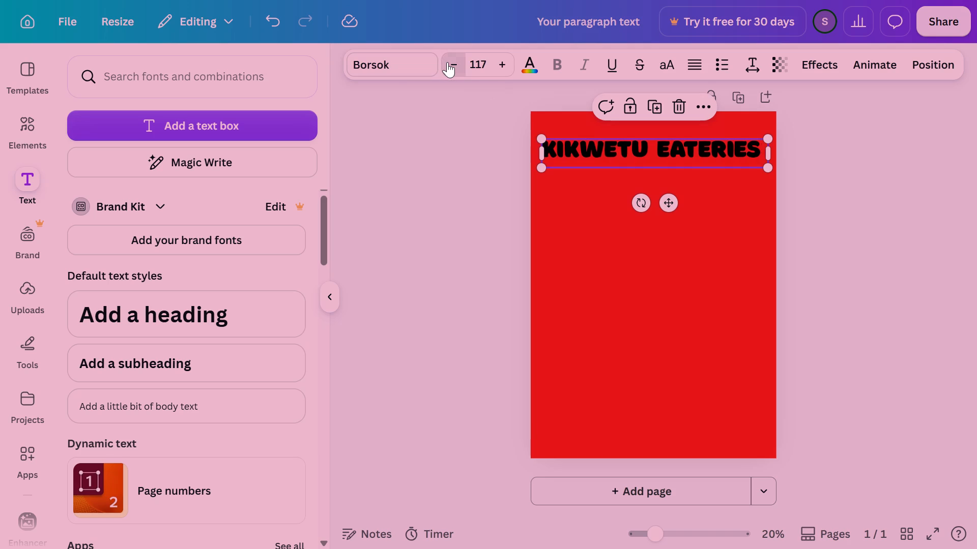
left_click(447, 62)
Change the heading's text colour to white from the default solid colours and deselect it.
left_click(527, 67)
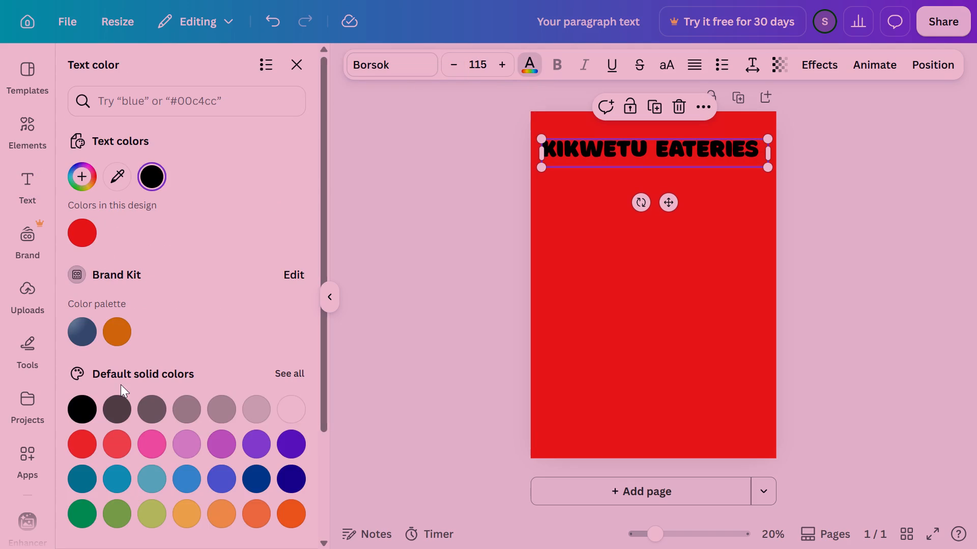
left_click(297, 407)
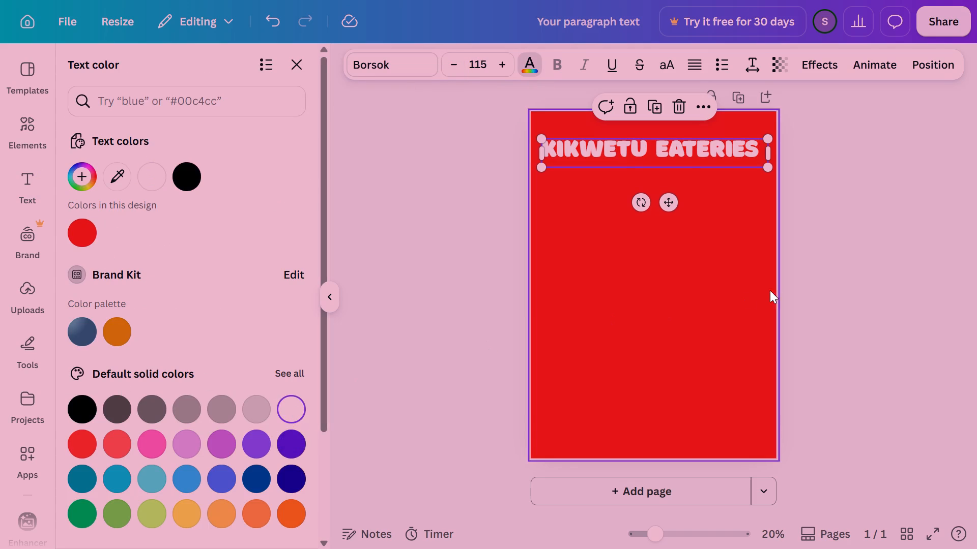
left_click(866, 271)
left_click(866, 271)
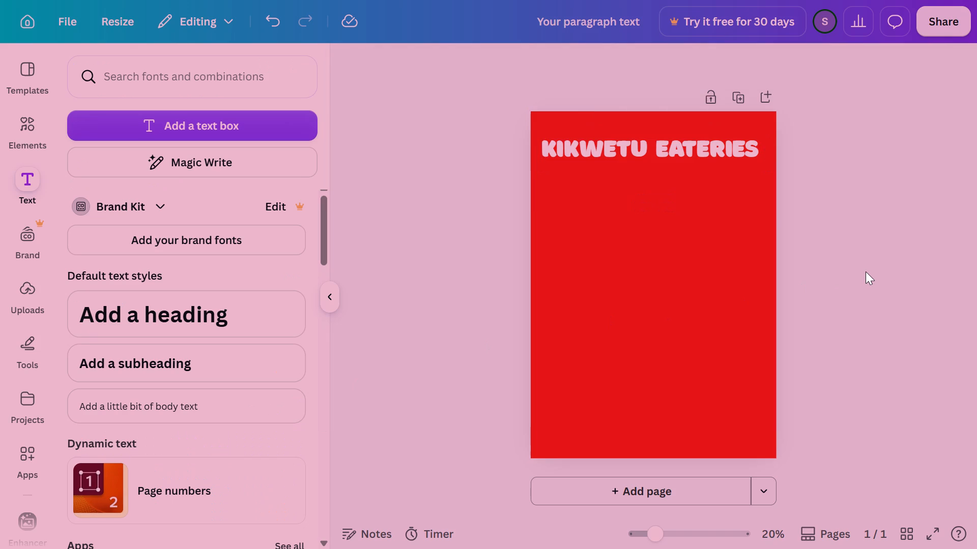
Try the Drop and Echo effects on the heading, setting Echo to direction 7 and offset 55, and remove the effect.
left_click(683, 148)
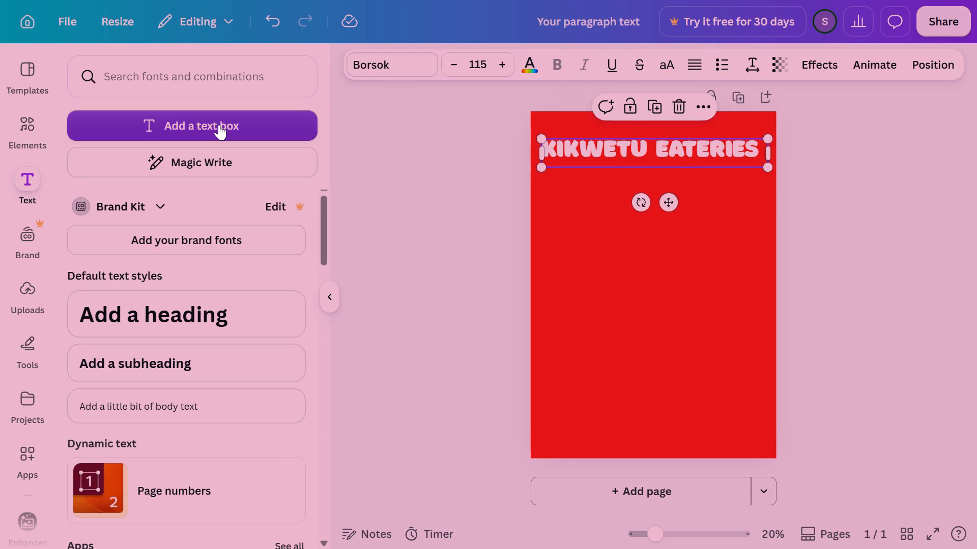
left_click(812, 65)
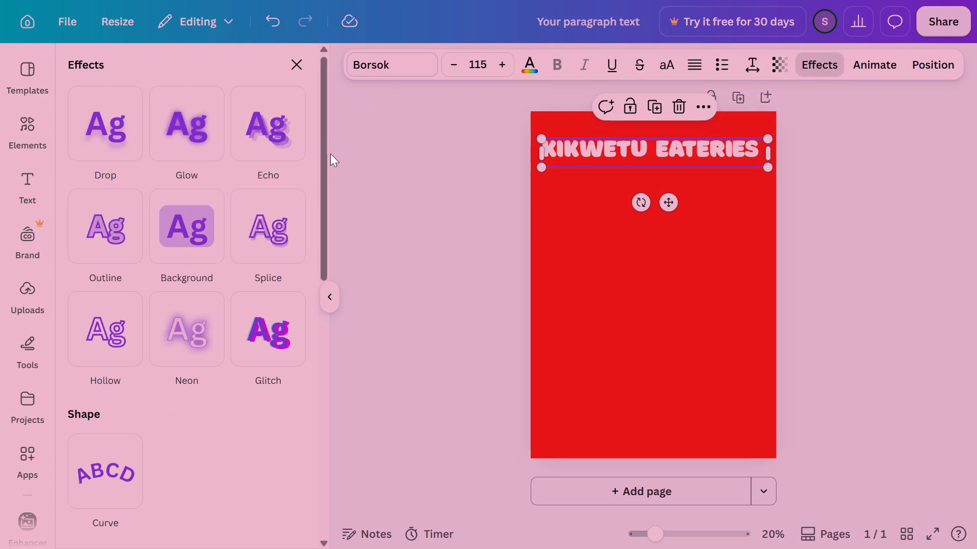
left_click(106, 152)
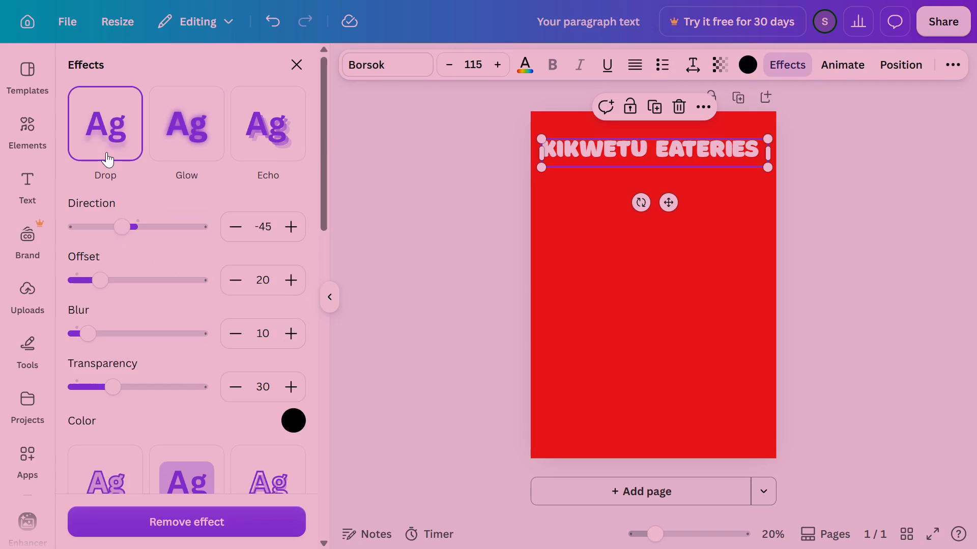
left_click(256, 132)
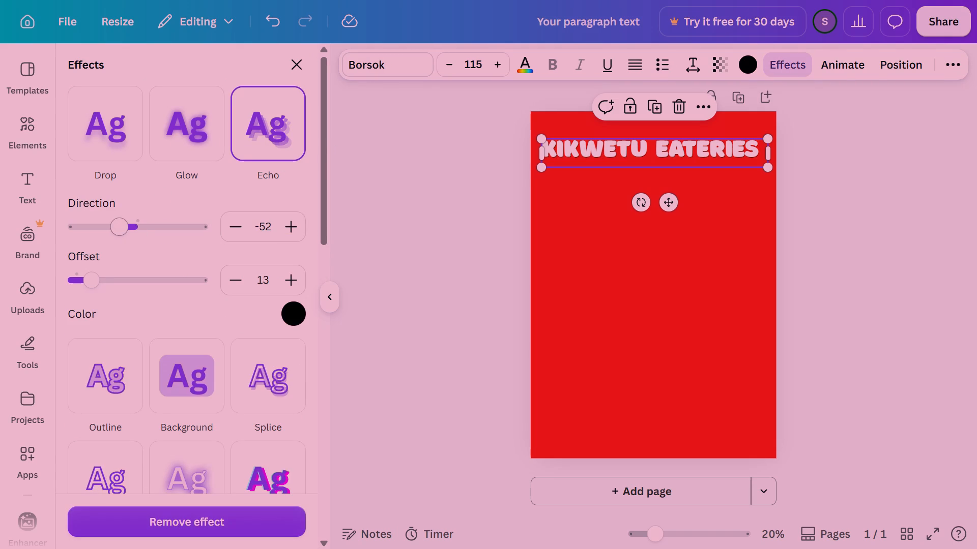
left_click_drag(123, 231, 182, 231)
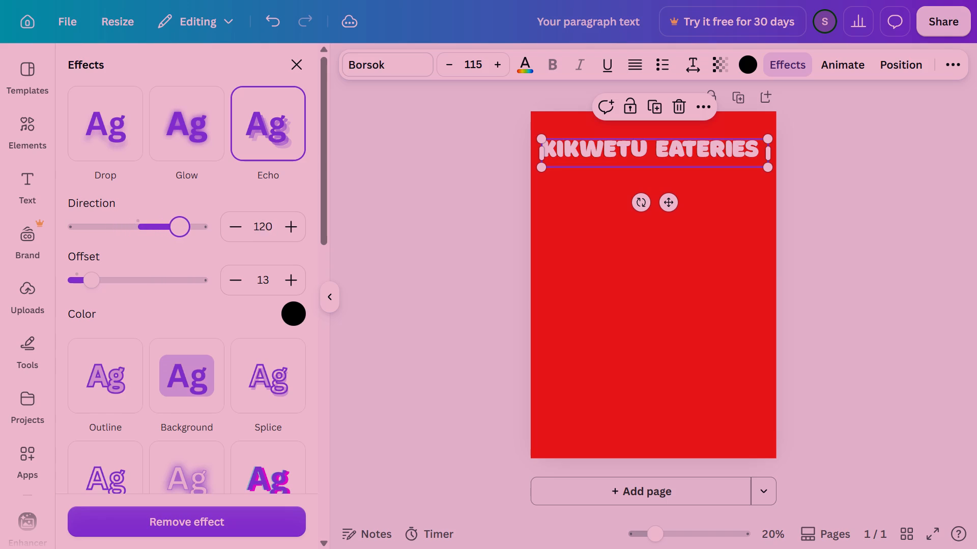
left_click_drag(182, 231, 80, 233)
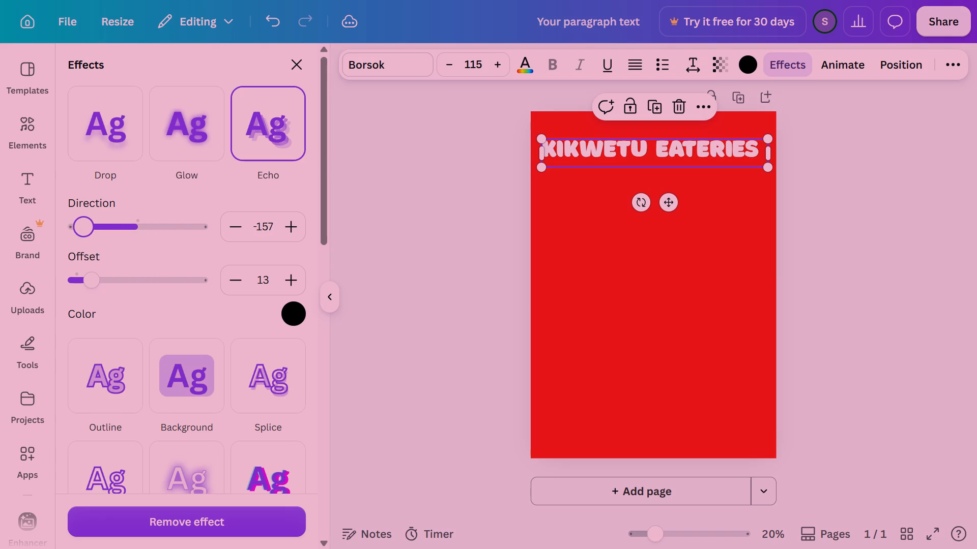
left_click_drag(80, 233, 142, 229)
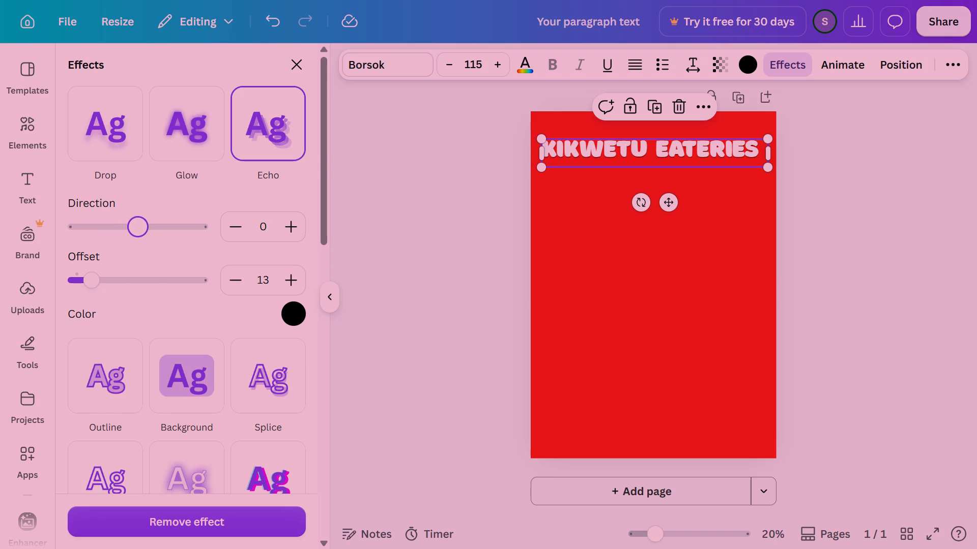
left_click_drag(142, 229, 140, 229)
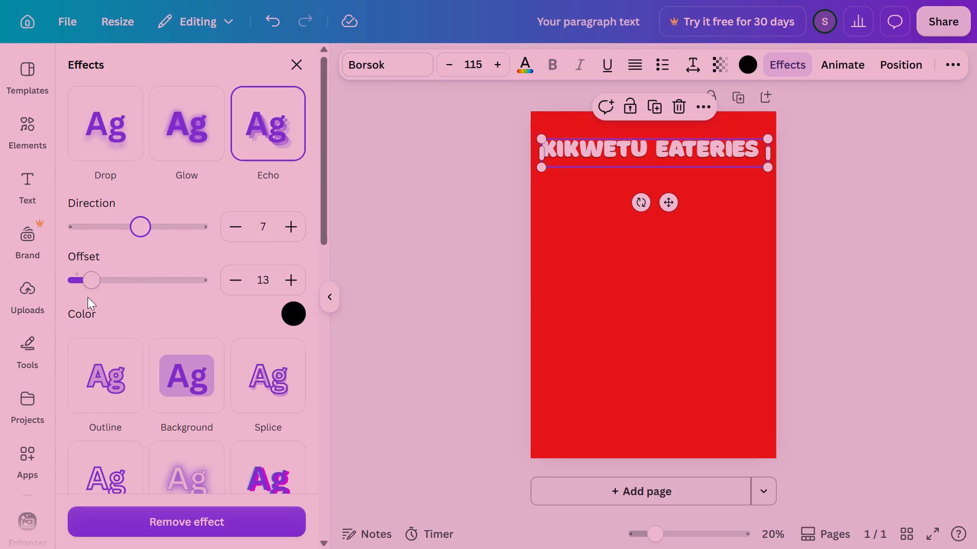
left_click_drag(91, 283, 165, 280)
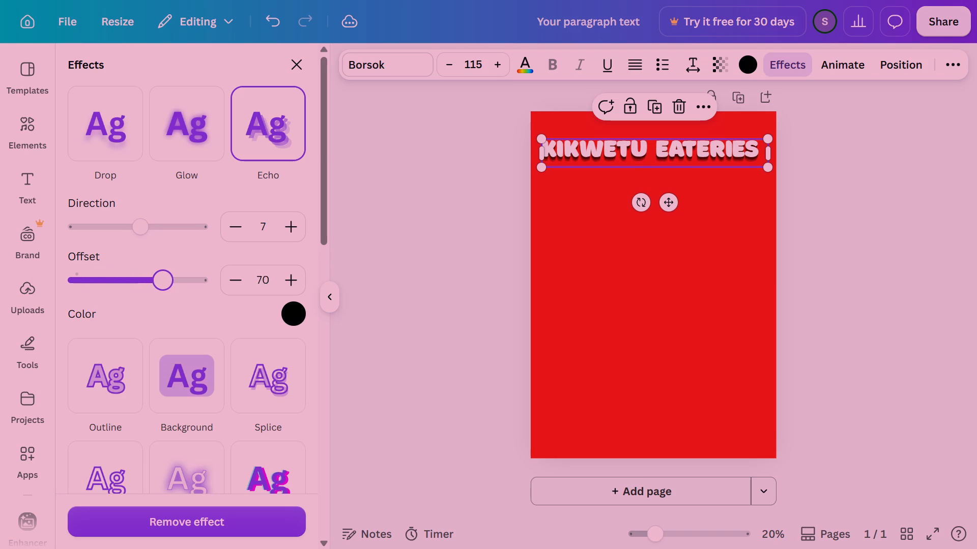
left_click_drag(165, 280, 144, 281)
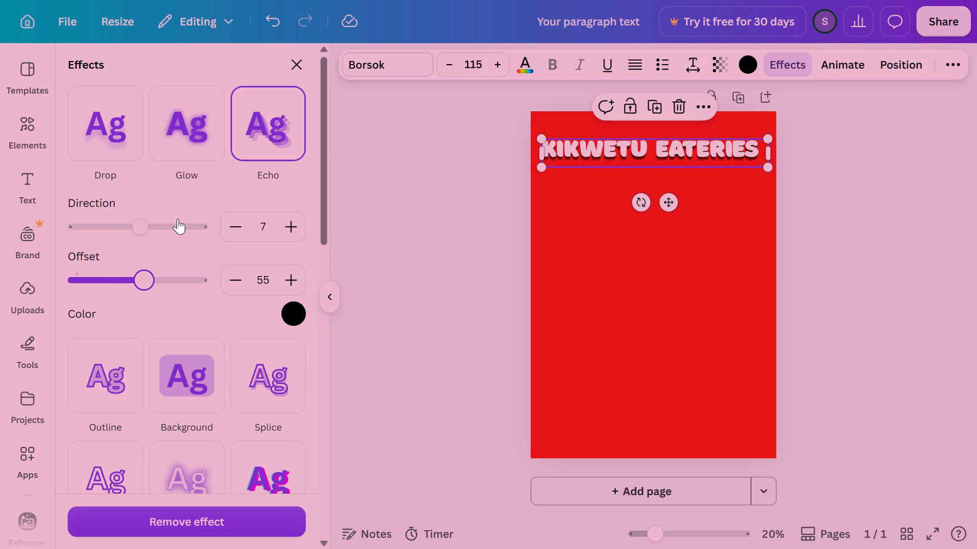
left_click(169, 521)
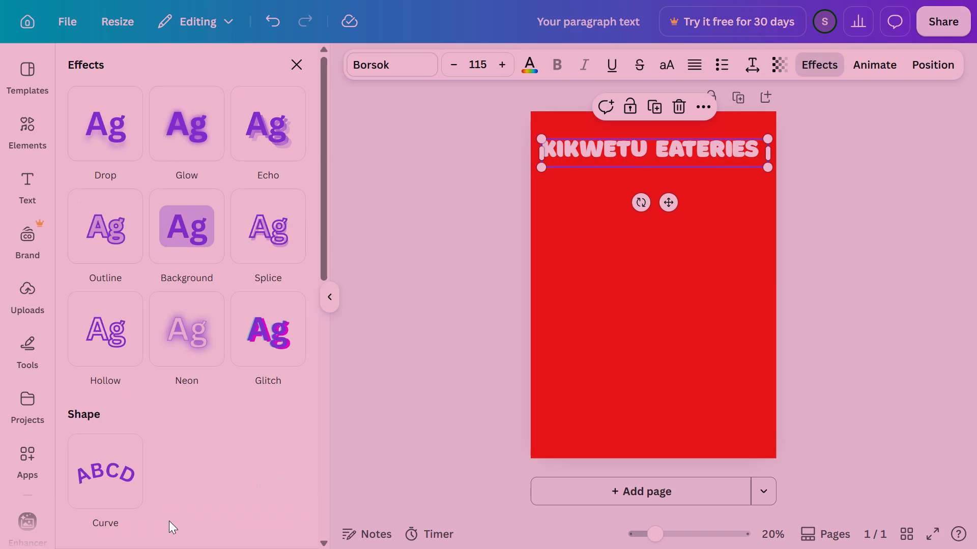
Apply the Drop shadow effect to the heading with offset 84 and direction -4.
left_click(121, 134)
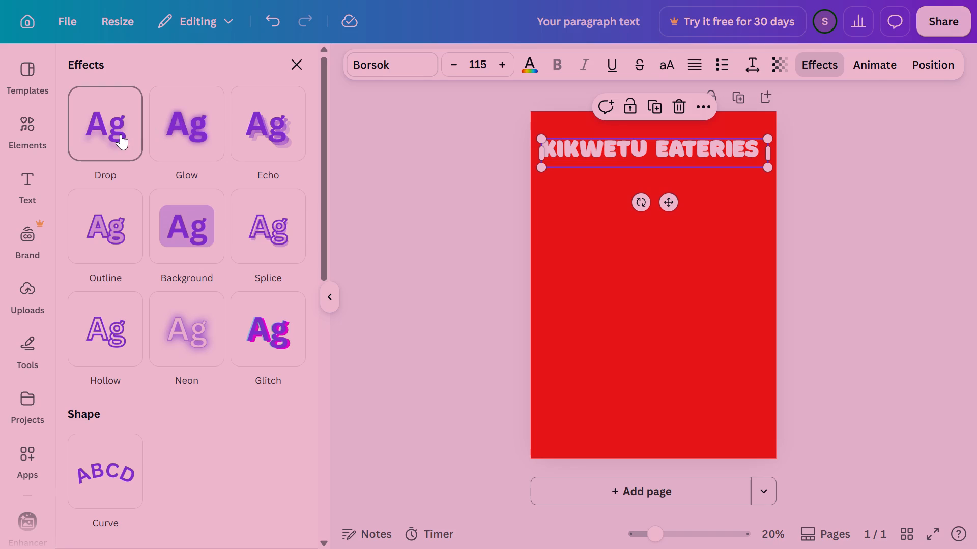
left_click_drag(98, 289, 117, 289)
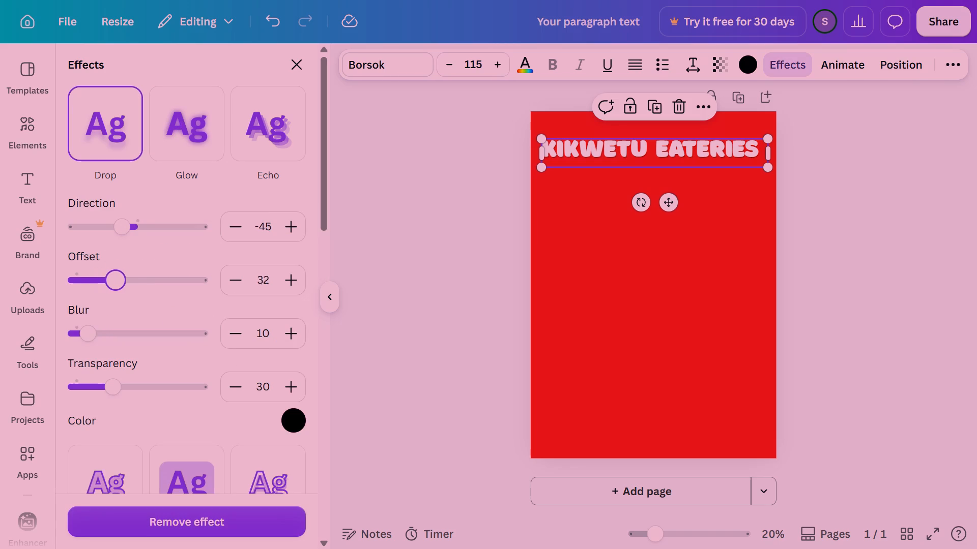
left_click_drag(117, 289, 181, 285)
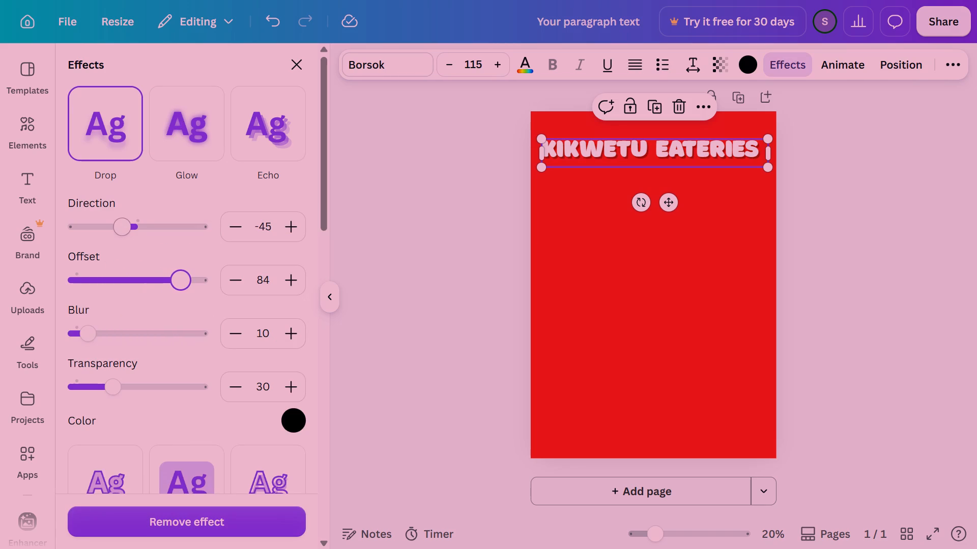
left_click_drag(128, 233, 110, 235)
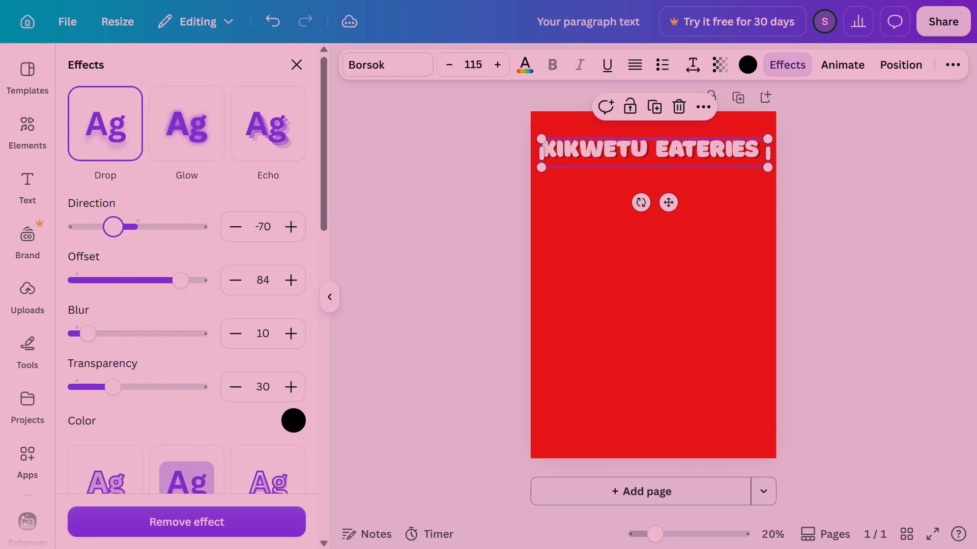
left_click_drag(110, 235, 130, 238)
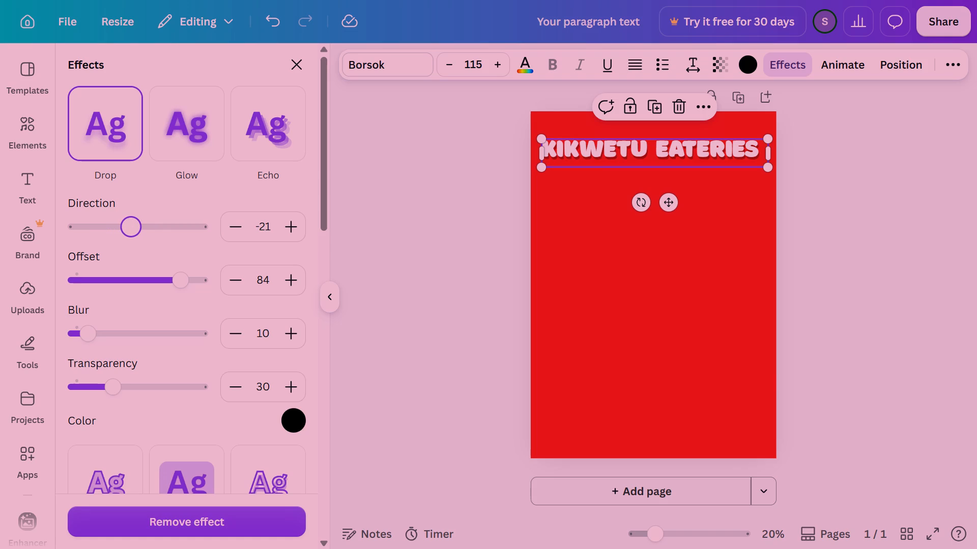
left_click_drag(130, 238, 136, 238)
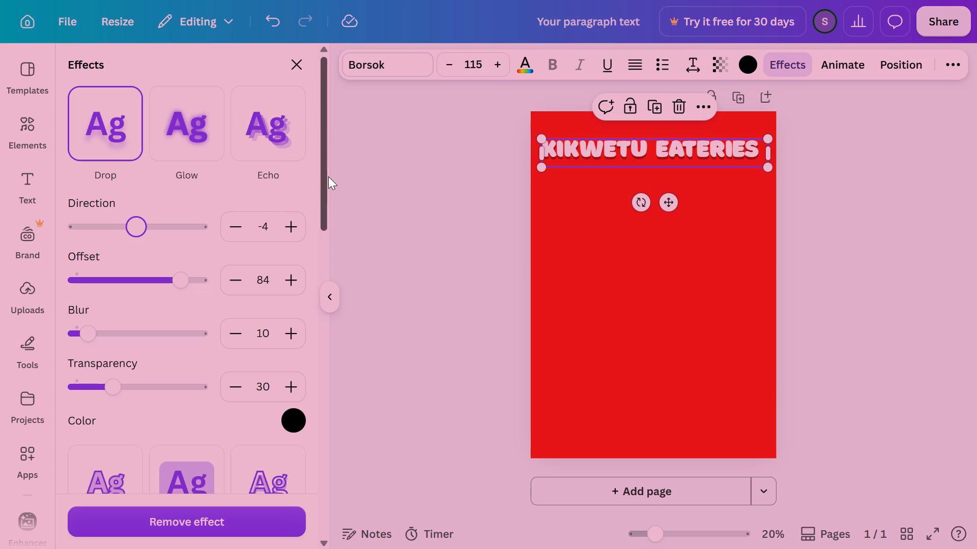
Apply the Curve shape effect to the heading and deselect it.
left_click_drag(323, 189, 306, 342)
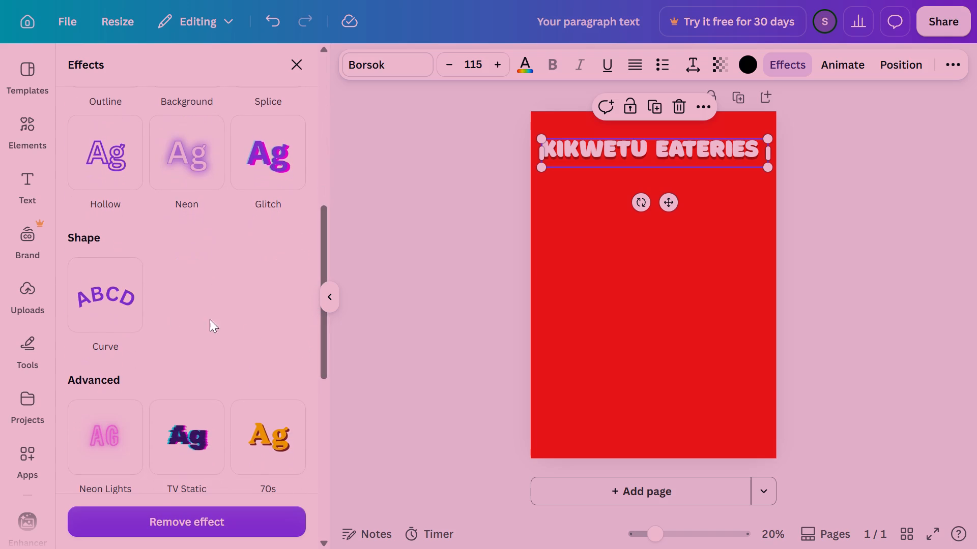
left_click(91, 292)
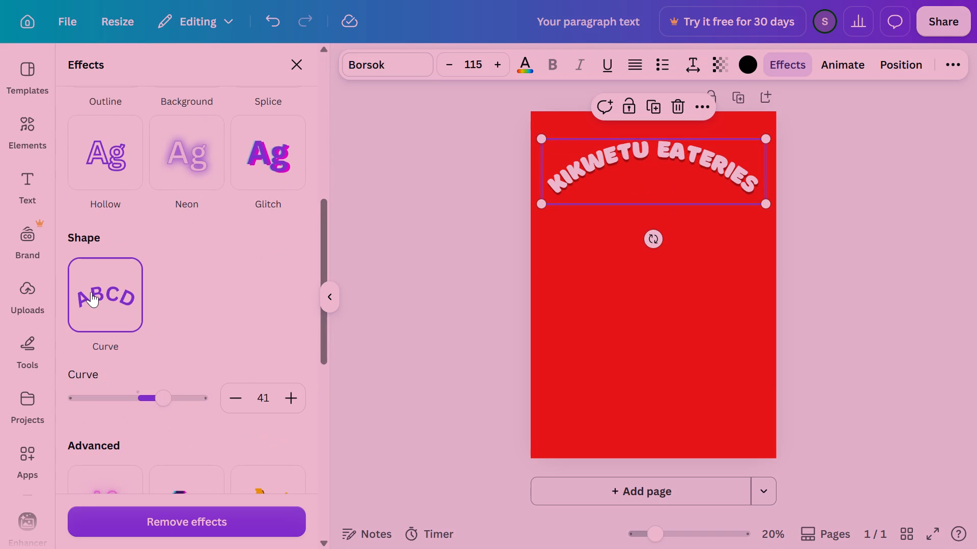
left_click(875, 210)
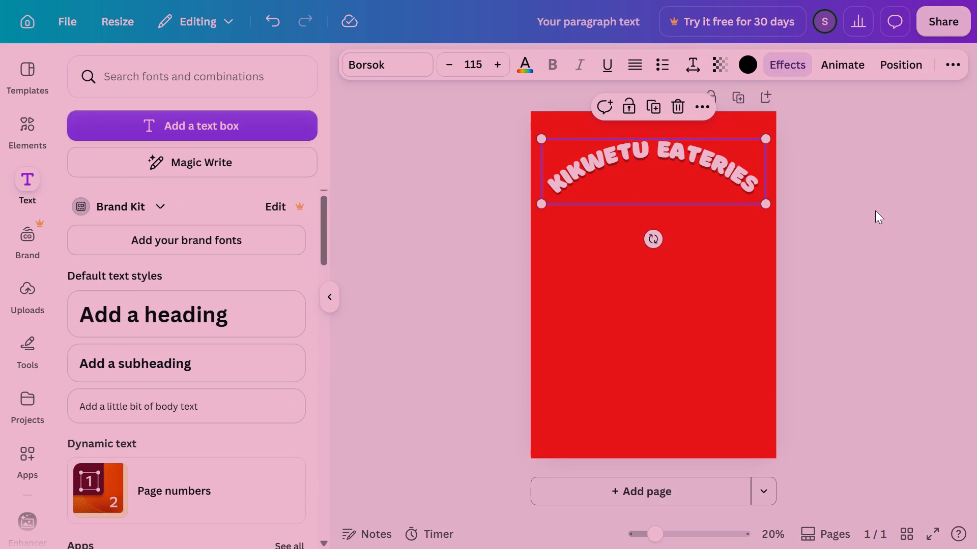
left_click(875, 210)
Nudge the curved heading a net four steps down and one step right on the poster.
left_click(685, 174)
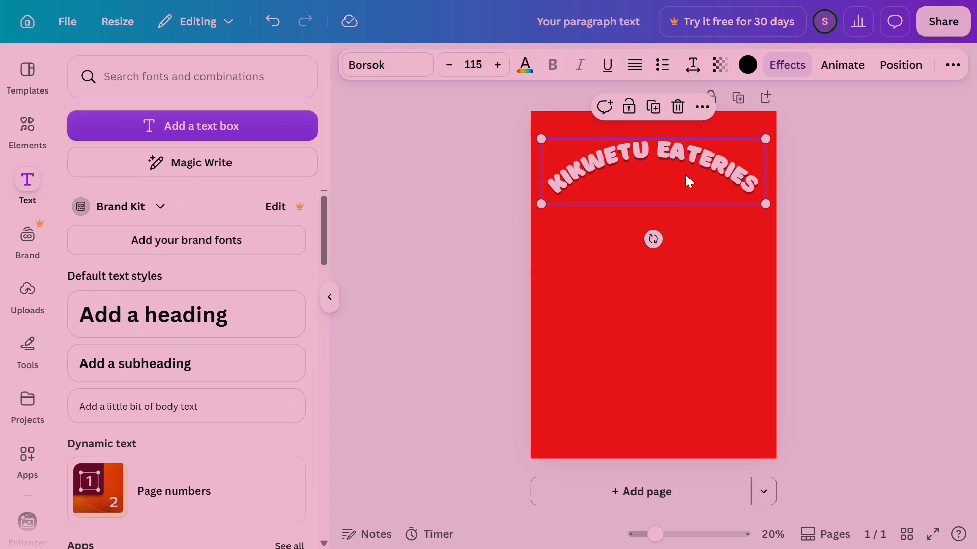
key("Left")
key("Left")
key("Left")
key("Right")
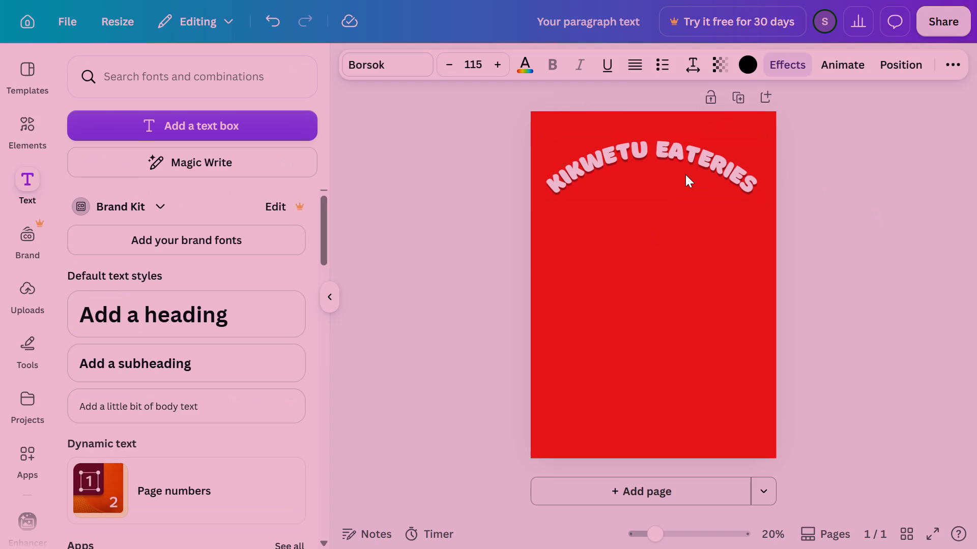
key("Right")
key("Down")
key("Down")
key("Down")
key("Down")
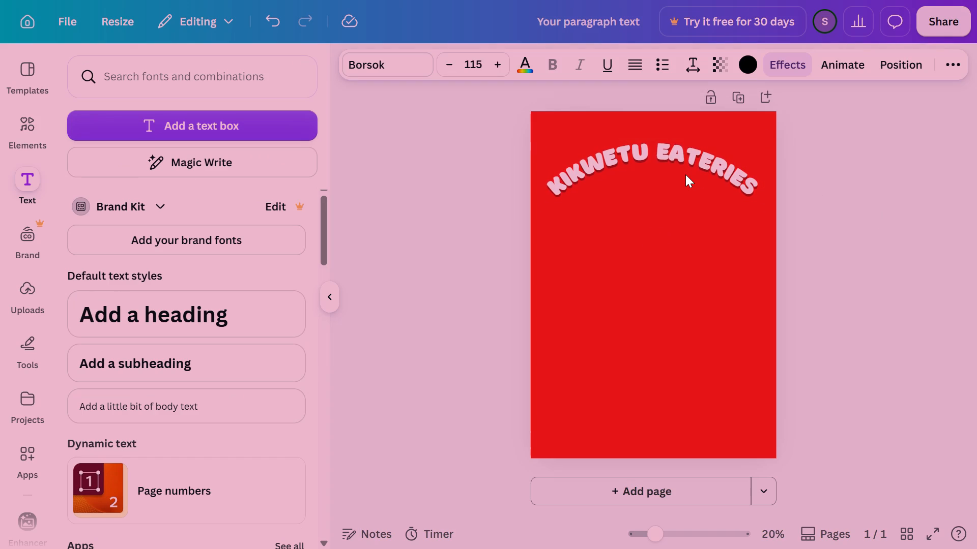
key("Right")
key("Right")
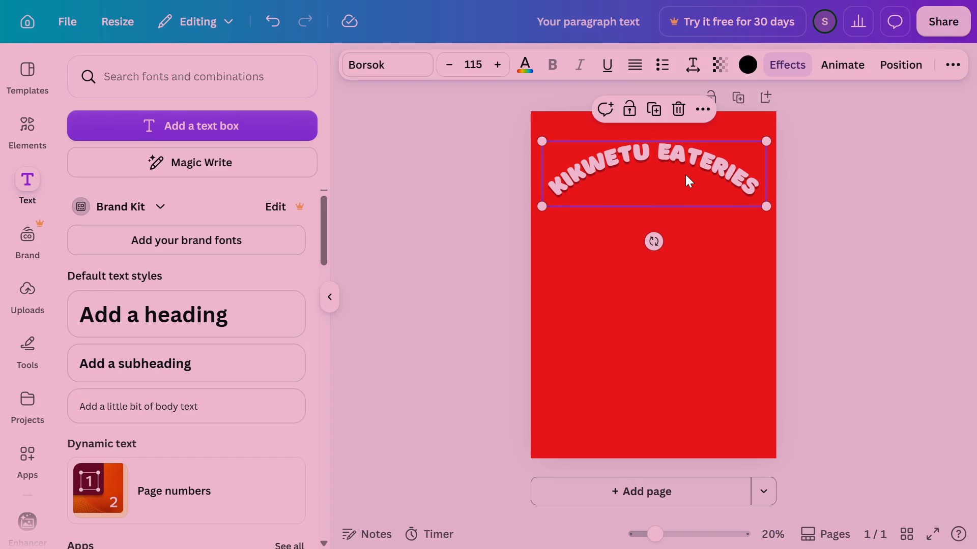
Widen the gap between "KIKWETU" and "EATERIES" in the heading to two spaces.
double_click(651, 155)
left_click(544, 180)
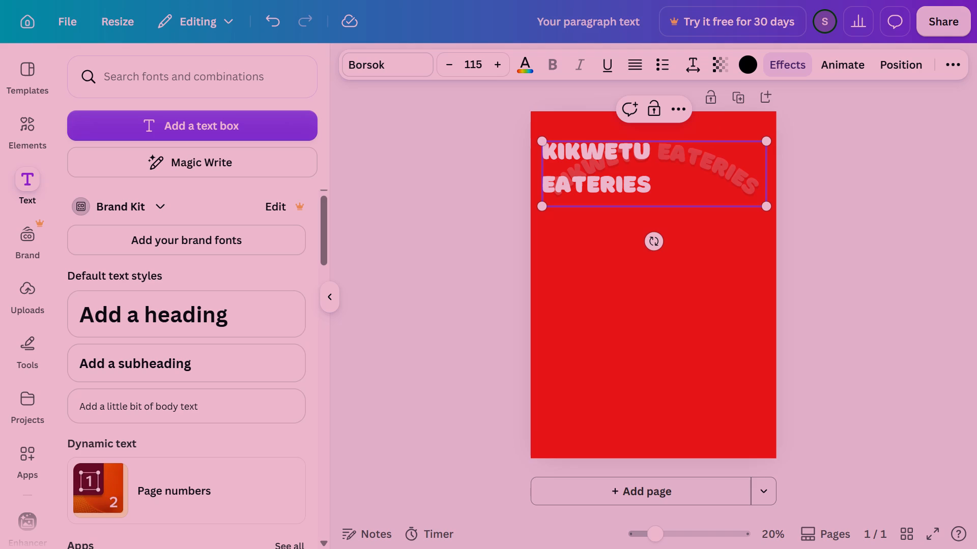
key("space")
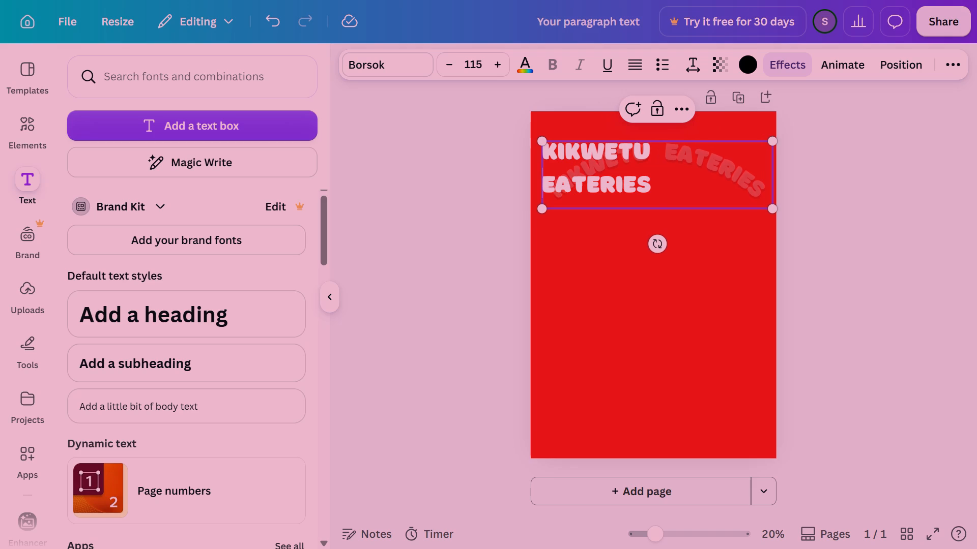
key("space")
key("BackSpace")
key("BackSpace")
key("BackSpace")
key("space")
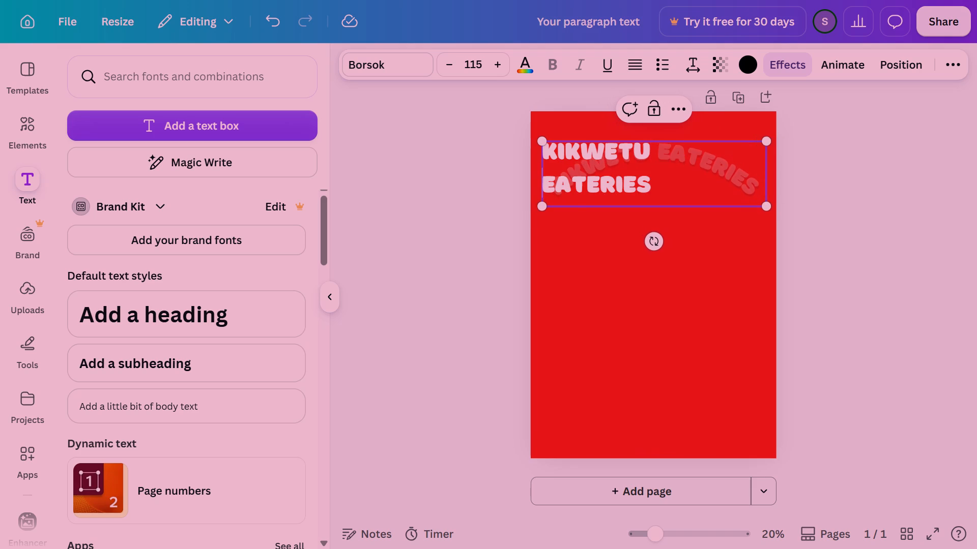
key("space")
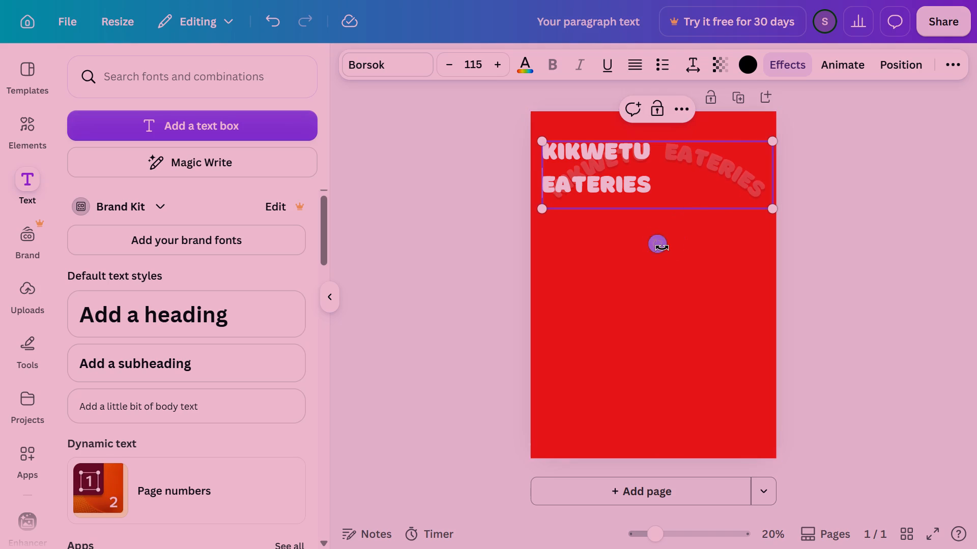
Rotate the curved heading by 2° and deselect it.
left_click(662, 248)
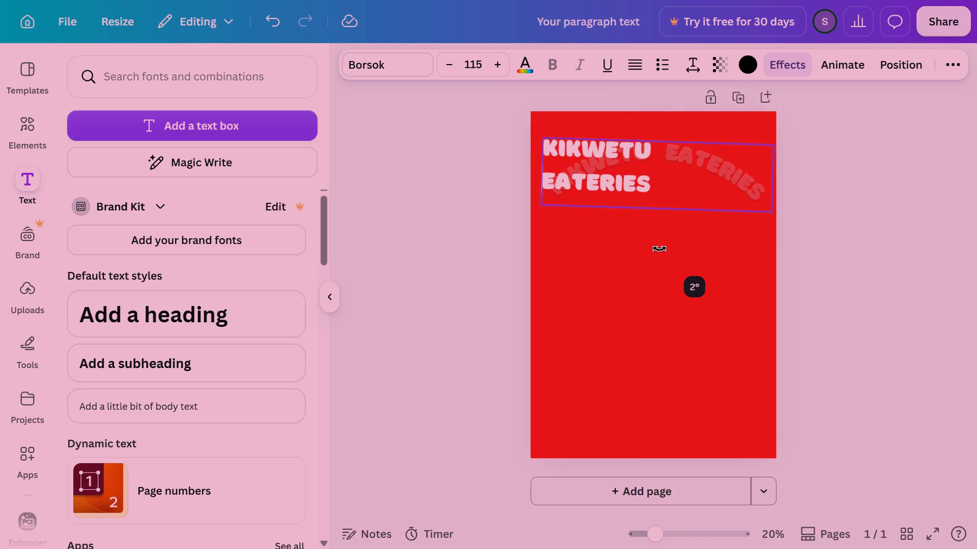
left_click(887, 200)
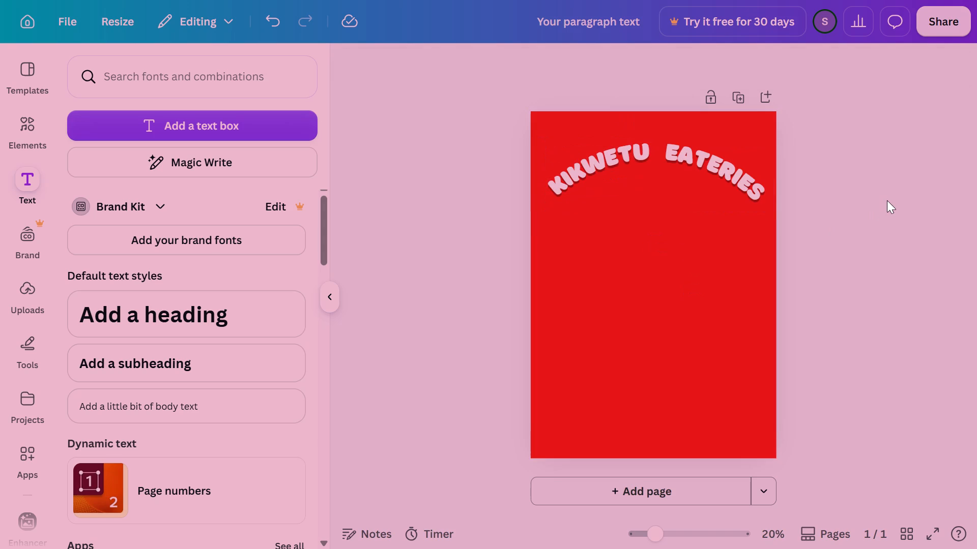
Nudge the curved heading a net six steps left on the poster.
left_click(696, 178)
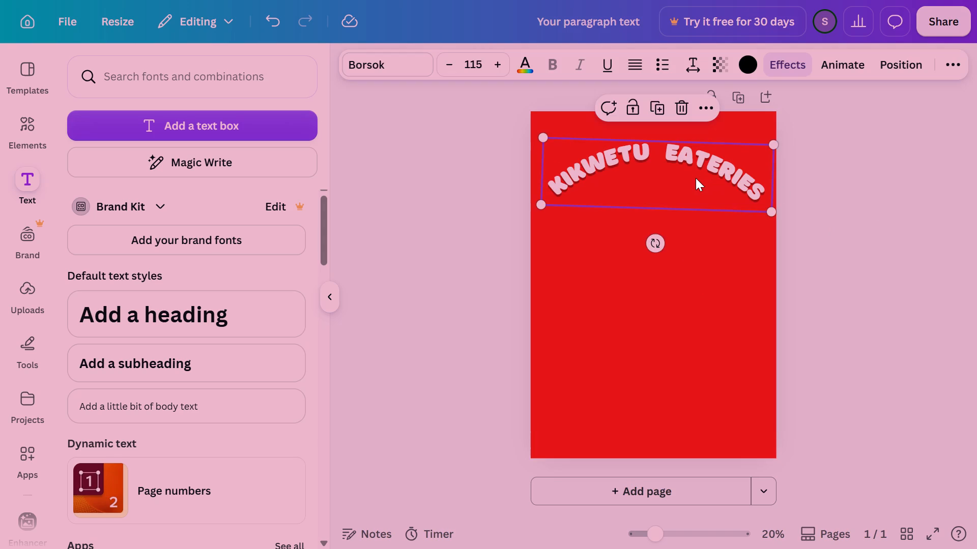
key("Left")
key("Left")
key("Left")
key("Left")
key("Left")
key("Left")
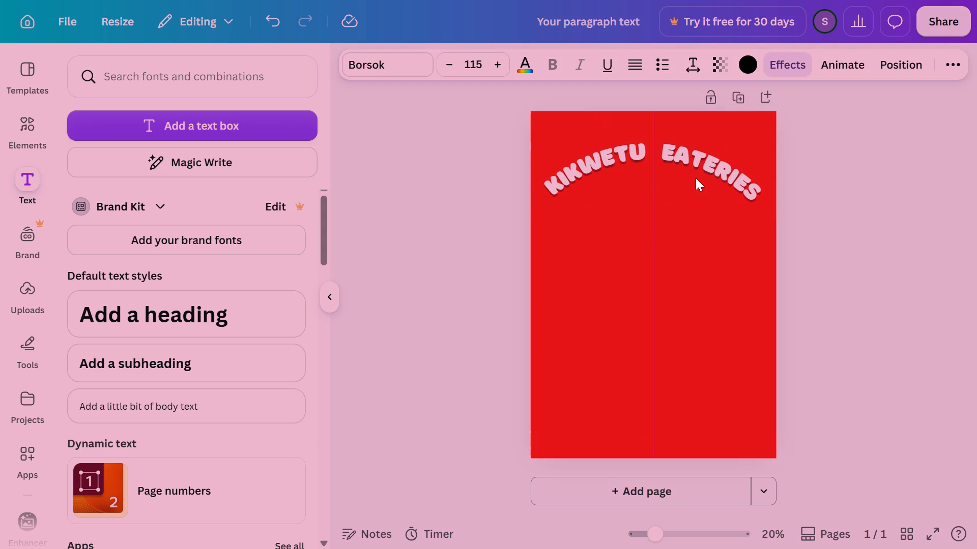
key("Right")
key("Left")
Nudge the curved heading a net two steps left on the poster.
key("Up")
key("Up")
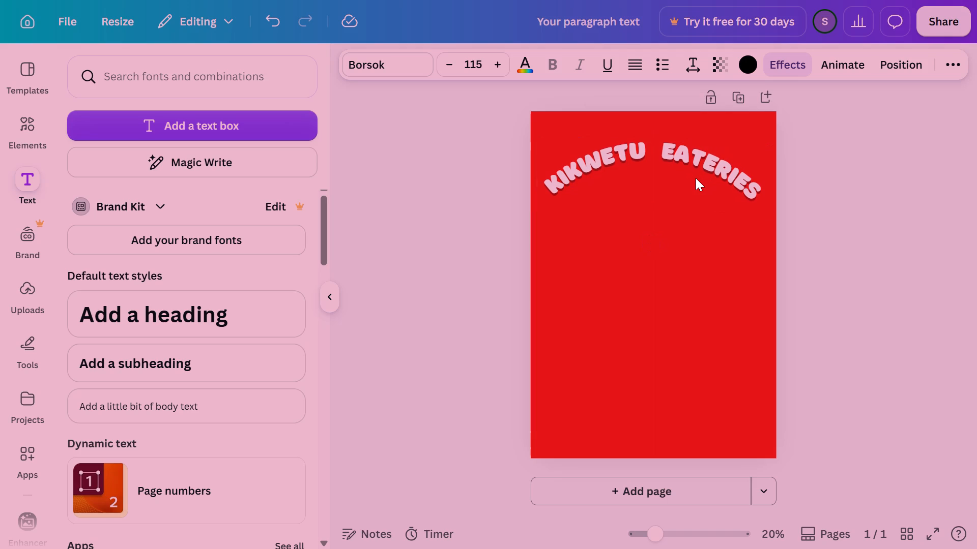
key("Down")
key("Down")
key("Left")
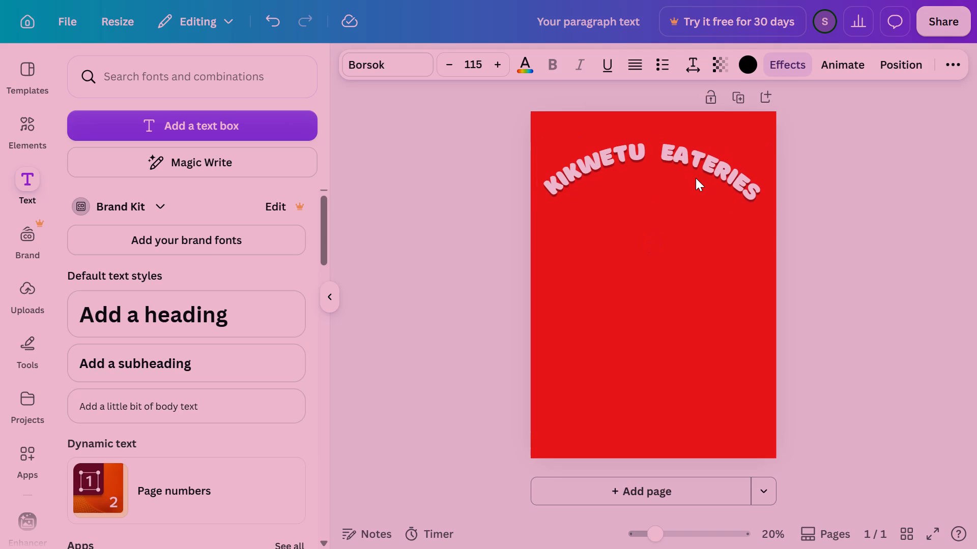
key("Left")
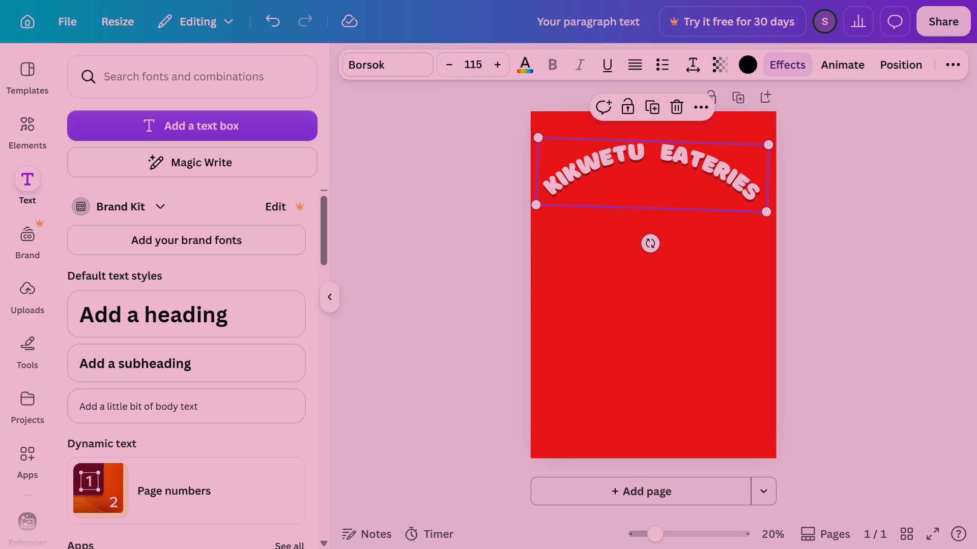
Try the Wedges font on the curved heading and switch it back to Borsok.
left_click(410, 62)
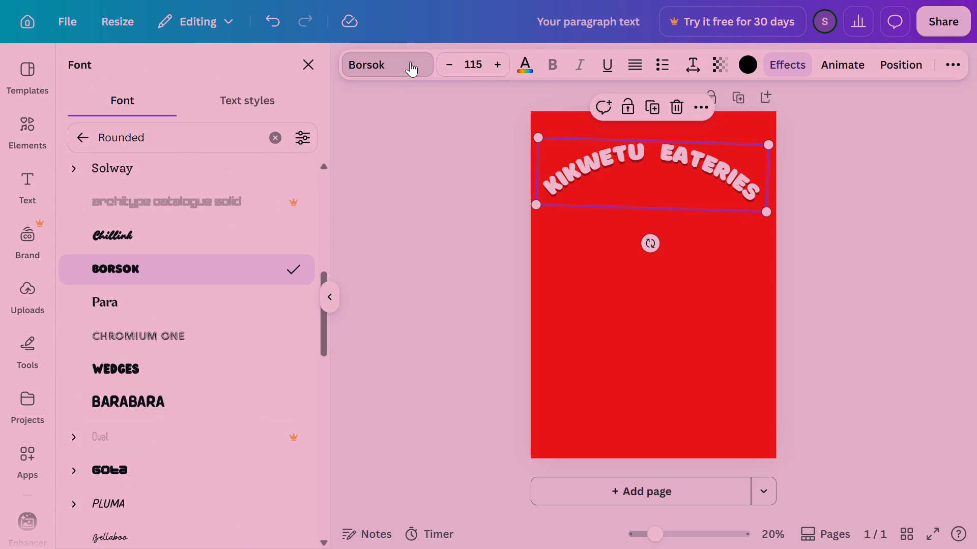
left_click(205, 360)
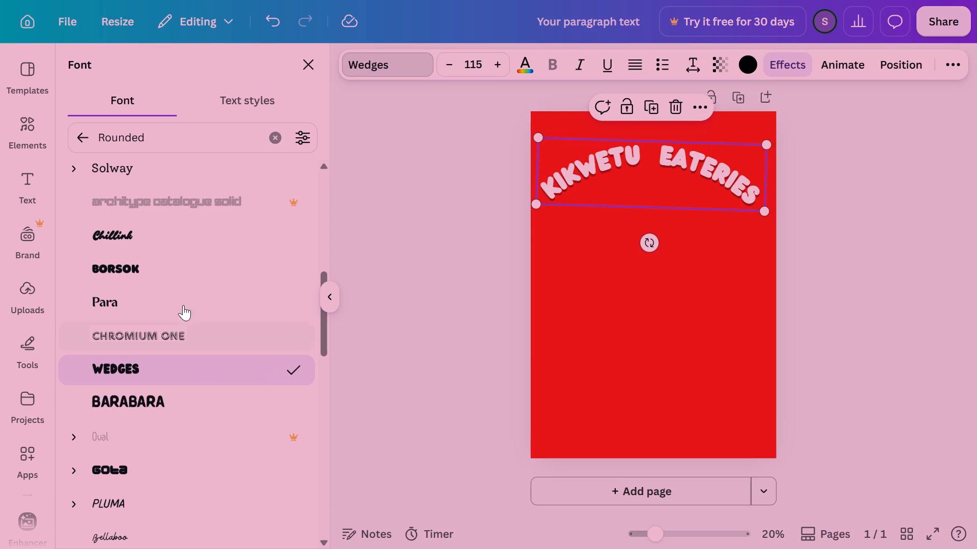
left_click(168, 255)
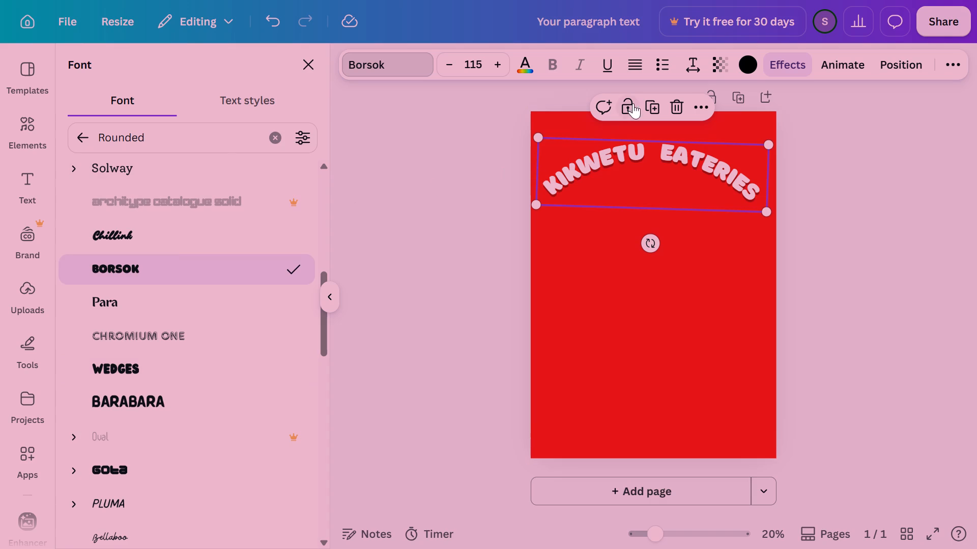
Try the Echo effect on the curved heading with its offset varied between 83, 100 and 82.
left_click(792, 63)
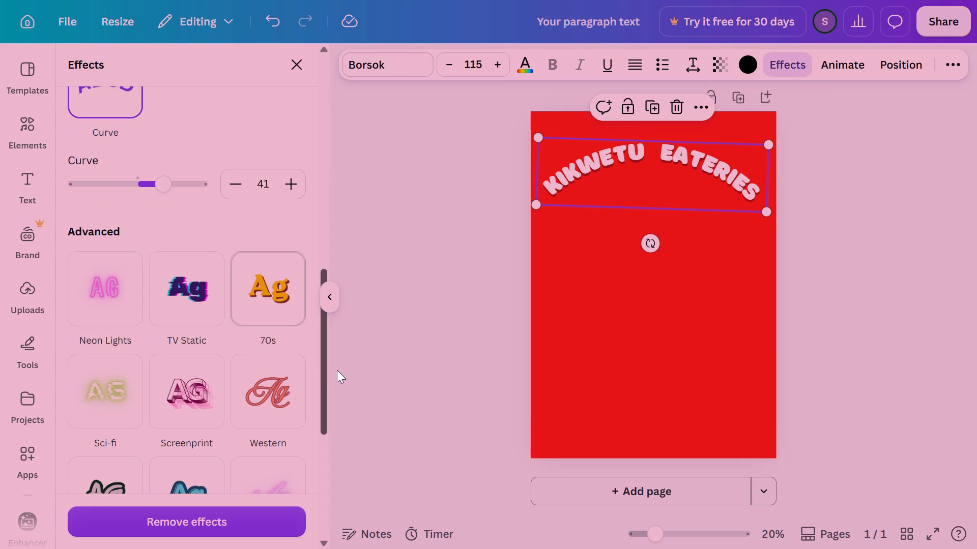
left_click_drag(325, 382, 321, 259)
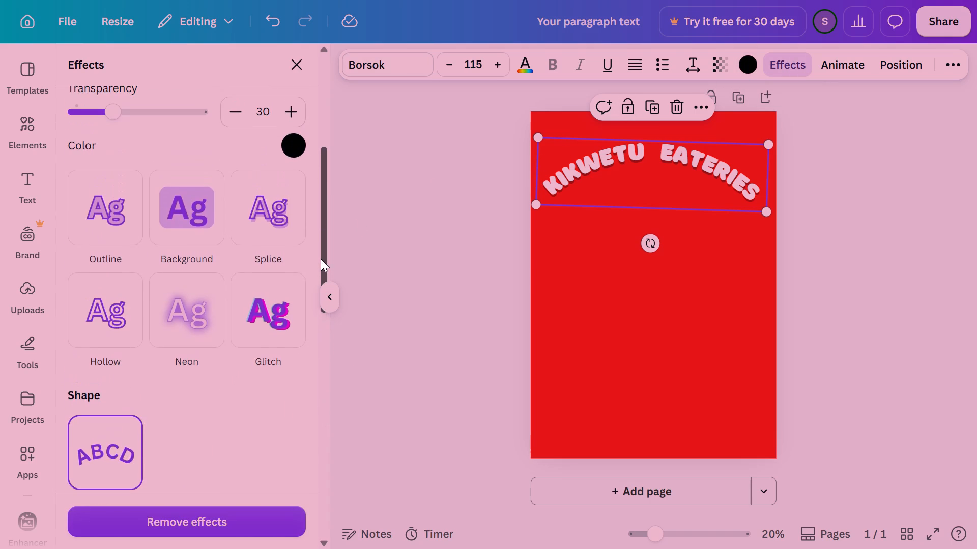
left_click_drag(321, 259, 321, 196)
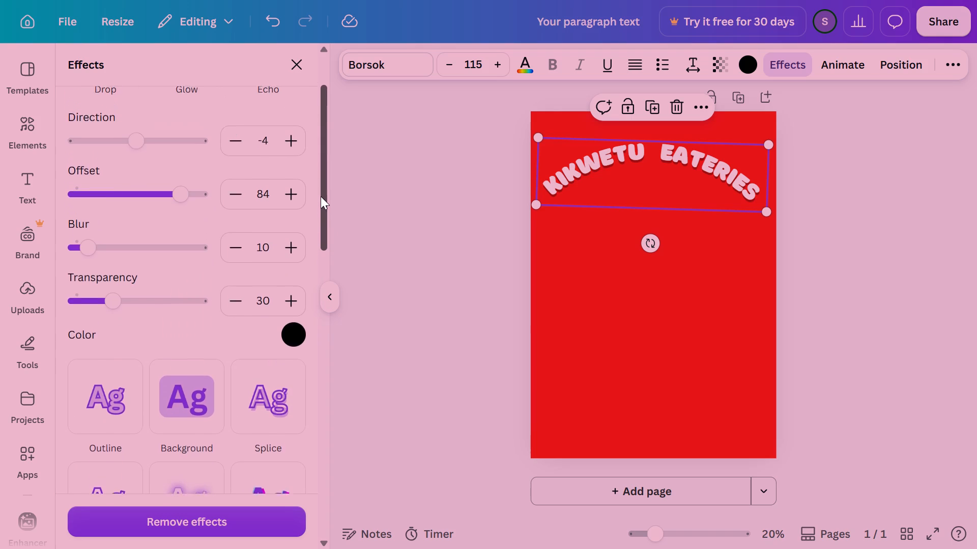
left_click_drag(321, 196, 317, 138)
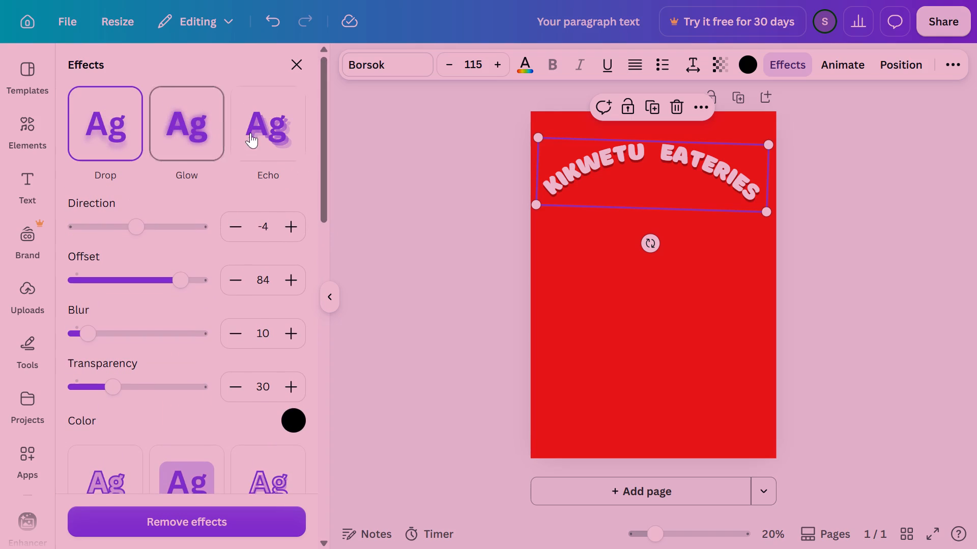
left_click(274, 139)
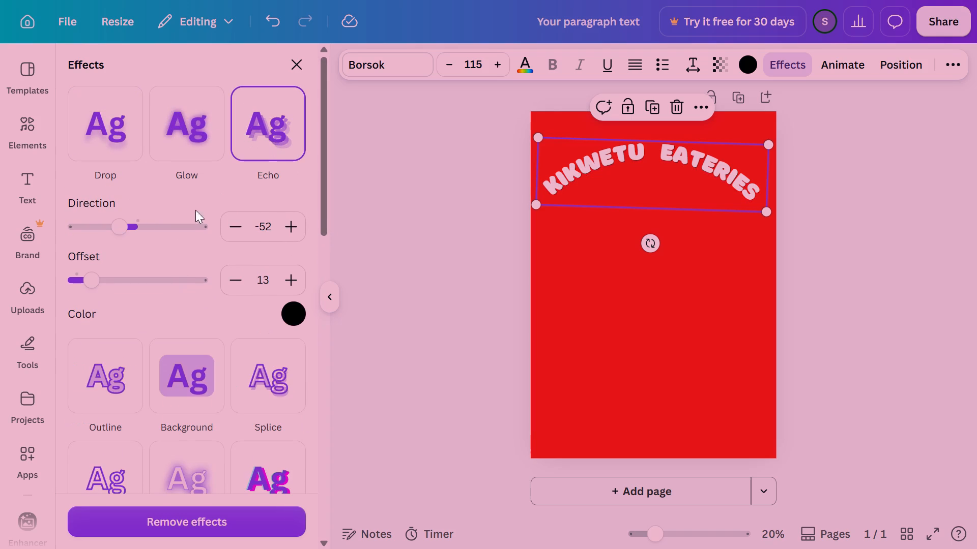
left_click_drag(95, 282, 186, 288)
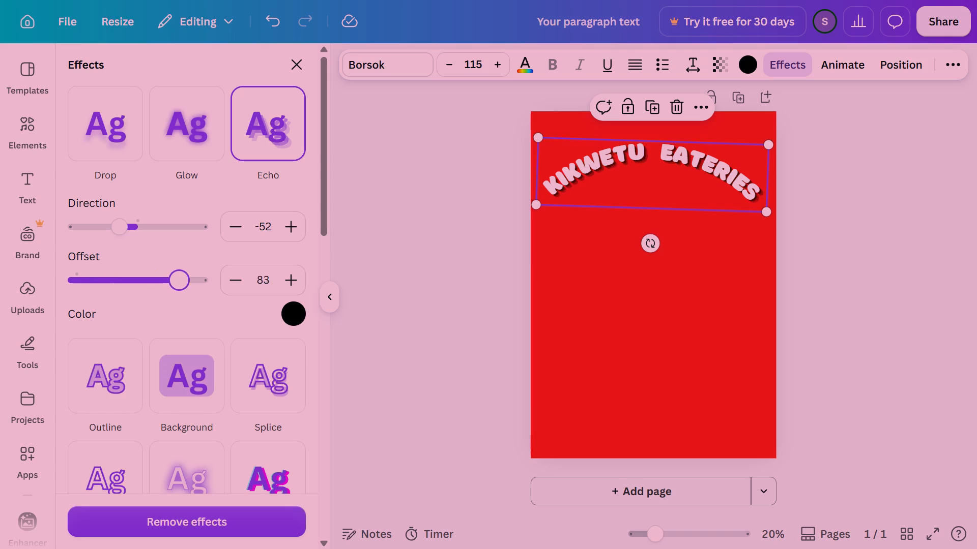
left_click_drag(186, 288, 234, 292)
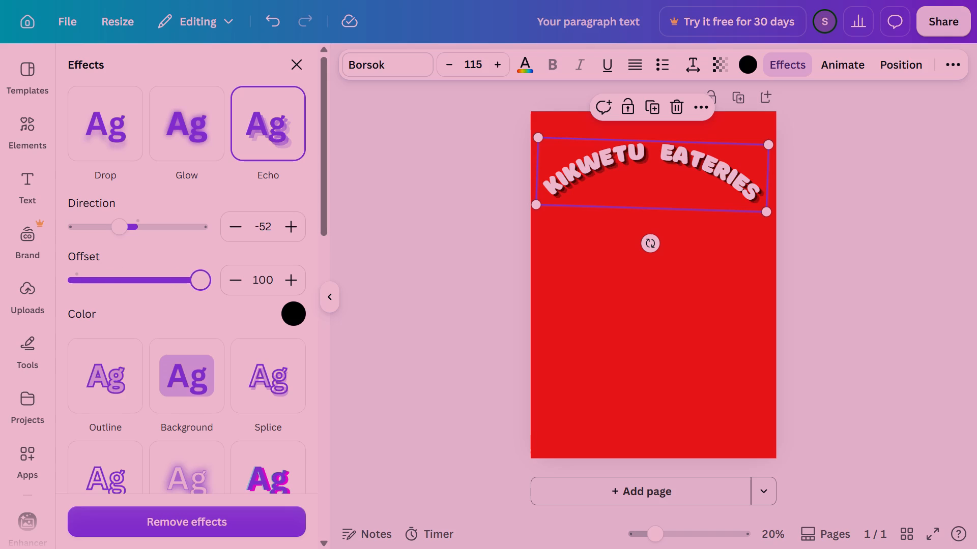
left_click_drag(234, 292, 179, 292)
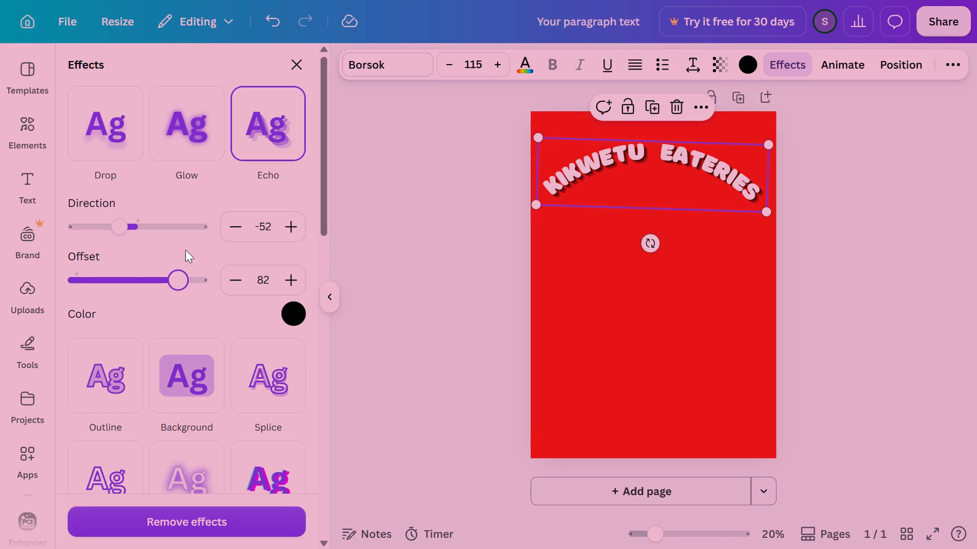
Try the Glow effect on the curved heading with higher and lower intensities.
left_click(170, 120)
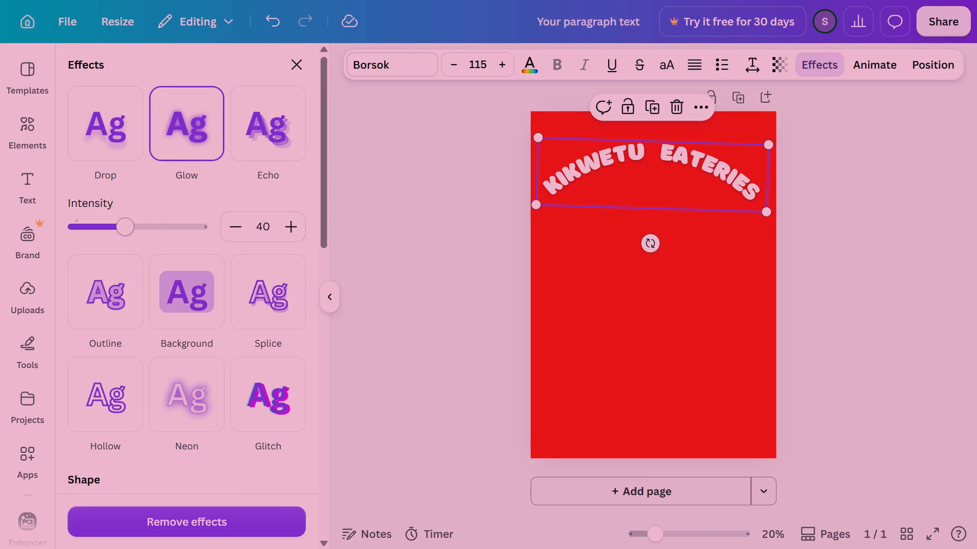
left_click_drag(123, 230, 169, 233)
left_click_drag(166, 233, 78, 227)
Apply the Echo effect to the curved heading with direction 0 and offset 45.
left_click(247, 120)
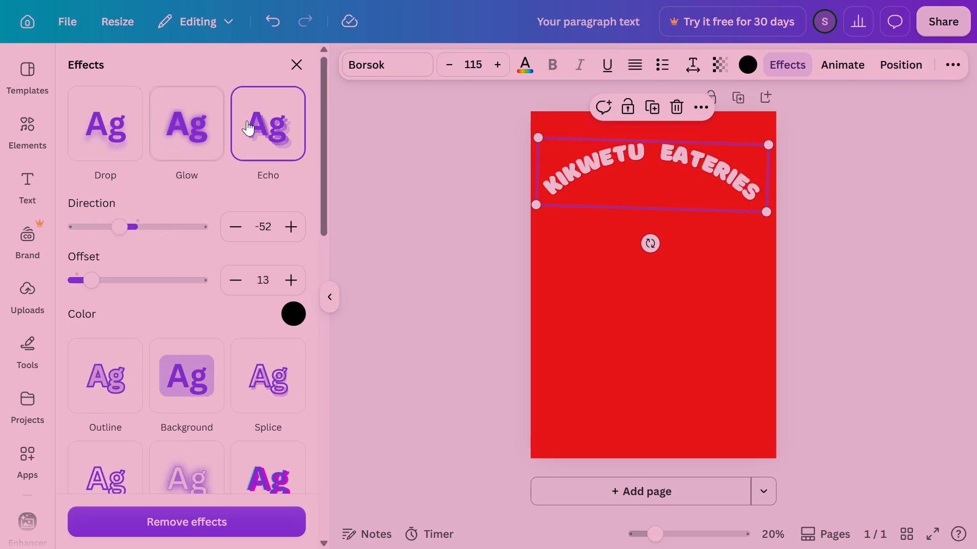
left_click_drag(326, 188, 323, 233)
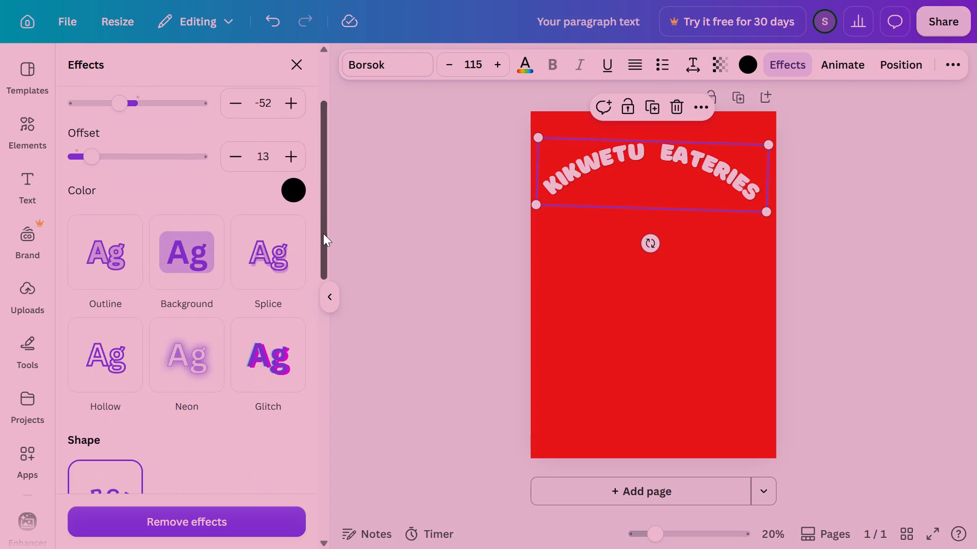
left_click_drag(323, 233, 333, 206)
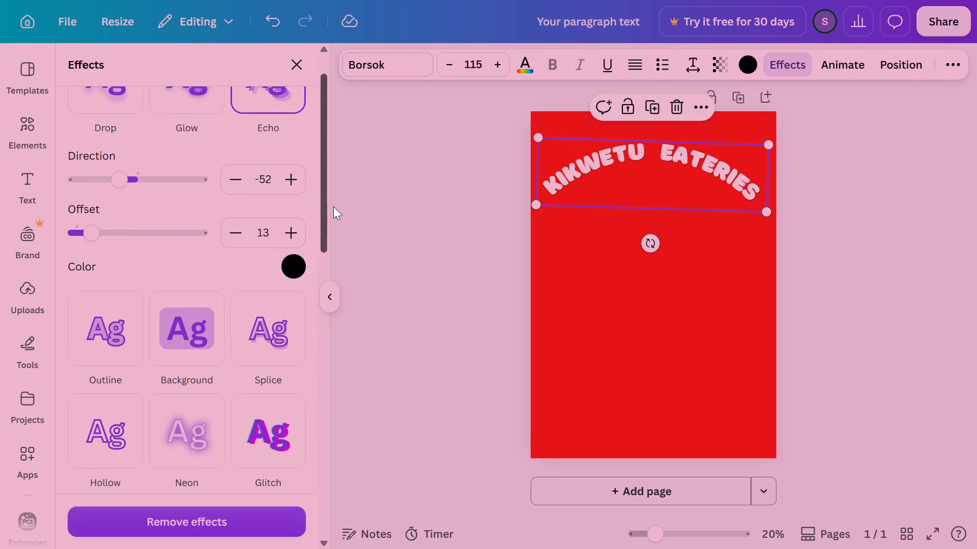
left_click_drag(333, 206, 333, 165)
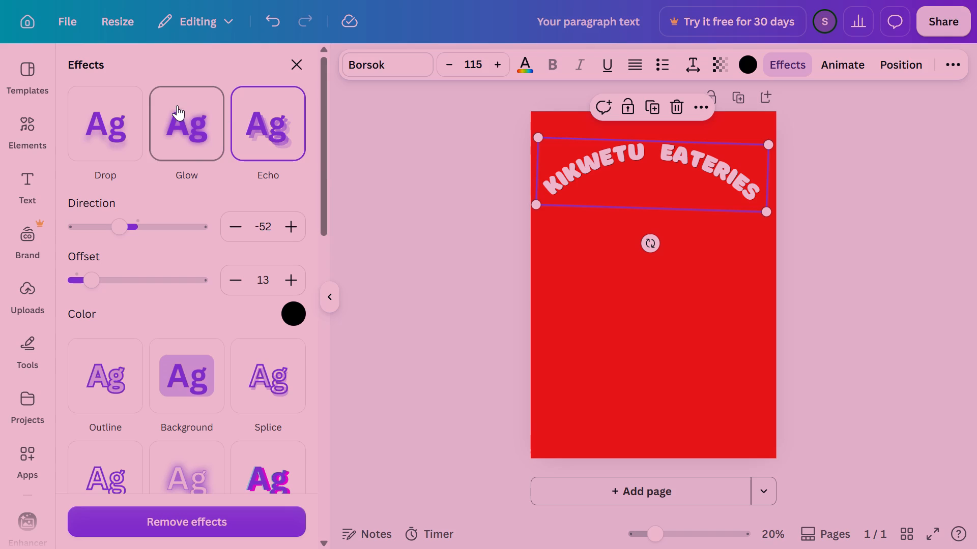
left_click_drag(123, 233, 122, 233)
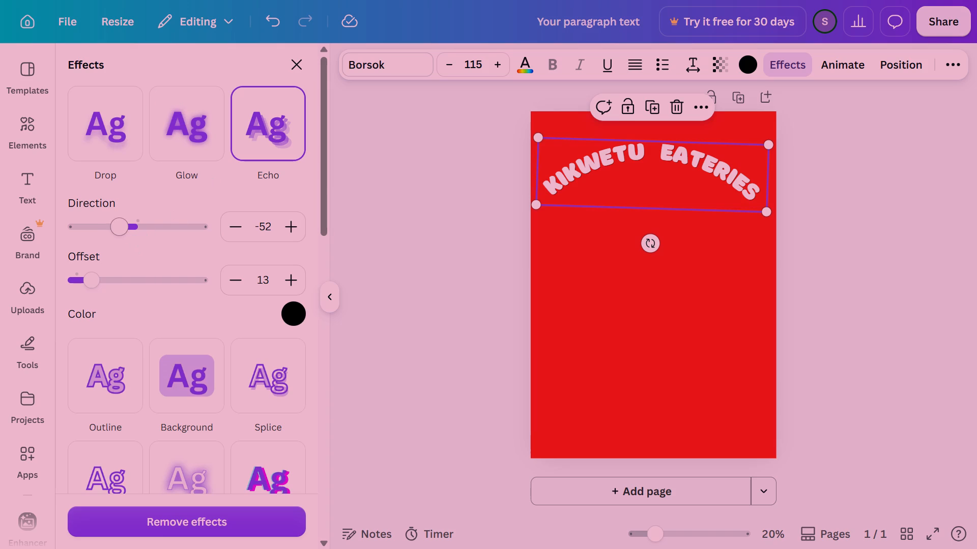
left_click_drag(122, 233, 106, 233)
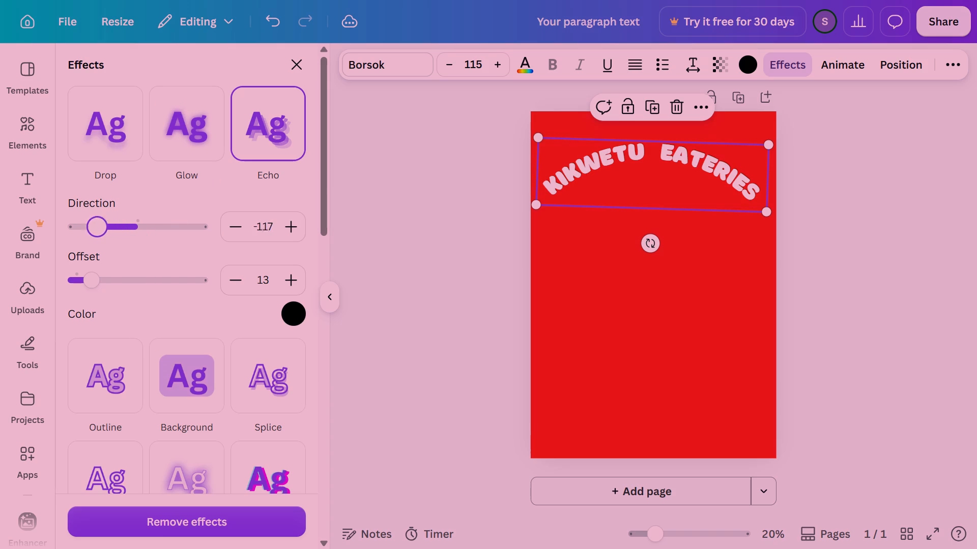
left_click_drag(106, 233, 137, 241)
left_click_drag(93, 284, 130, 281)
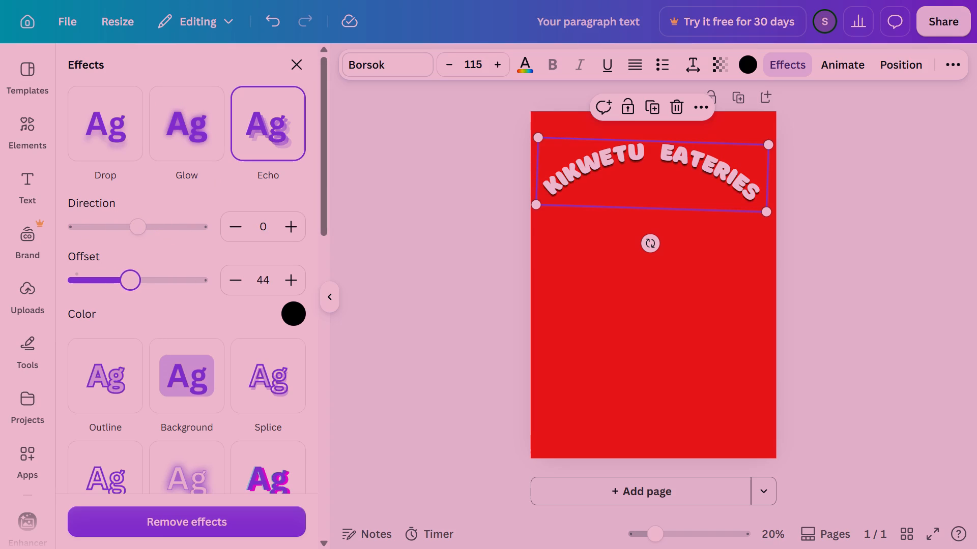
left_click_drag(130, 281, 132, 281)
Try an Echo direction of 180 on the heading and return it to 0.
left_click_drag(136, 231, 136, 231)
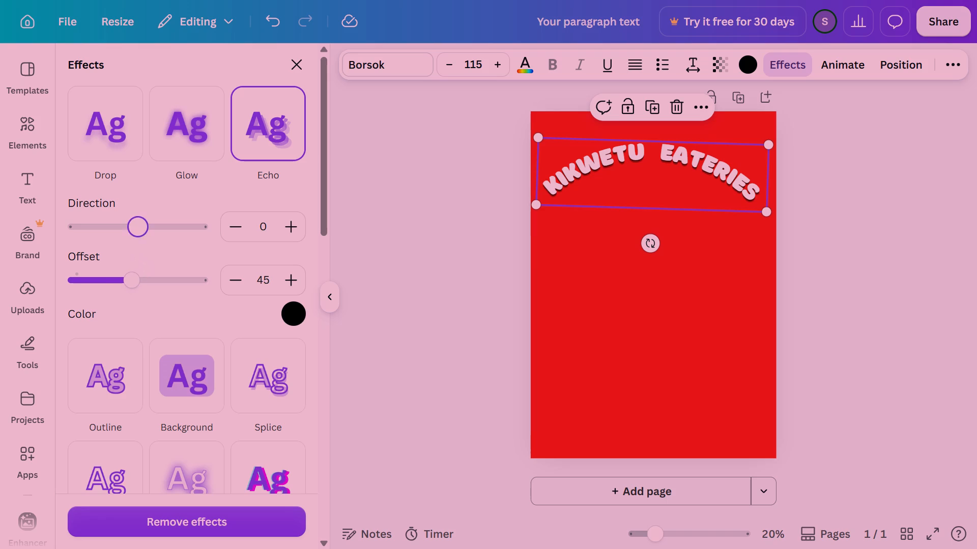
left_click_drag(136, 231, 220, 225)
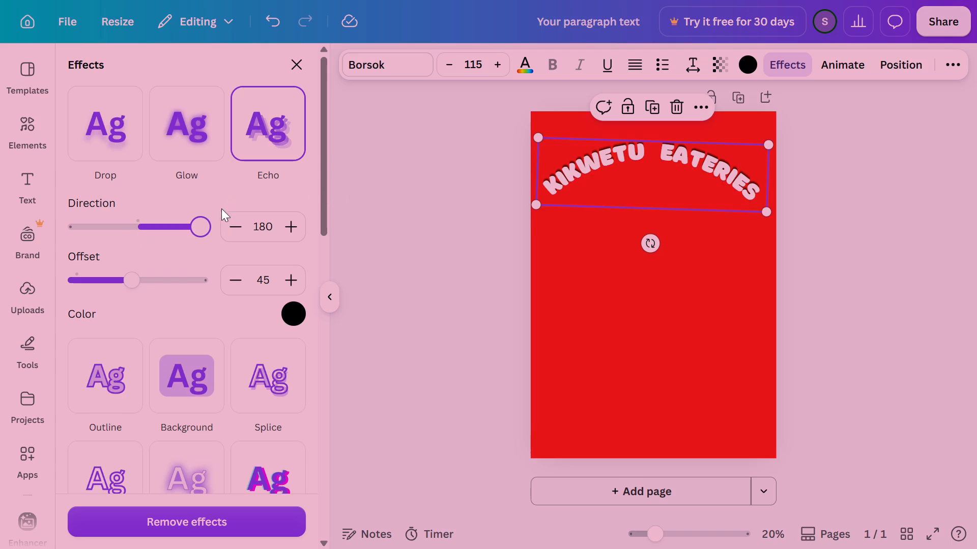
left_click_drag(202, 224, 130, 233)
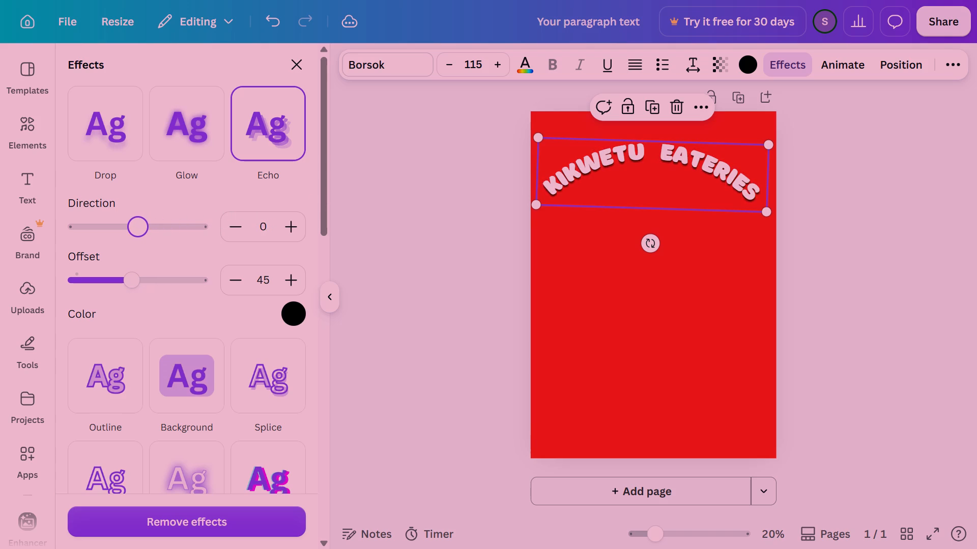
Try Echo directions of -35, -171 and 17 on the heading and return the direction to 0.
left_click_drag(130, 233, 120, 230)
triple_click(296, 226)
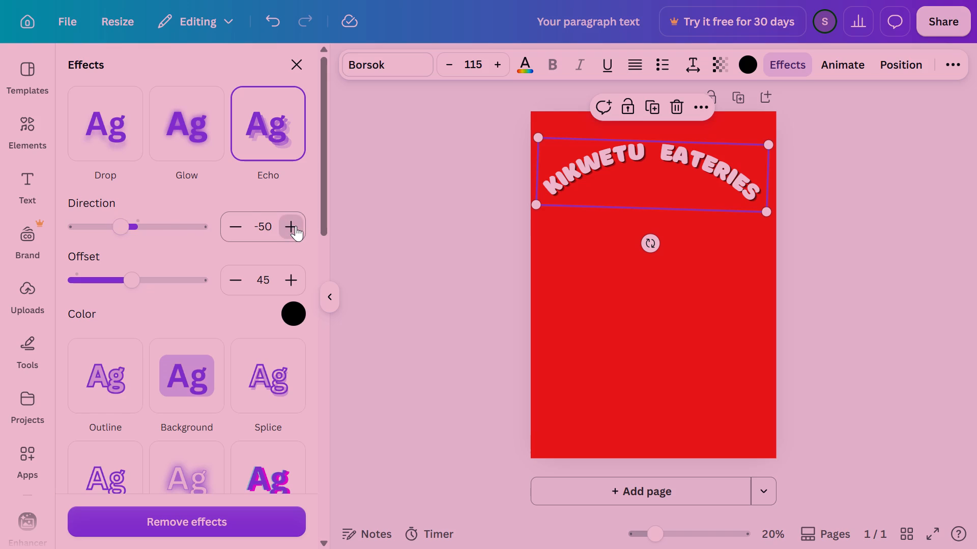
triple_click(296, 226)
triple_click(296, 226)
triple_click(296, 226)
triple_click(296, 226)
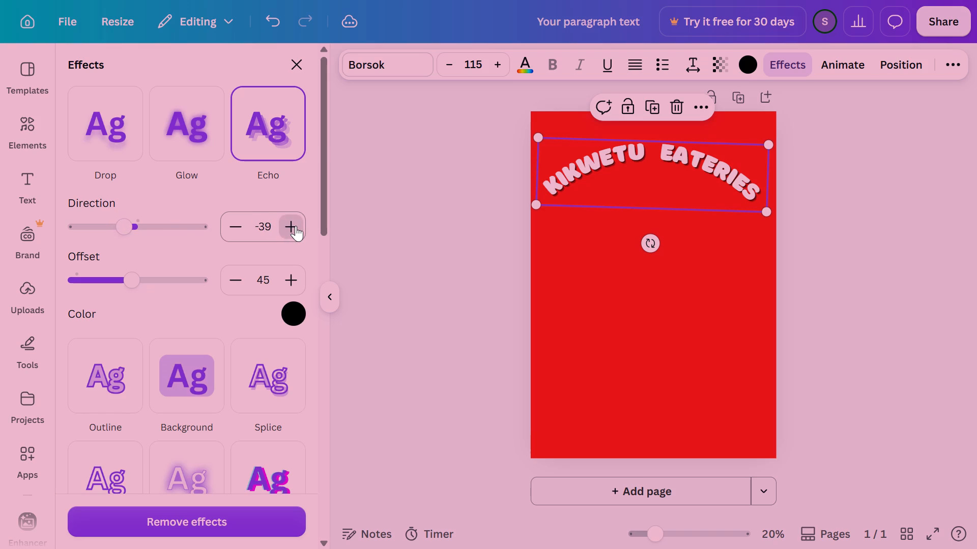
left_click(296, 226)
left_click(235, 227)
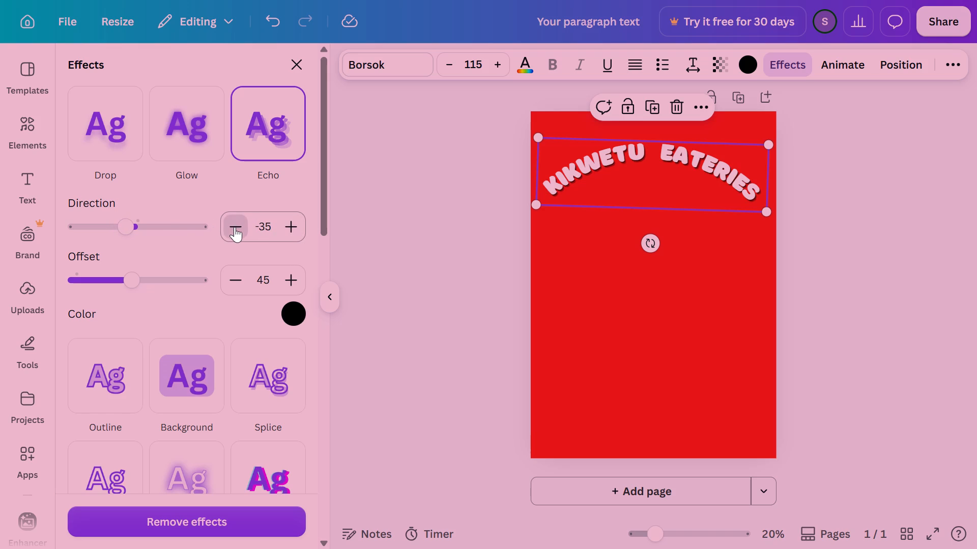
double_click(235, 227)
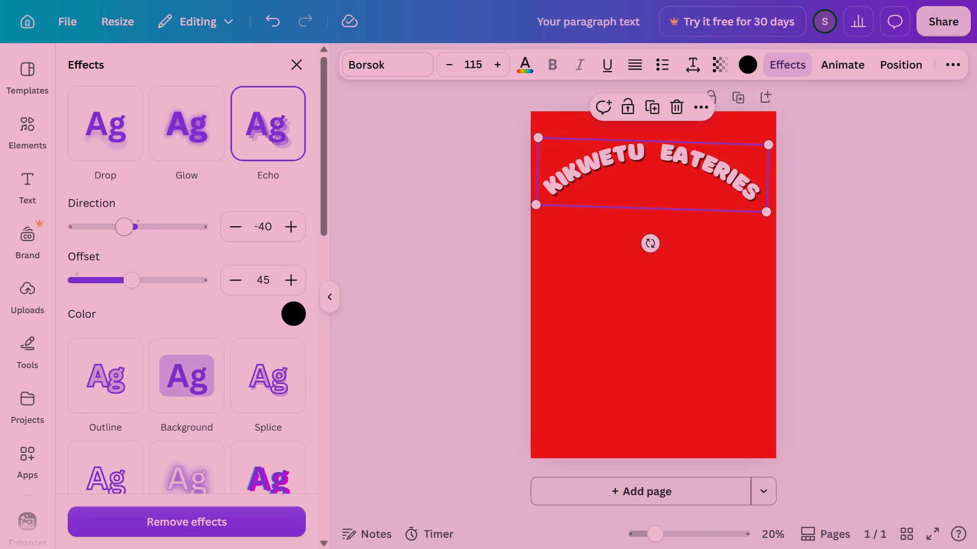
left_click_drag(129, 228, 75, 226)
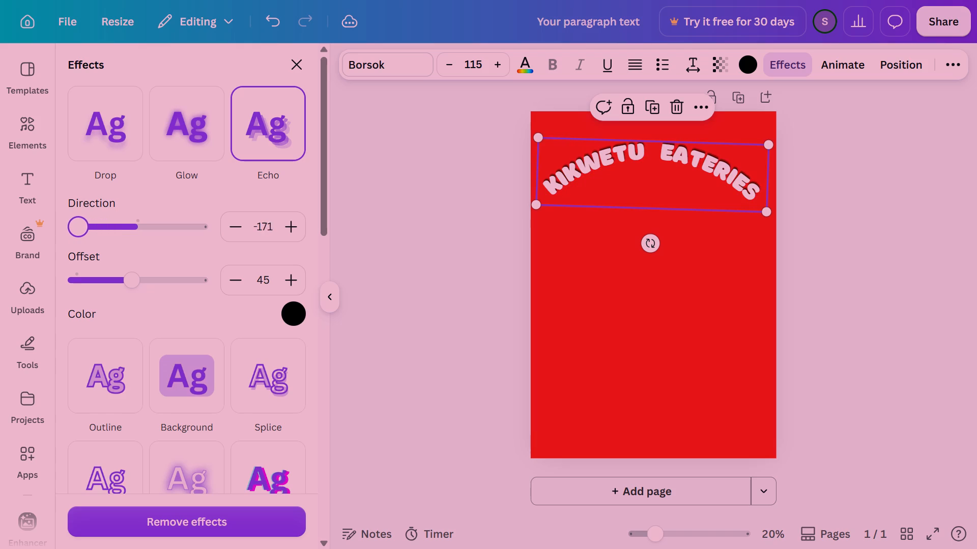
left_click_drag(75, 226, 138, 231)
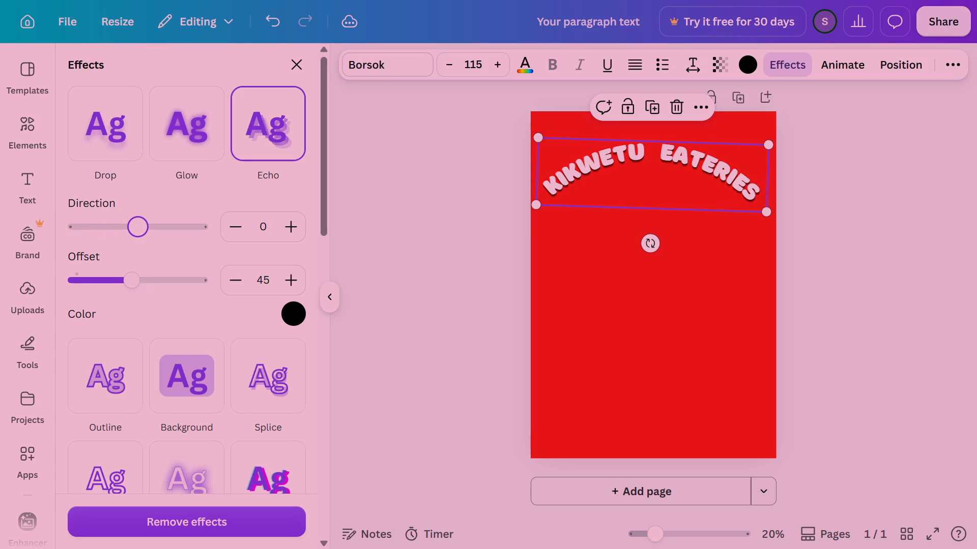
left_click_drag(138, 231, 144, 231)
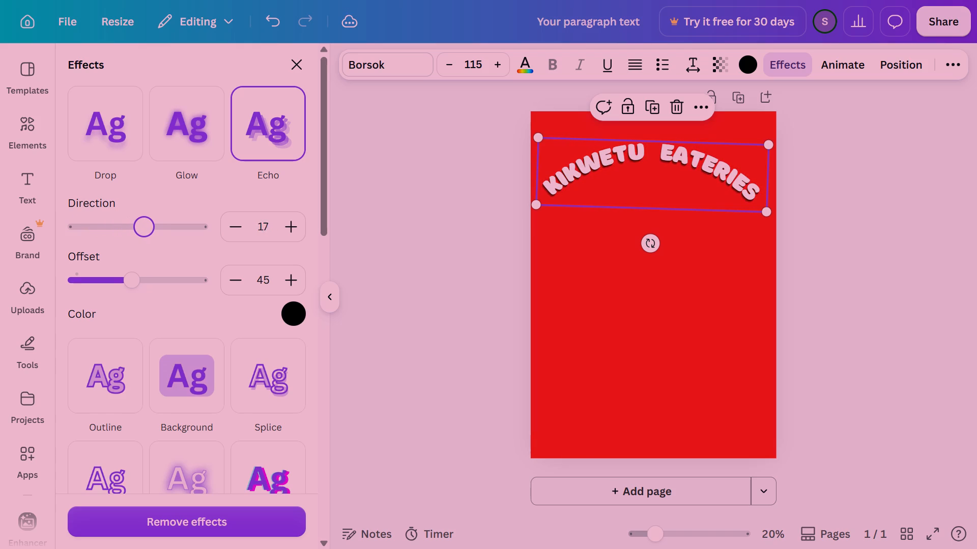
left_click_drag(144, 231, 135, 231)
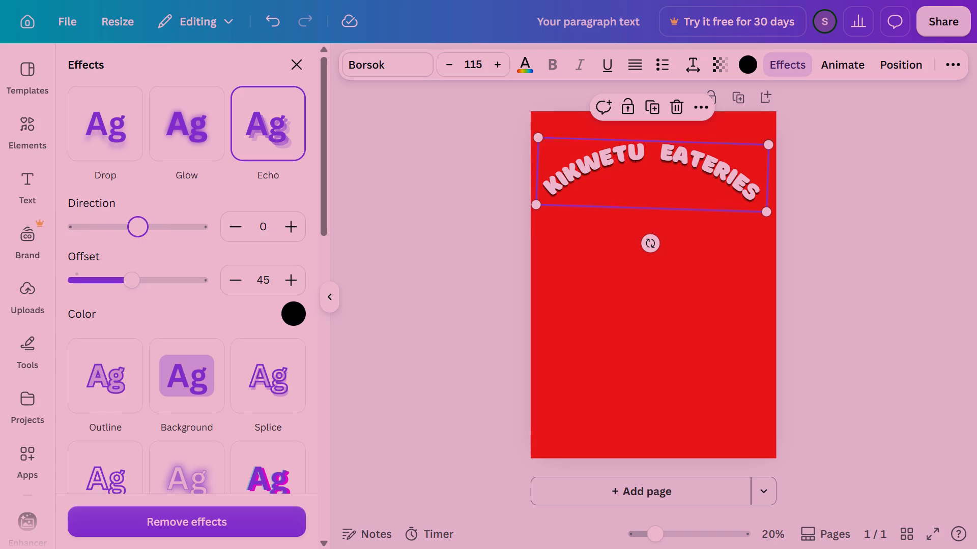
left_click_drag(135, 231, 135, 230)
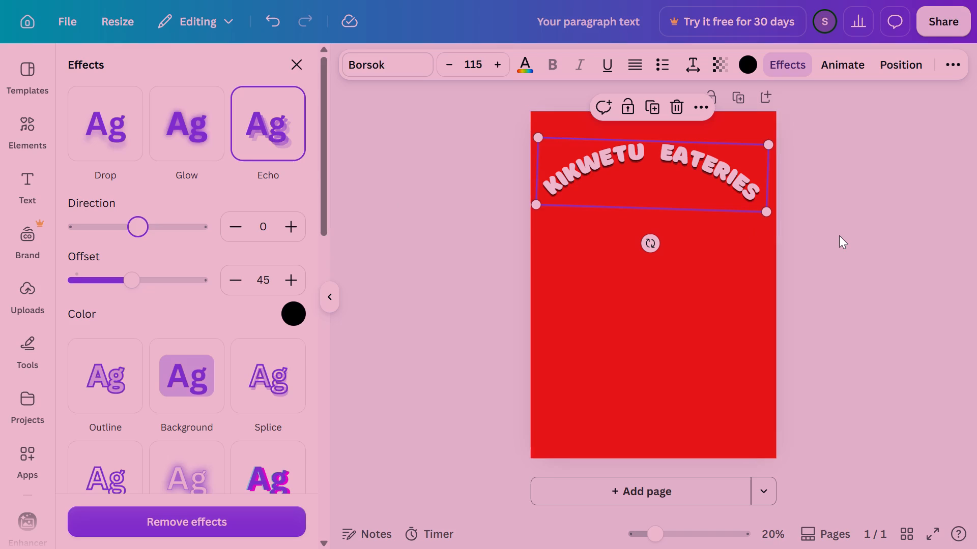
Deselect the heading and search the elements library for the suggested "peacock feathers", limited to graphics.
left_click(839, 235)
left_click(839, 235)
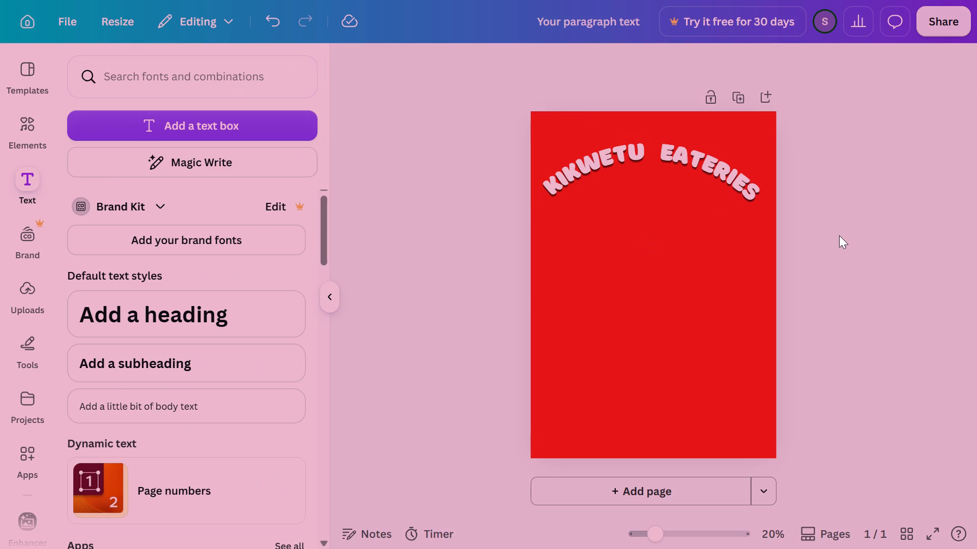
left_click(32, 141)
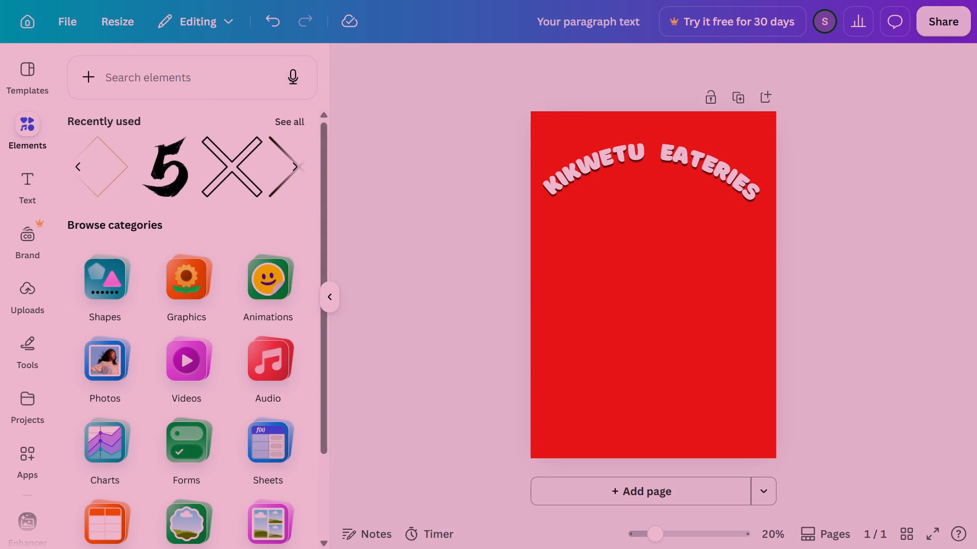
left_click(230, 83)
key("f")
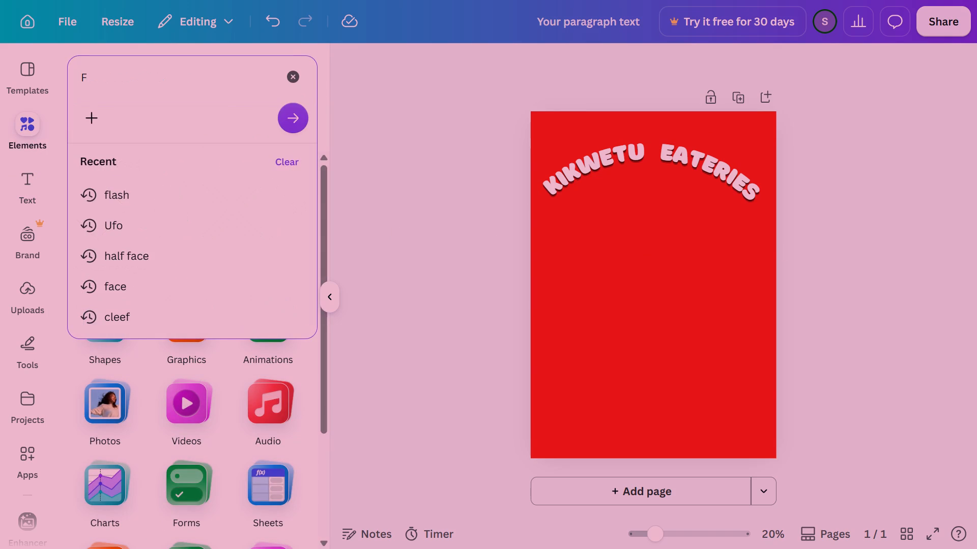
type("eathers")
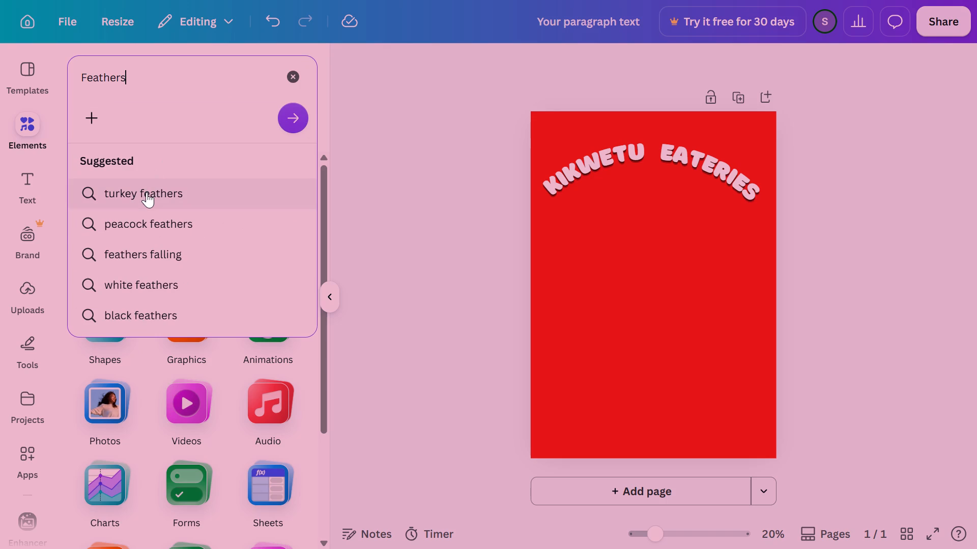
left_click(133, 222)
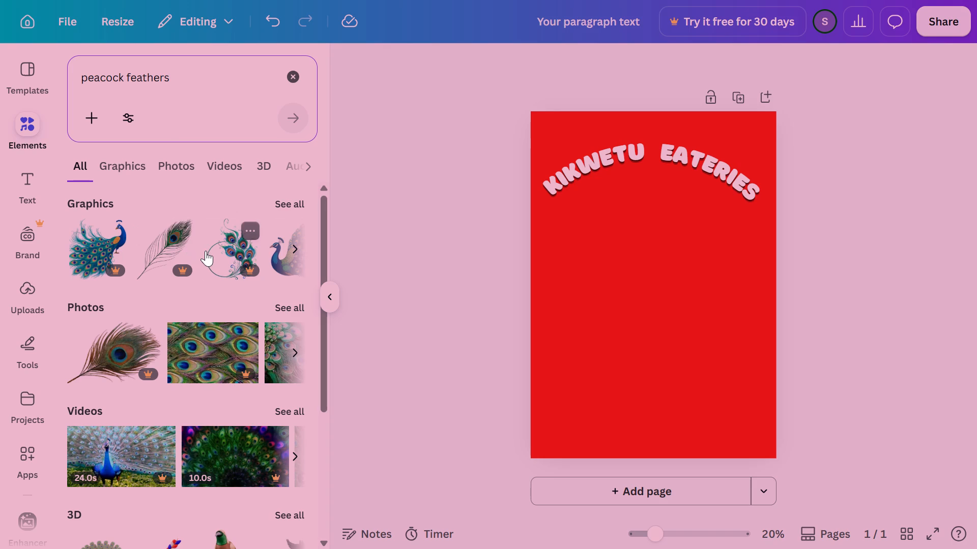
left_click(127, 171)
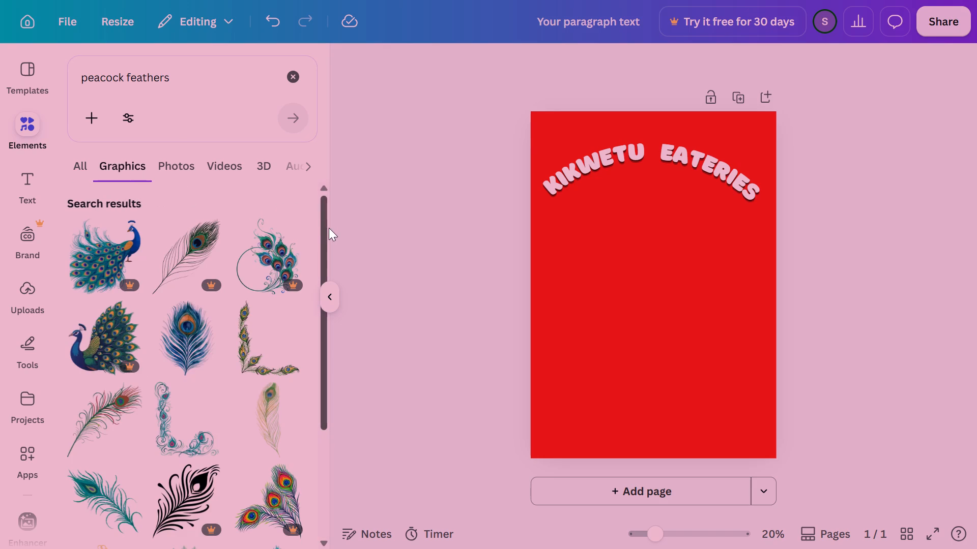
Look through the peacock feathers graphics for one that suits the poster.
left_click_drag(329, 233, 328, 340)
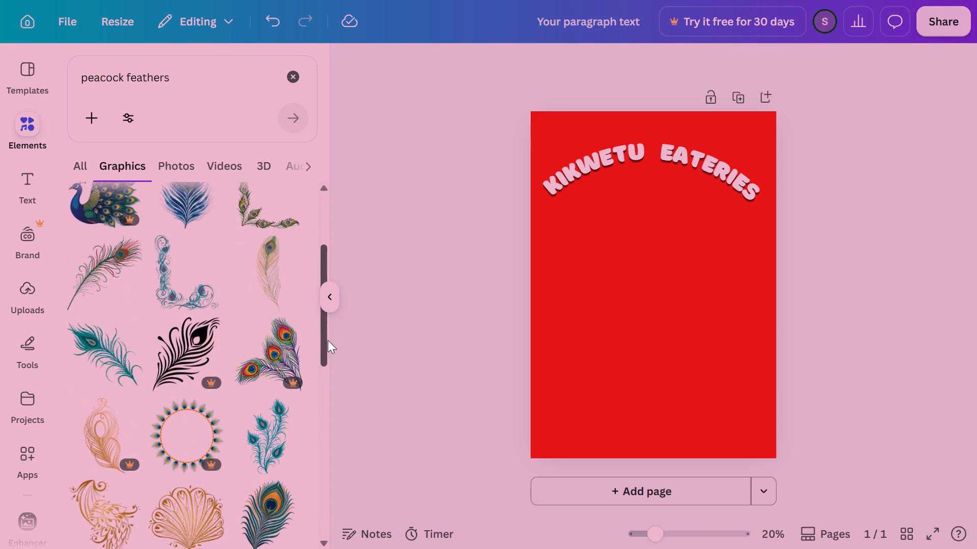
left_click_drag(328, 340, 328, 426)
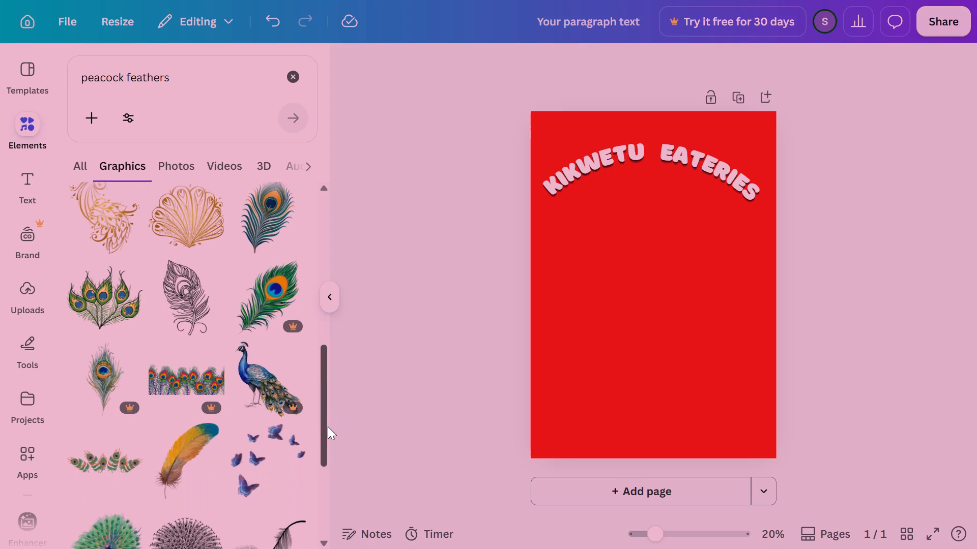
left_click_drag(328, 426, 320, 461)
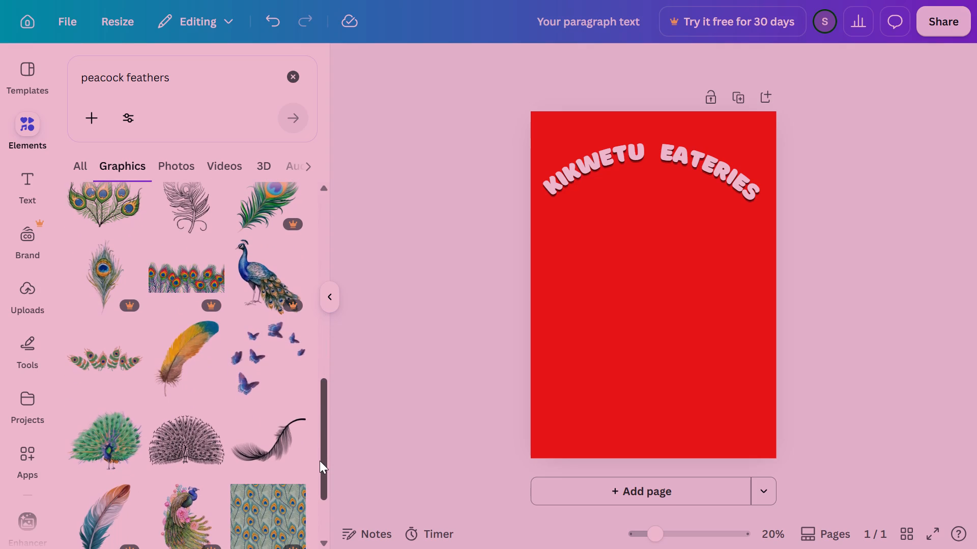
left_click_drag(320, 461, 319, 510)
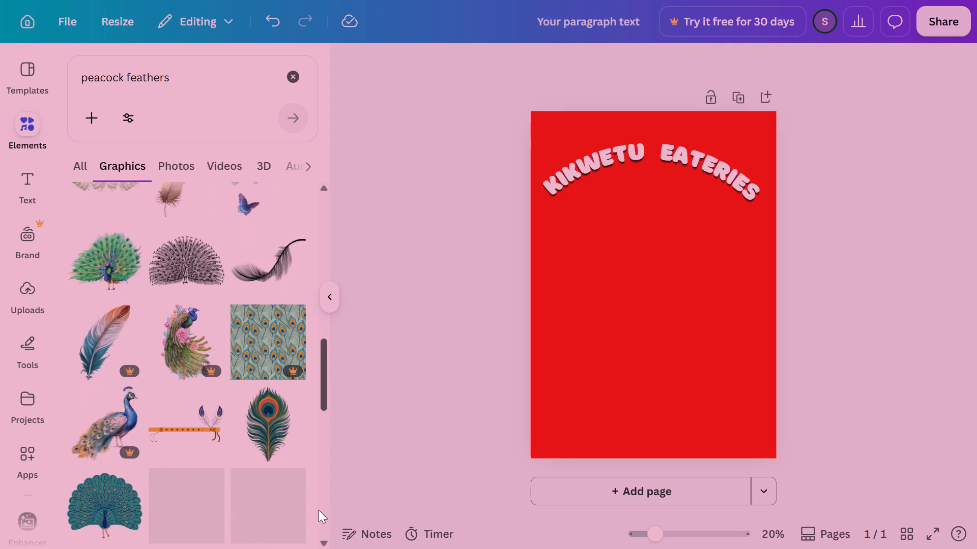
left_click_drag(319, 510, 318, 540)
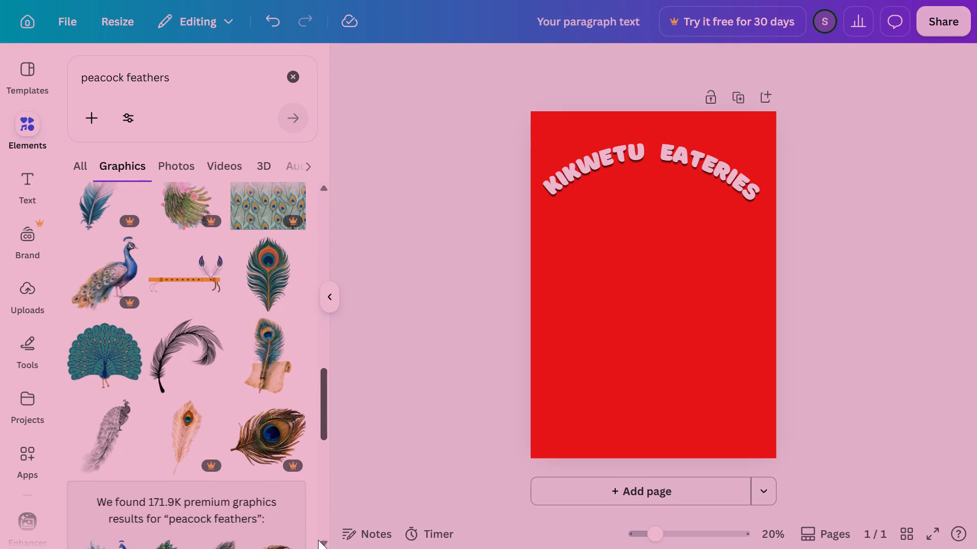
left_click_drag(318, 540, 318, 548)
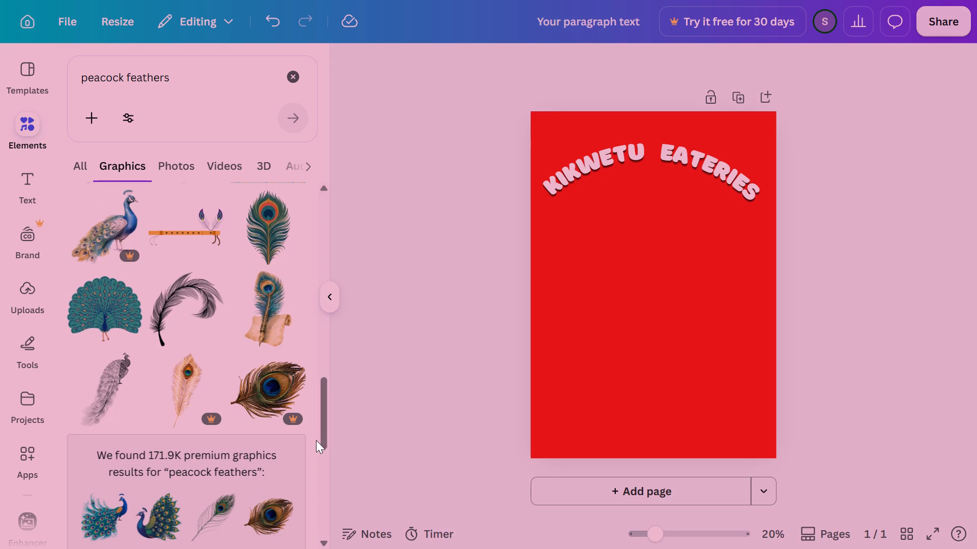
left_click_drag(323, 413, 319, 469)
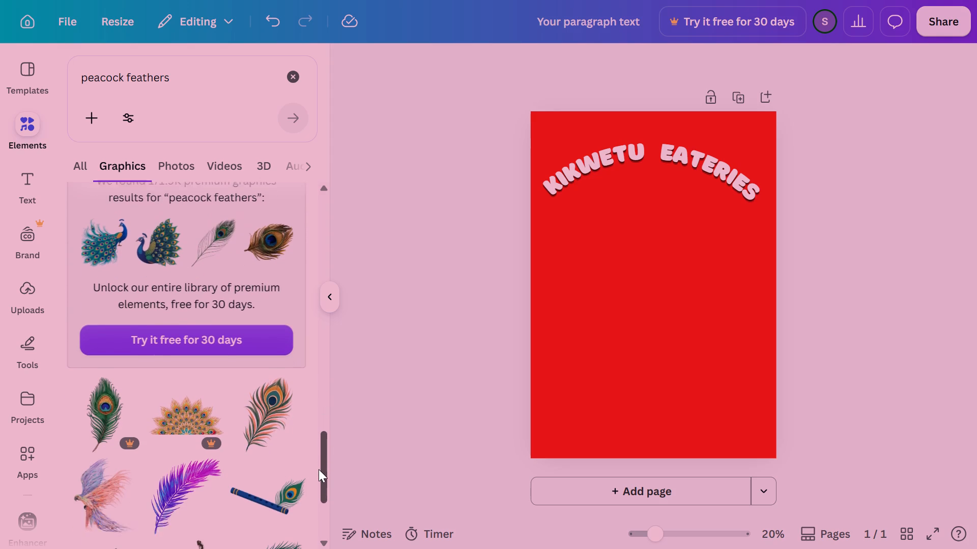
left_click_drag(319, 469, 317, 508)
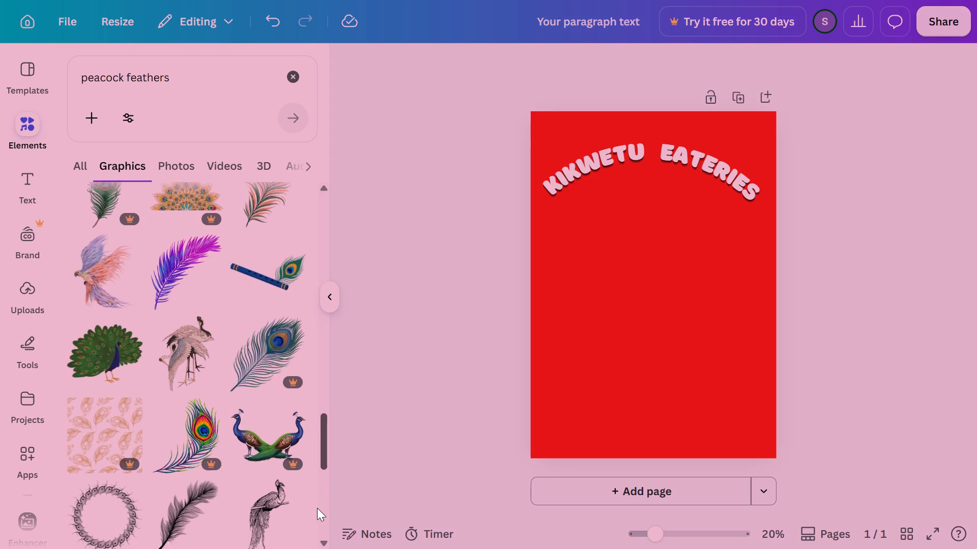
left_click_drag(317, 508, 317, 525)
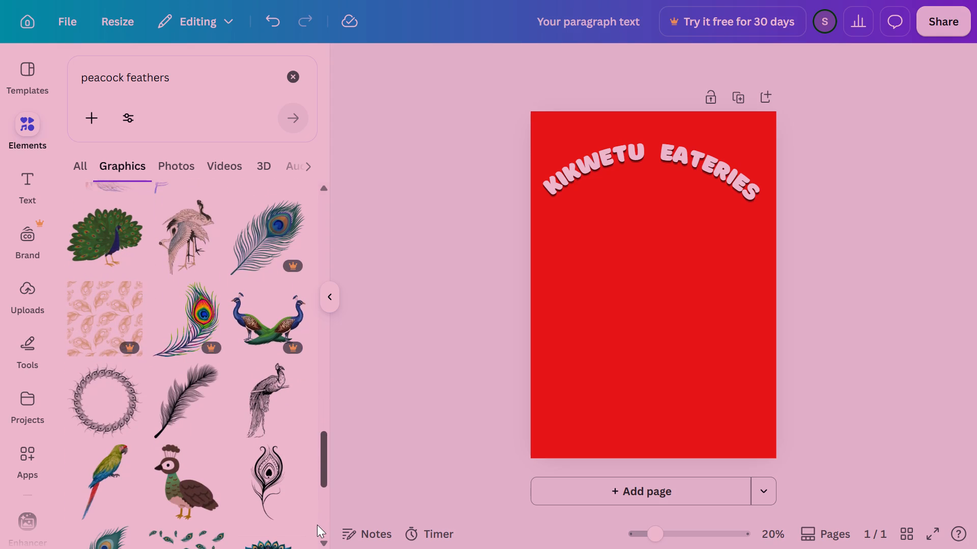
left_click_drag(317, 525, 294, 168)
Replace the elements search with "steaming dish", choose the suggested "dishes" and look over its graphics.
left_click(289, 77)
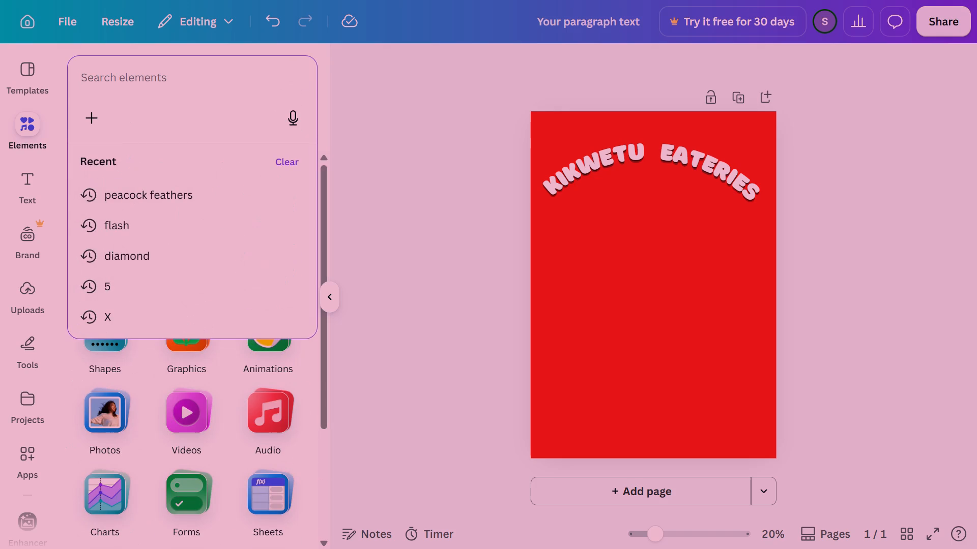
type("stea")
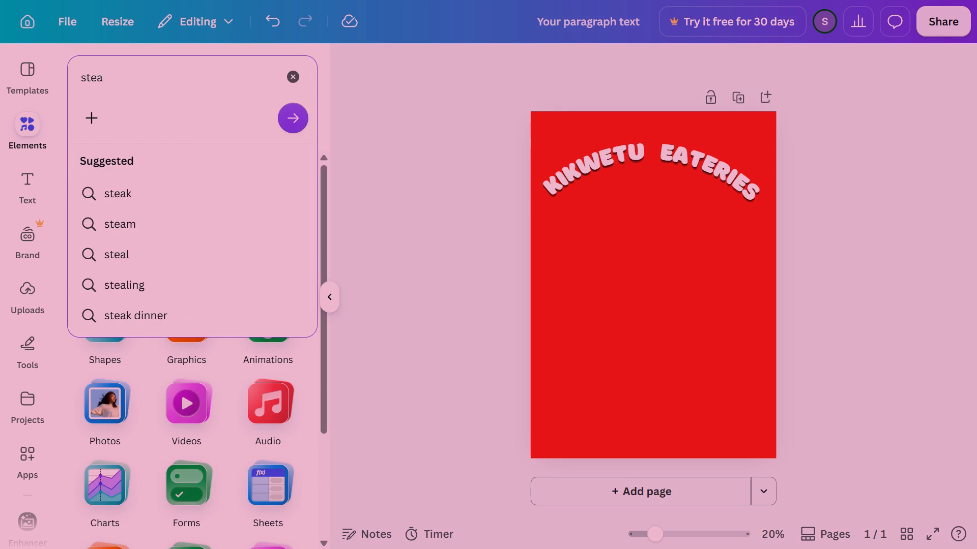
type("min")
type("g dish")
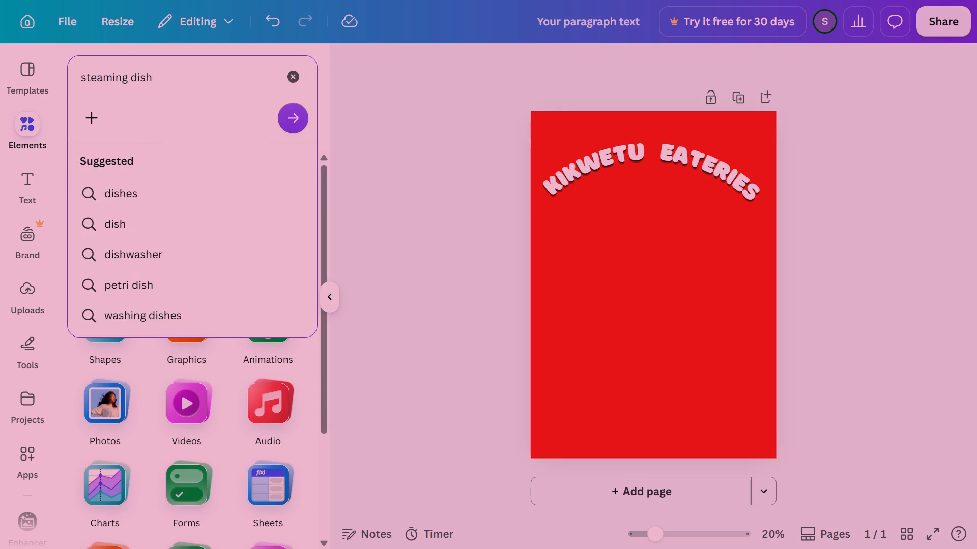
left_click(146, 204)
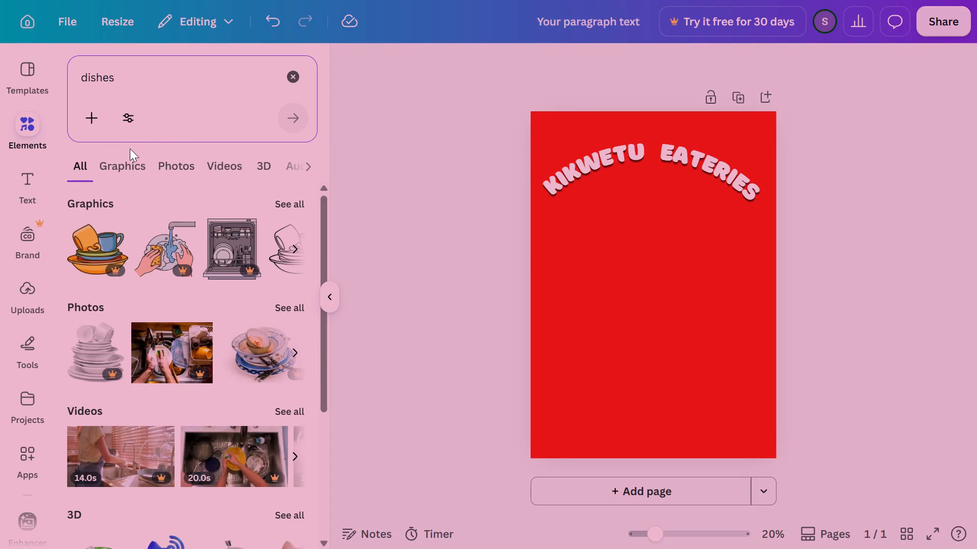
left_click(118, 165)
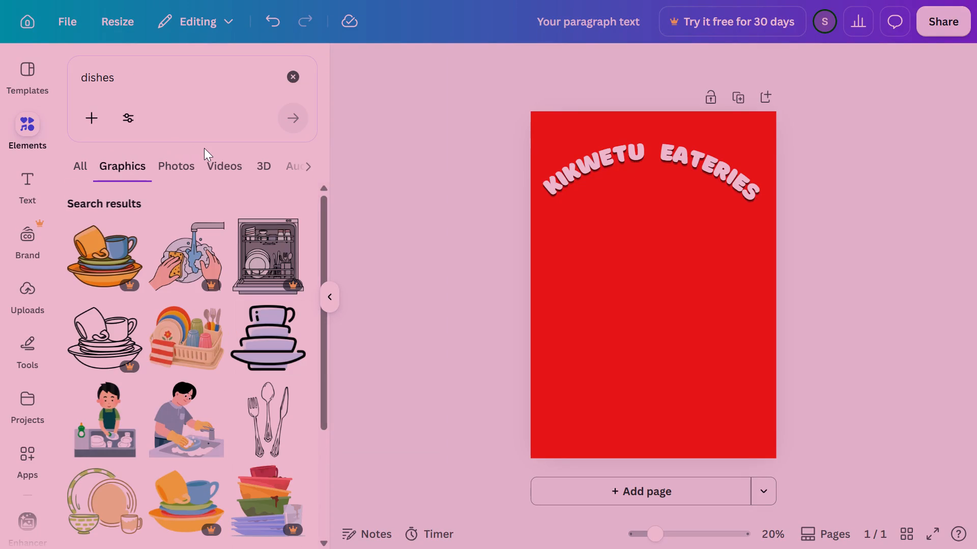
left_click_drag(315, 213, 333, 314)
left_click_drag(325, 342, 266, 137)
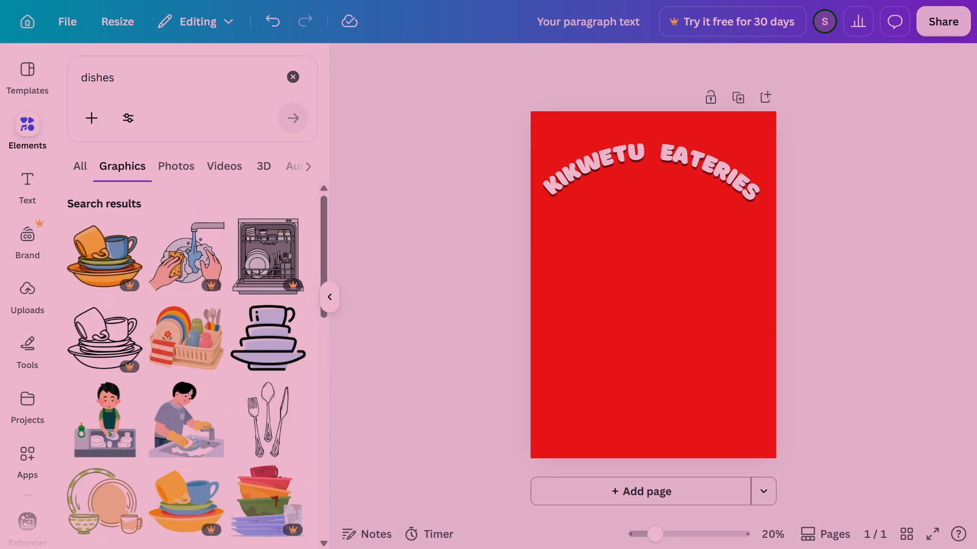
Search the elements library for "hot meal" and limit the results to graphics.
left_click(291, 83)
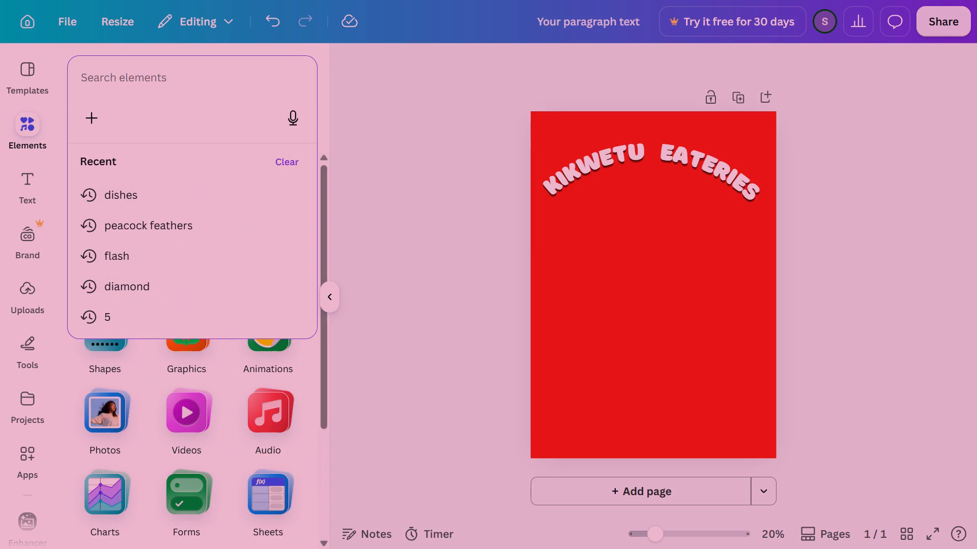
type("hot mea")
key("l")
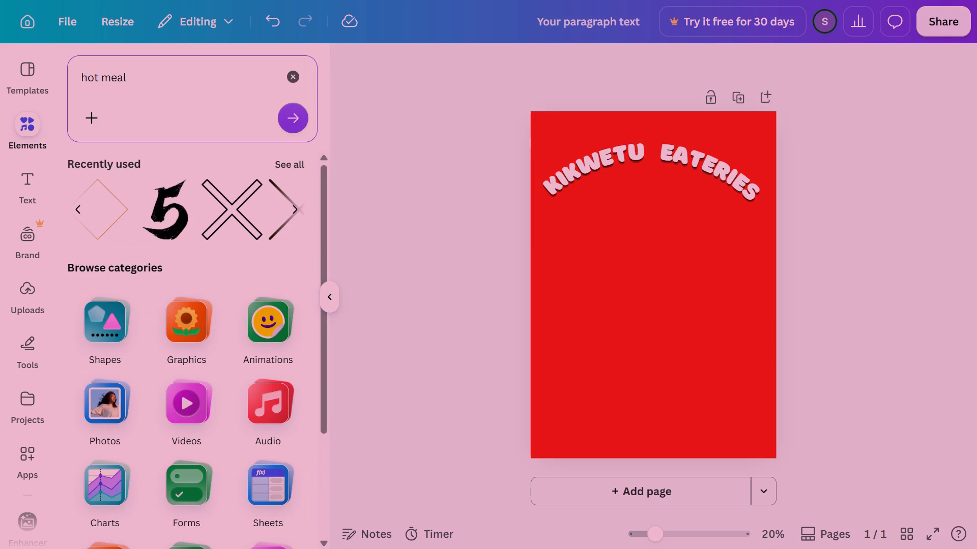
key("Return")
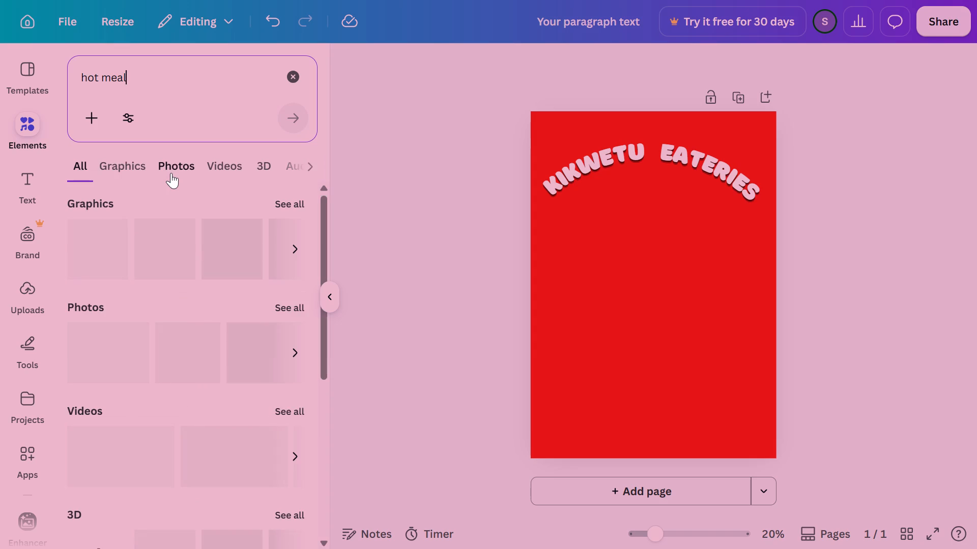
left_click(127, 168)
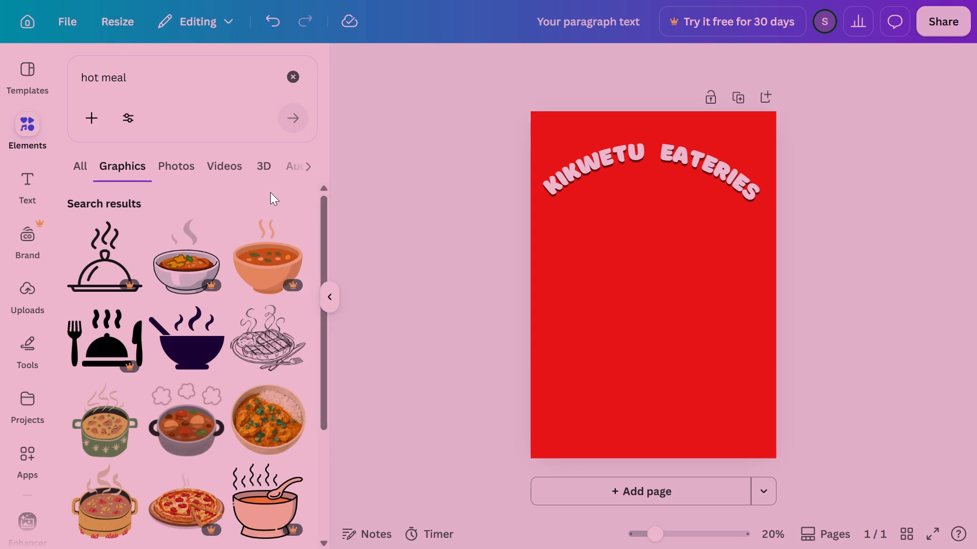
Look through the "hot meal" graphics for a dish illustration that suits the poster.
left_click_drag(320, 228, 320, 249)
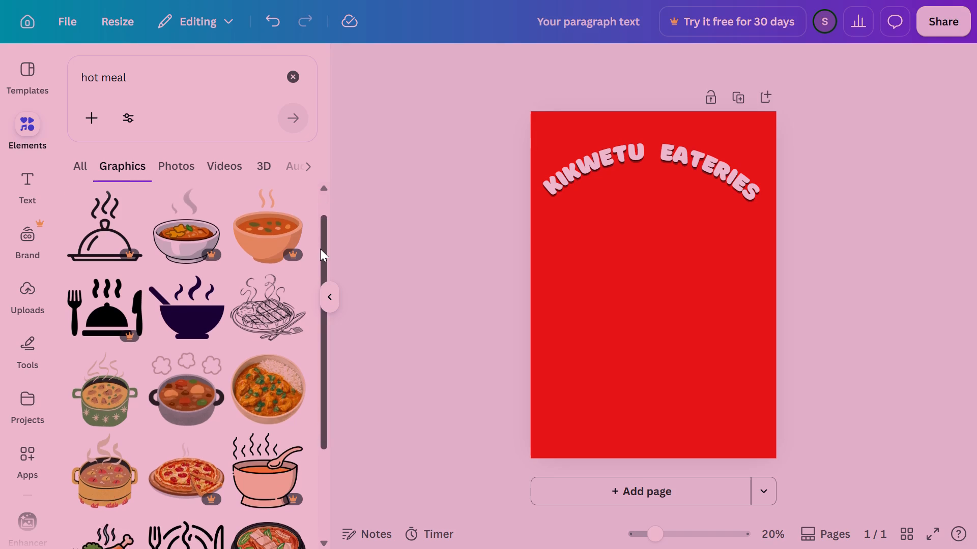
left_click_drag(320, 249, 312, 439)
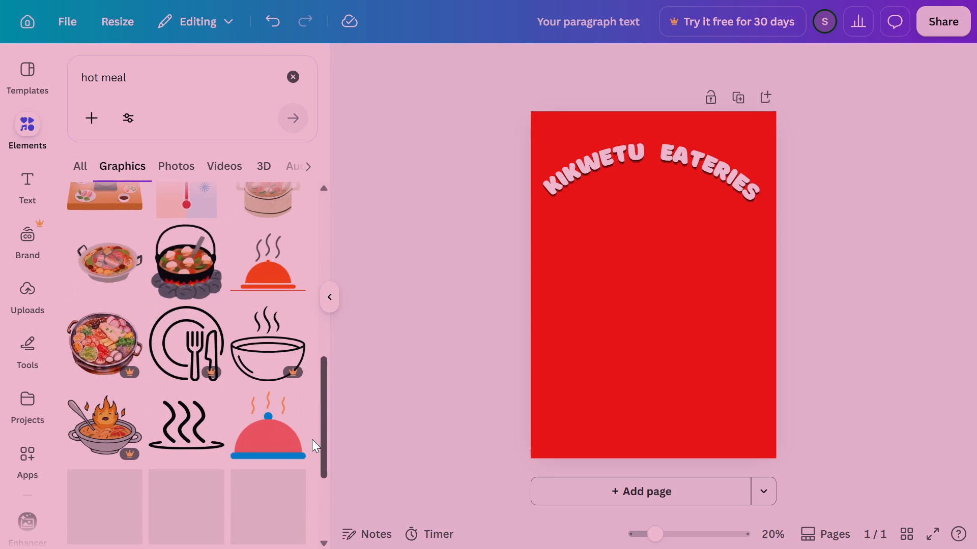
left_click_drag(312, 439, 306, 463)
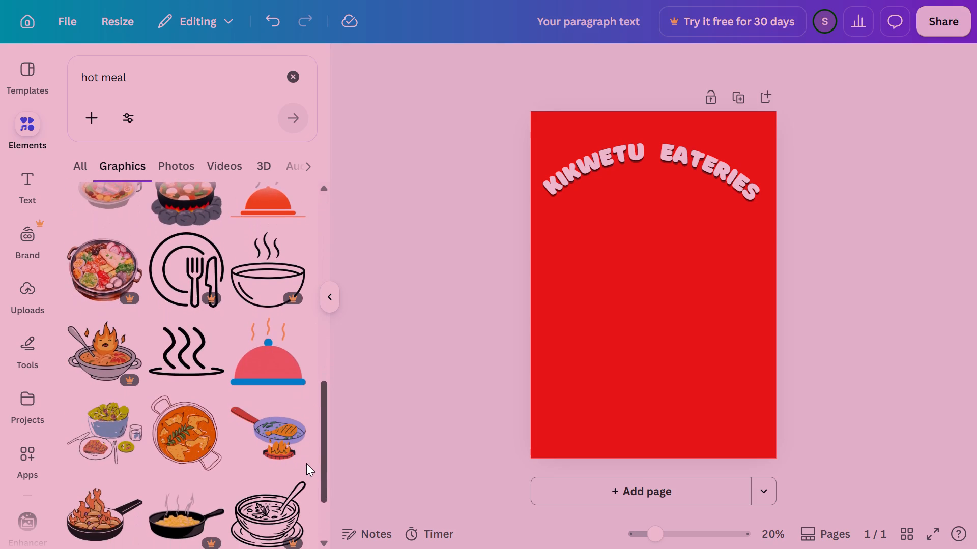
left_click_drag(306, 463, 298, 540)
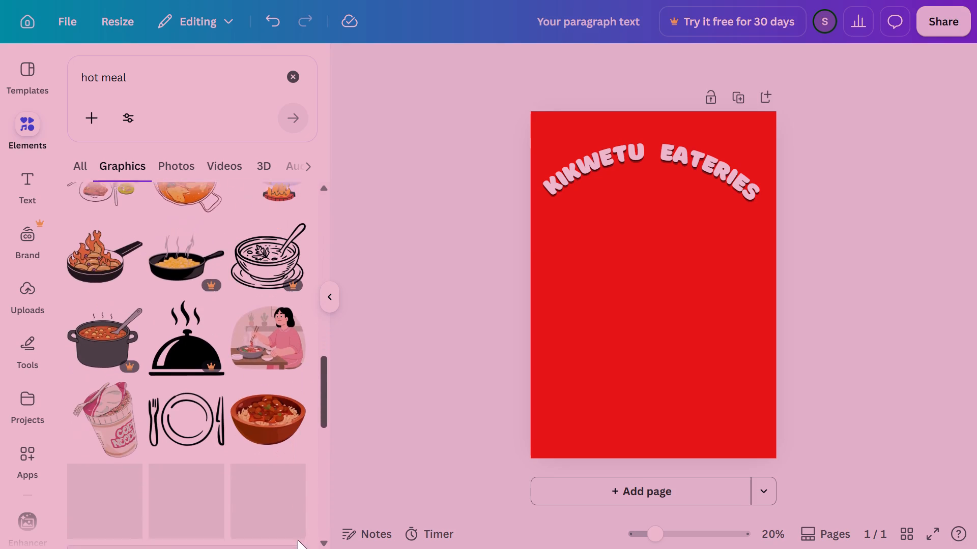
left_click_drag(298, 540, 297, 546)
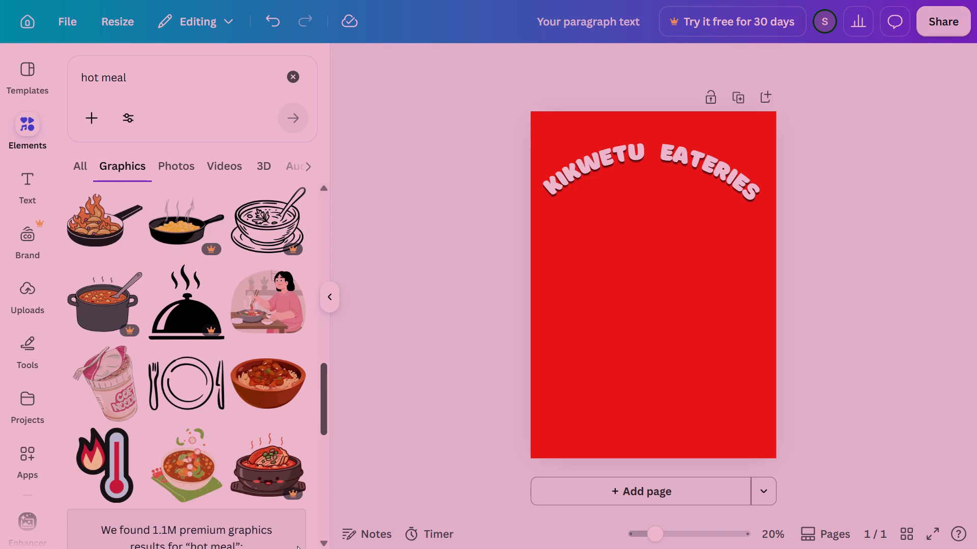
left_click_drag(297, 546, 297, 548)
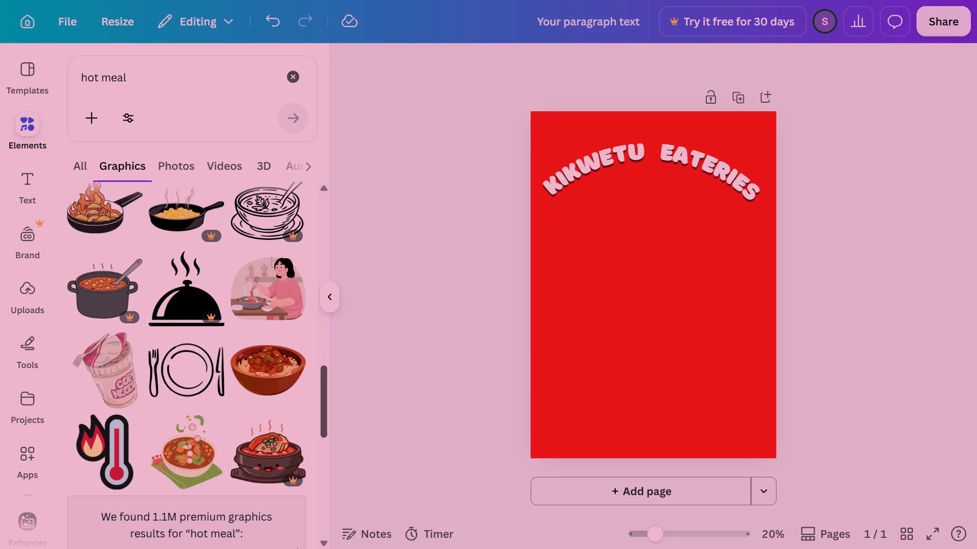
left_click_drag(297, 548, 298, 508)
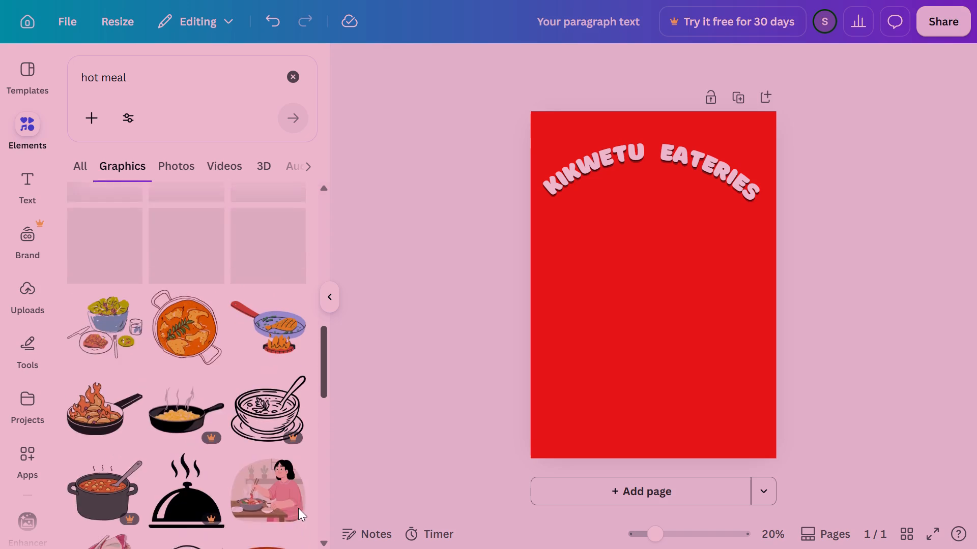
left_click_drag(298, 508, 293, 548)
left_click_drag(329, 405, 318, 470)
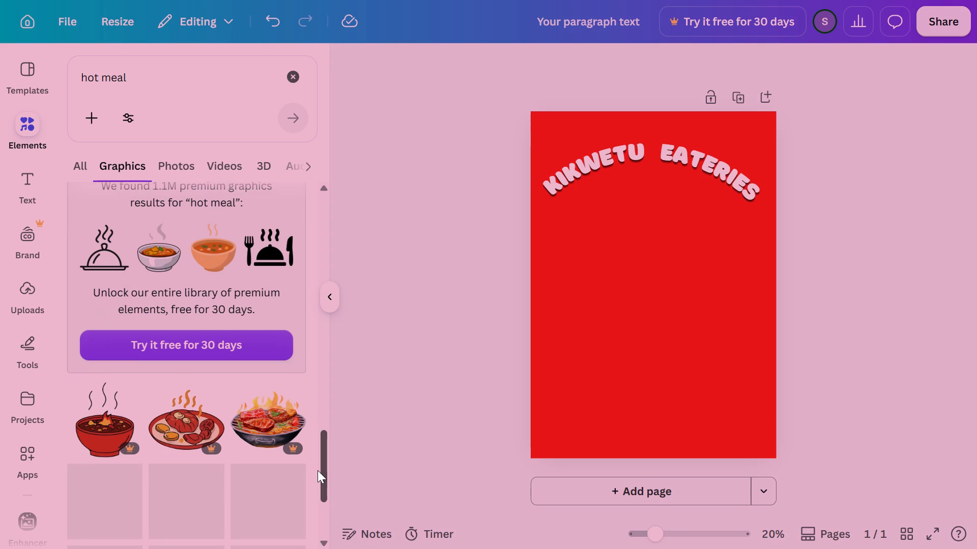
left_click_drag(318, 470, 317, 494)
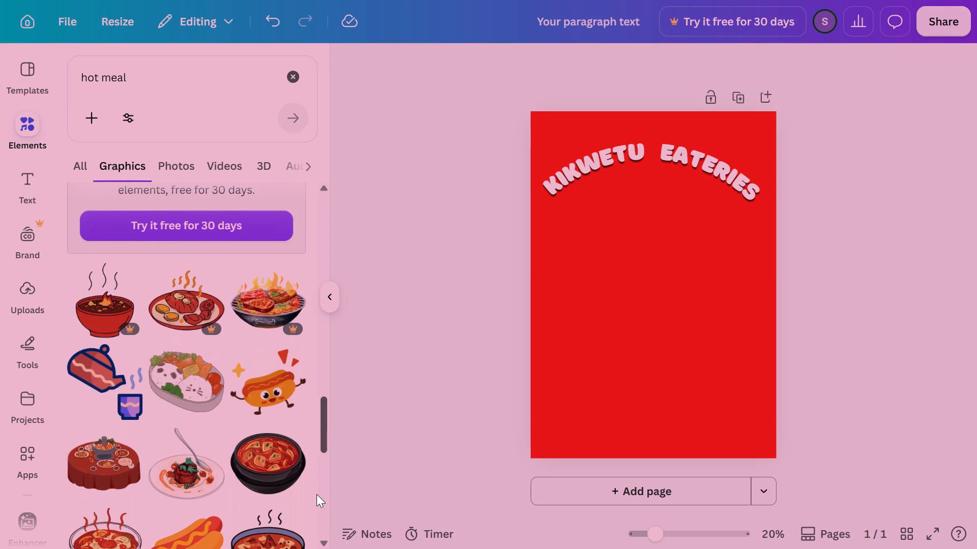
left_click_drag(317, 494, 317, 513)
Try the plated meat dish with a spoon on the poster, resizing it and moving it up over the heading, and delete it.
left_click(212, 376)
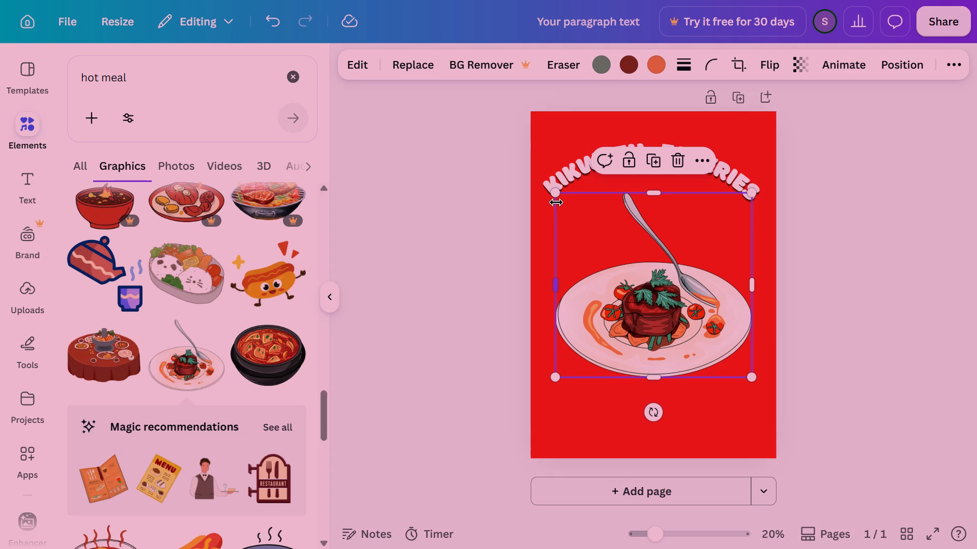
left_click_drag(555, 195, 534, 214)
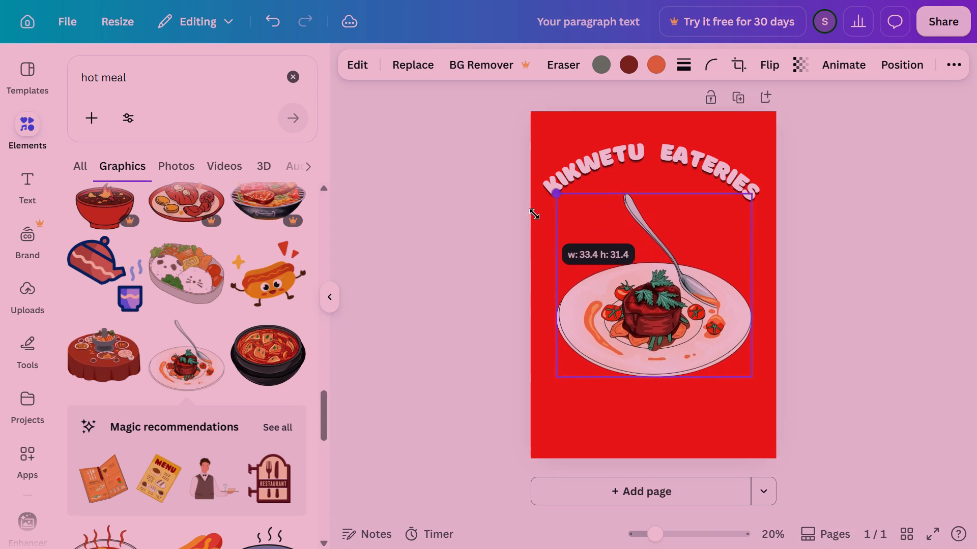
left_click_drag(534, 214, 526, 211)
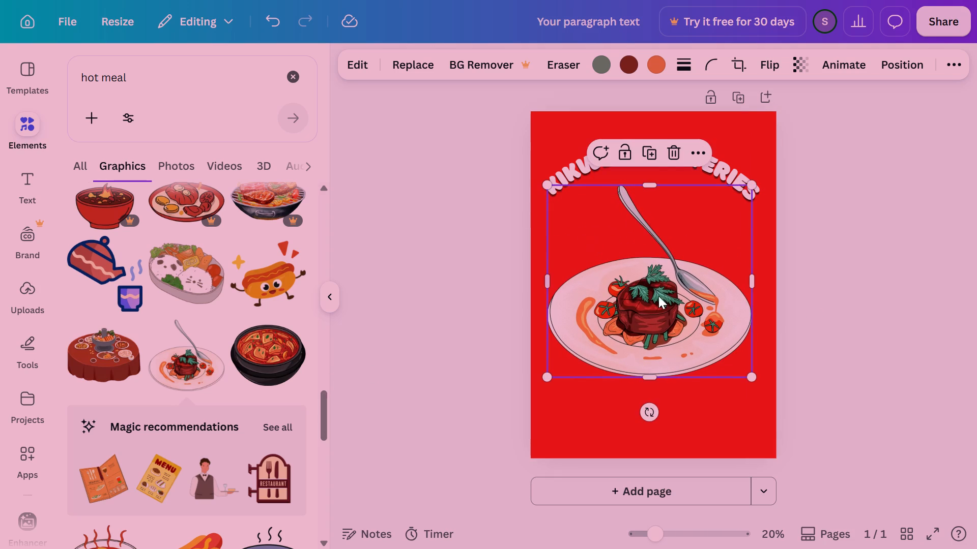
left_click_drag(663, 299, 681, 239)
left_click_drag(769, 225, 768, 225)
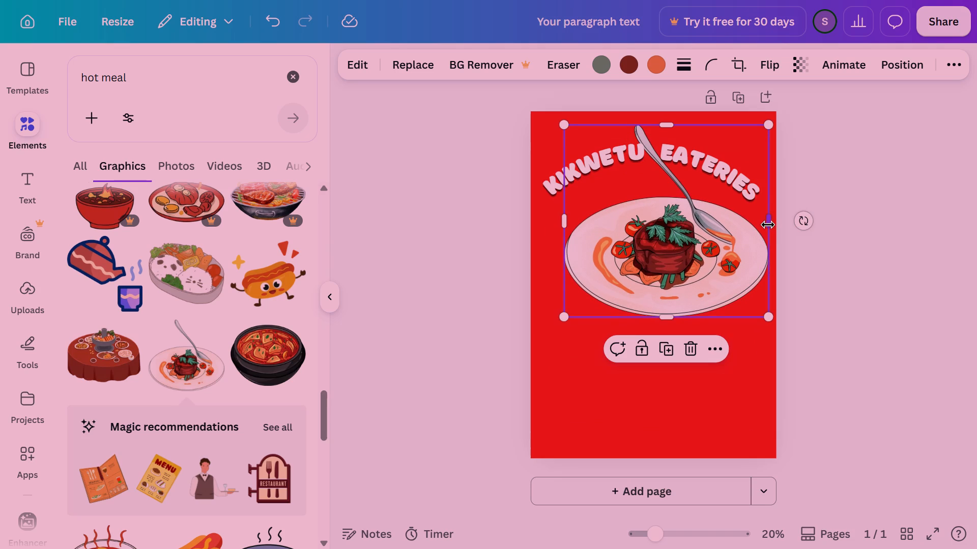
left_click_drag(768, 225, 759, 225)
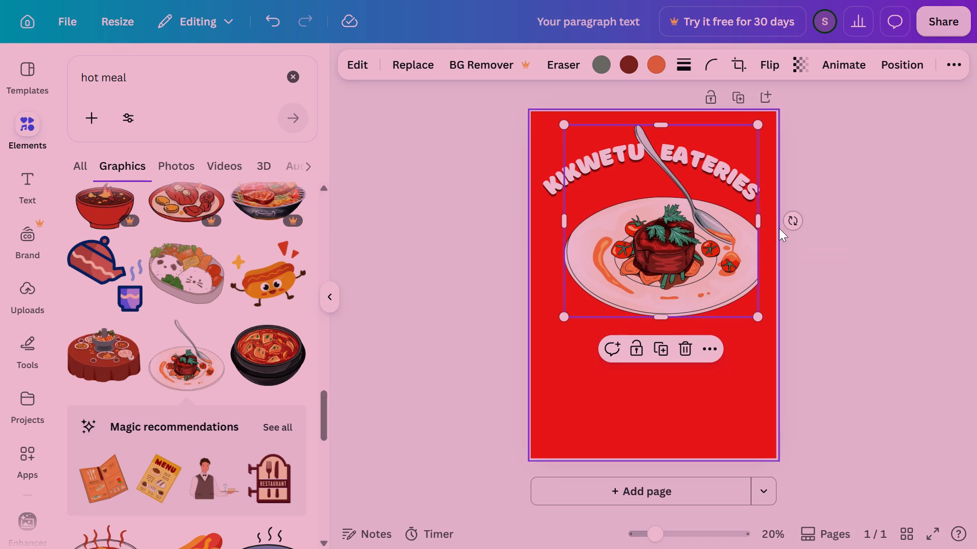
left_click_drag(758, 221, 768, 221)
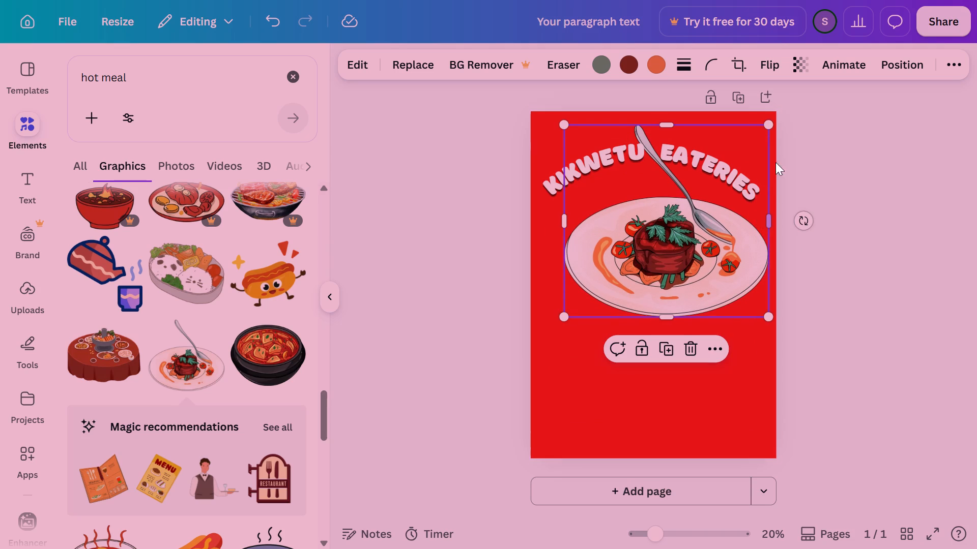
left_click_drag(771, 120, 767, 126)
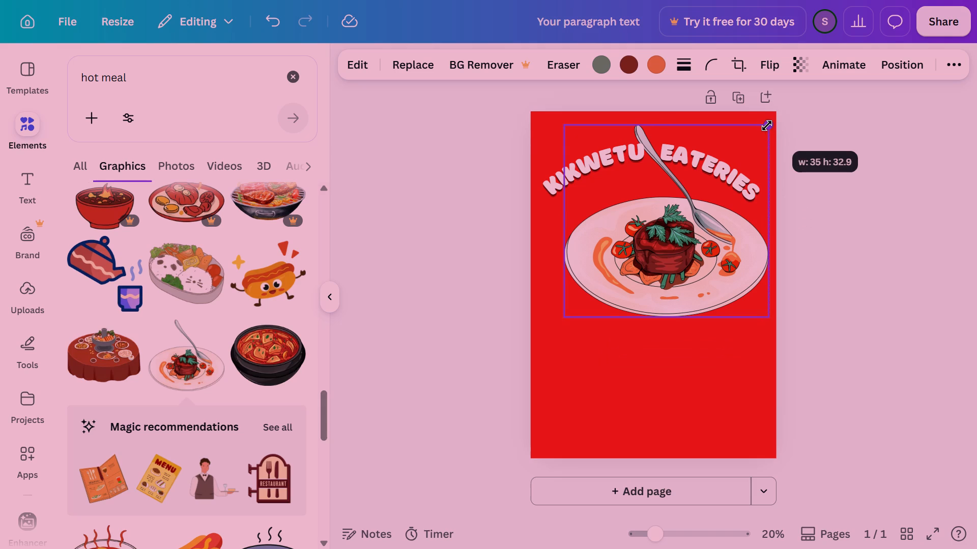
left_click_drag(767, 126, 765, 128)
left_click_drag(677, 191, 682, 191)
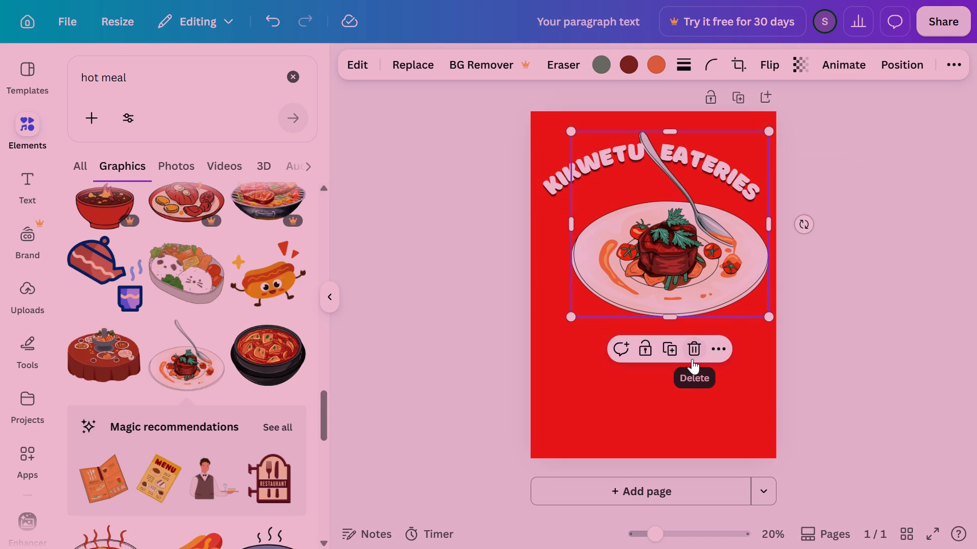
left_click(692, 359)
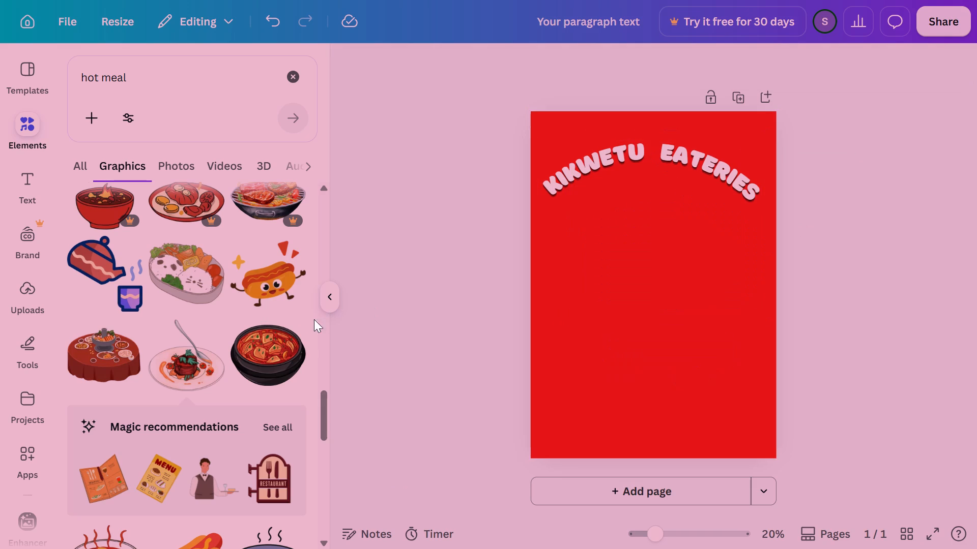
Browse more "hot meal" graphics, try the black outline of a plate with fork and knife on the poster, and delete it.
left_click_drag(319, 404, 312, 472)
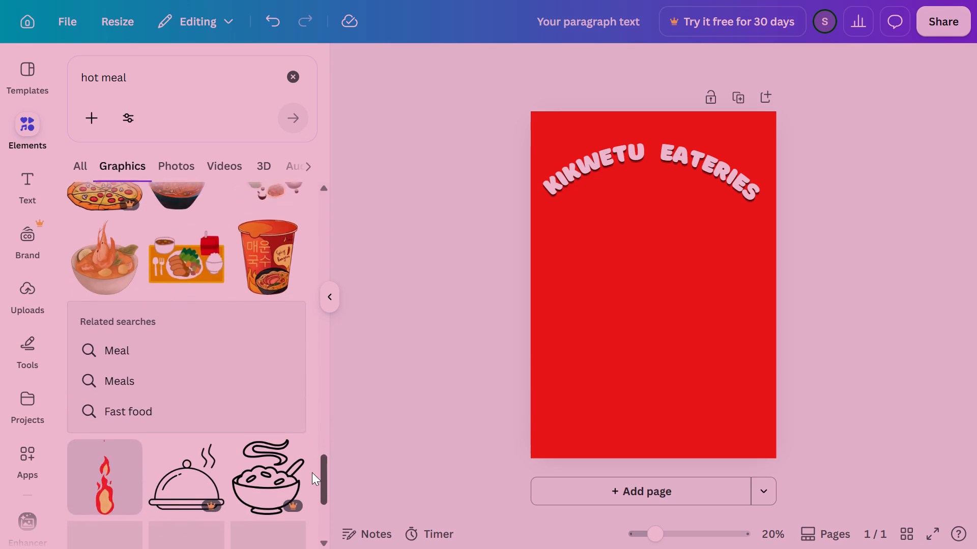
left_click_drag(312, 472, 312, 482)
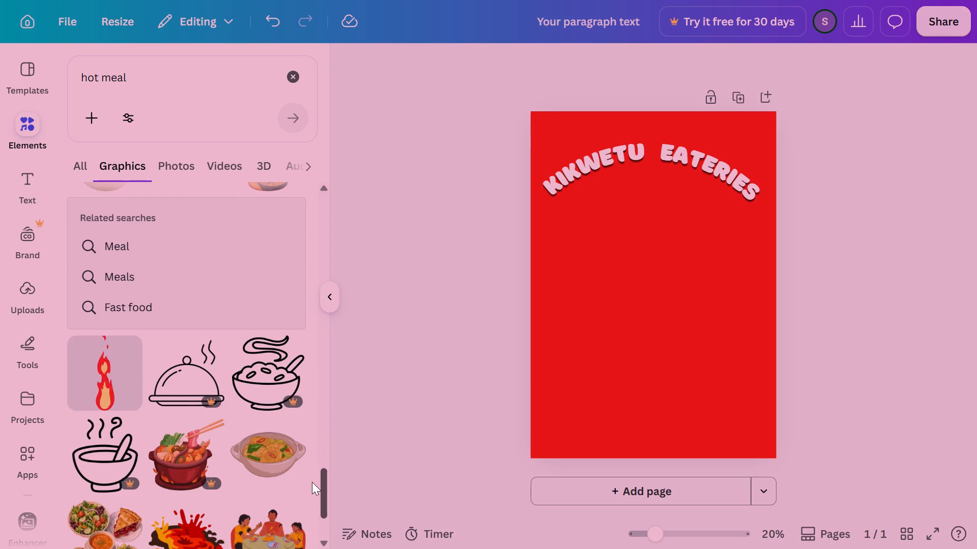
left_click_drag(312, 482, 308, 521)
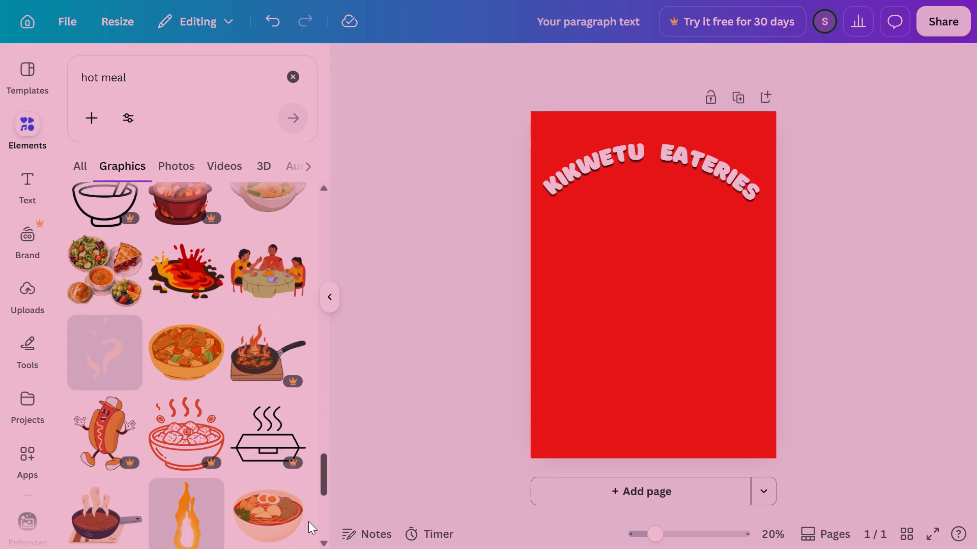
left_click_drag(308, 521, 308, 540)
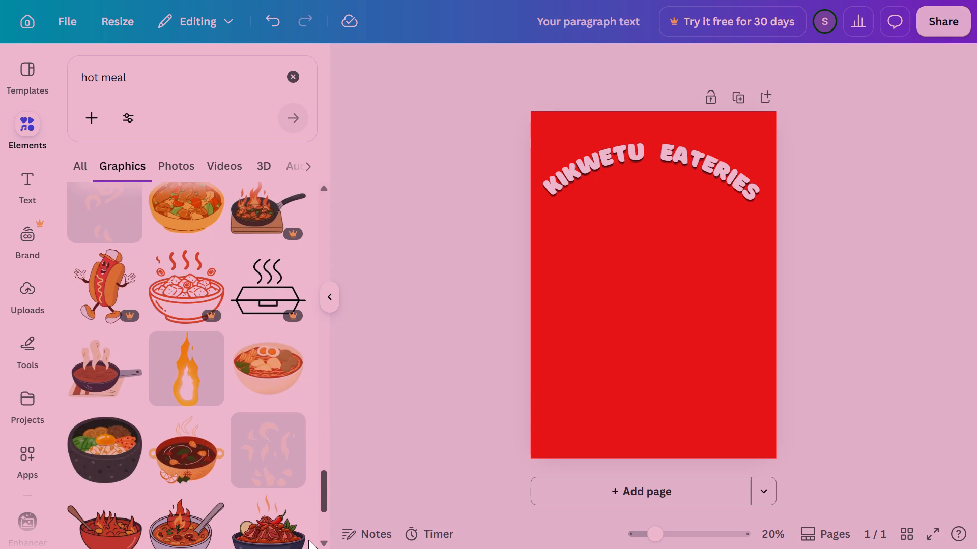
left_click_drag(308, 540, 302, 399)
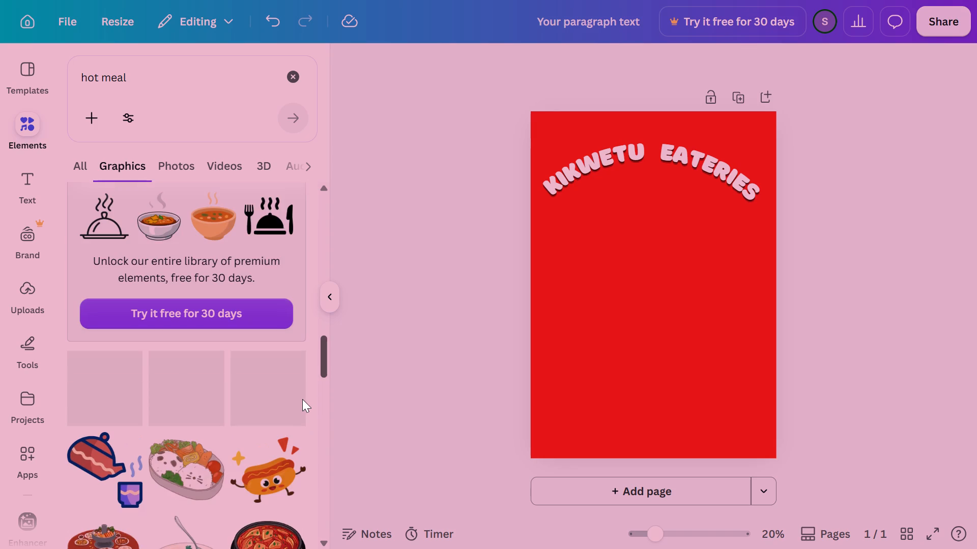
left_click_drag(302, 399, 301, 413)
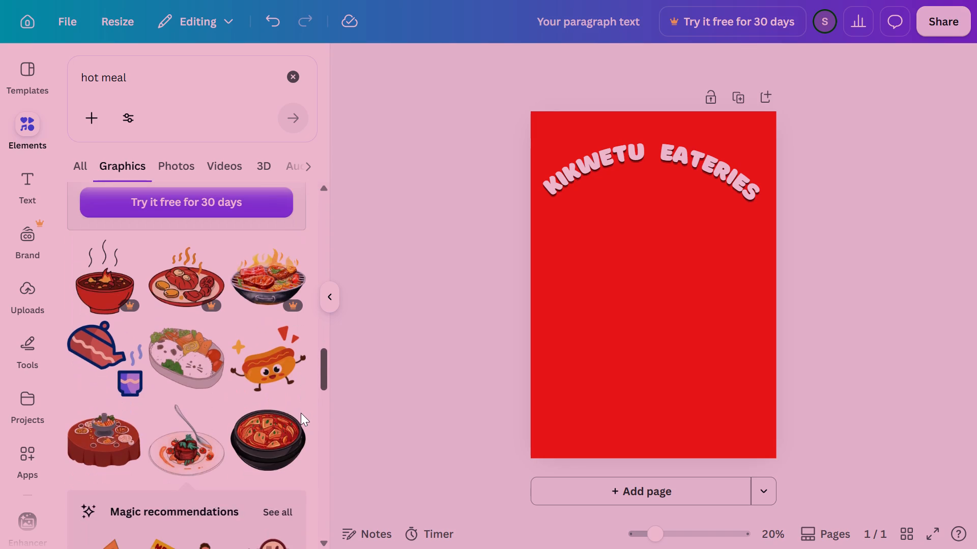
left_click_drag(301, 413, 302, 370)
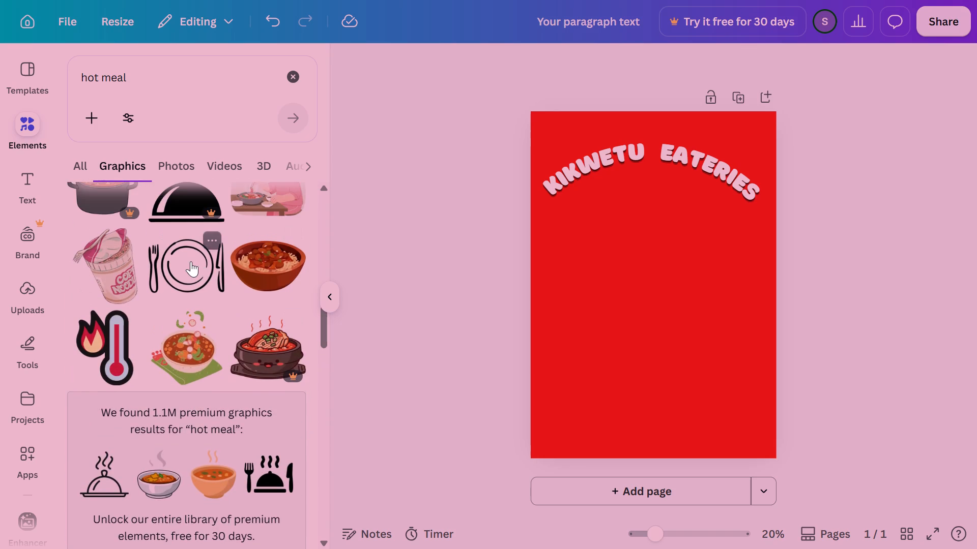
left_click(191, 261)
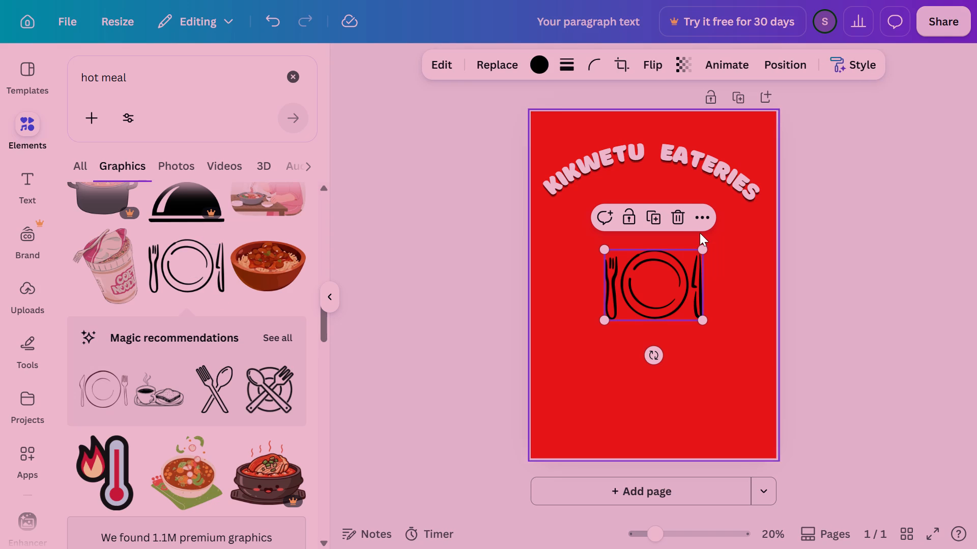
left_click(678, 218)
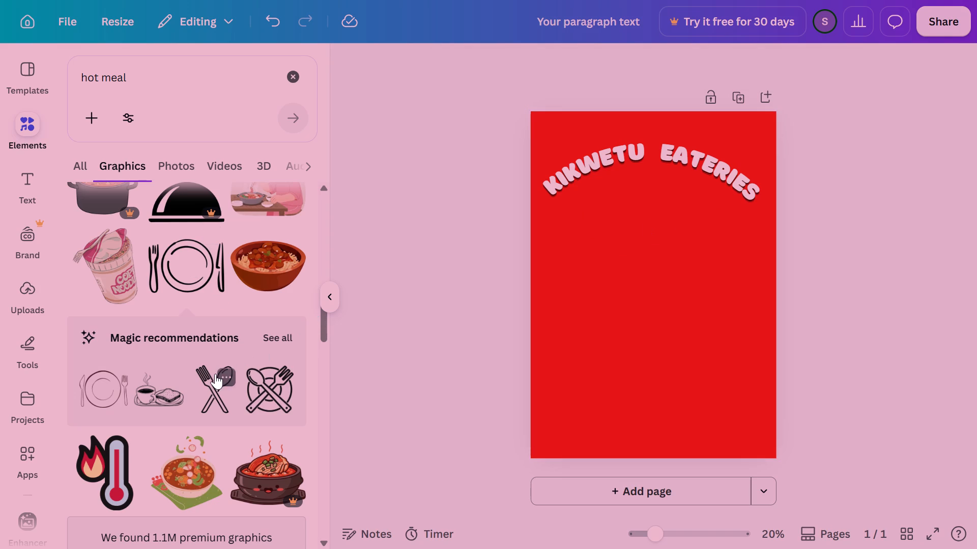
Add the recommended black crossed fork and spoon graphic, shrink it, and position it in the gap between "KIKWETU" and "EATERIES".
left_click(213, 377)
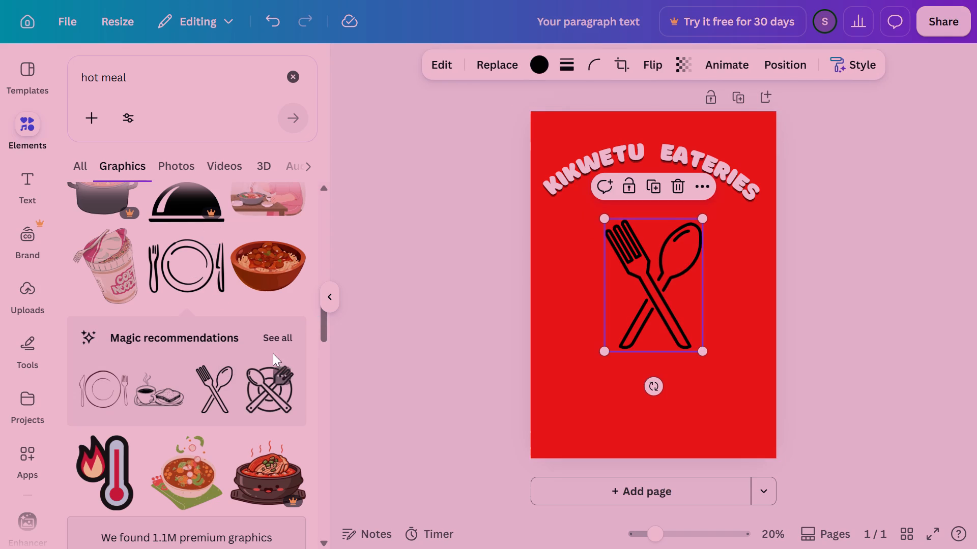
left_click_drag(661, 315, 660, 198)
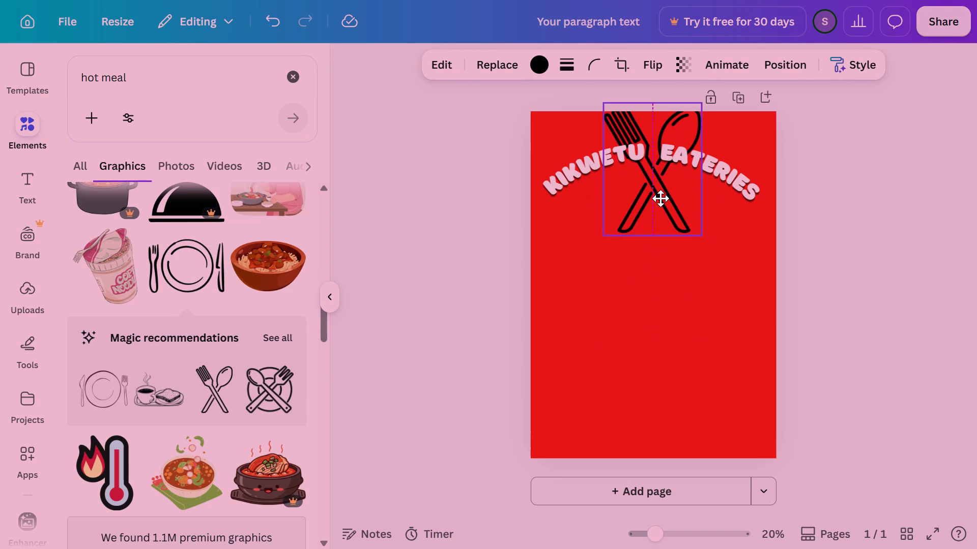
left_click_drag(660, 198, 657, 195)
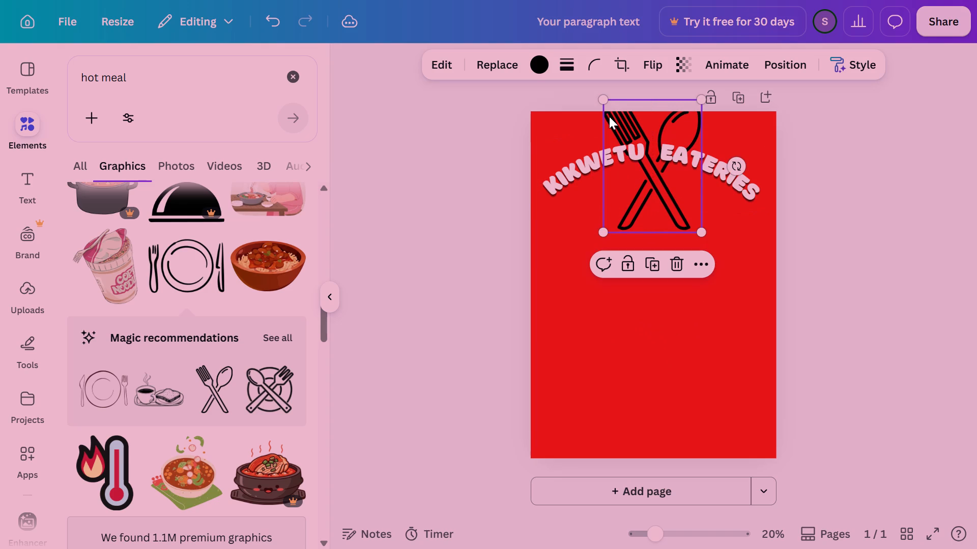
left_click_drag(607, 100, 665, 164)
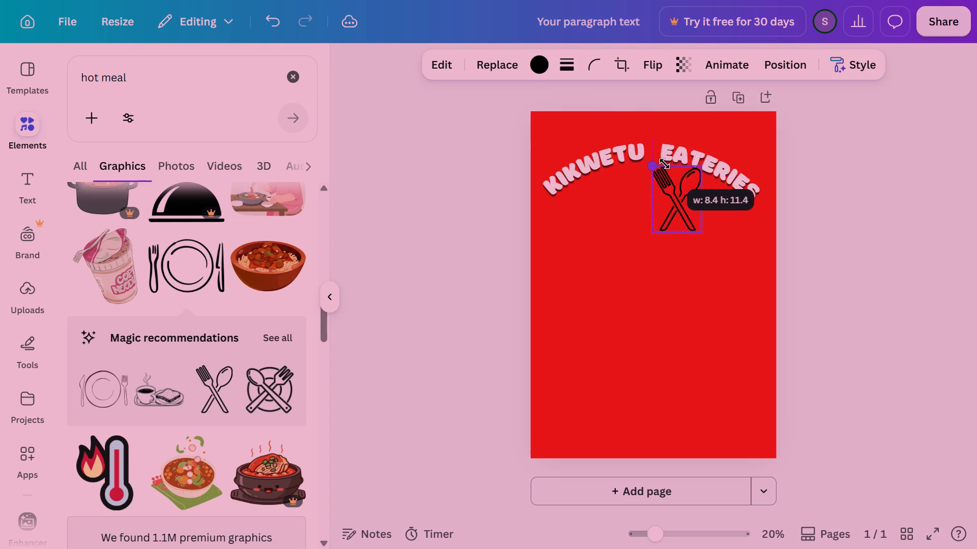
left_click_drag(665, 164, 666, 165)
left_click_drag(686, 265, 665, 199)
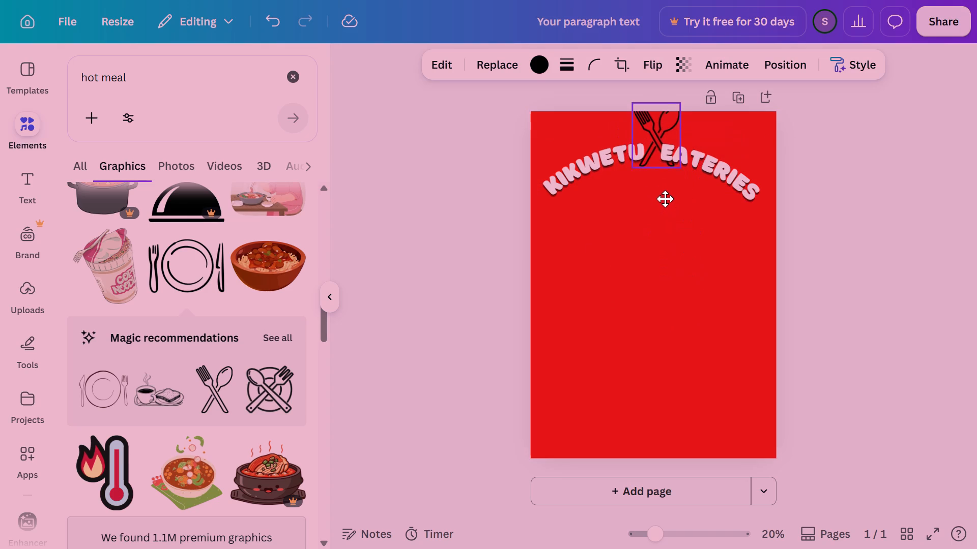
left_click_drag(665, 199, 662, 199)
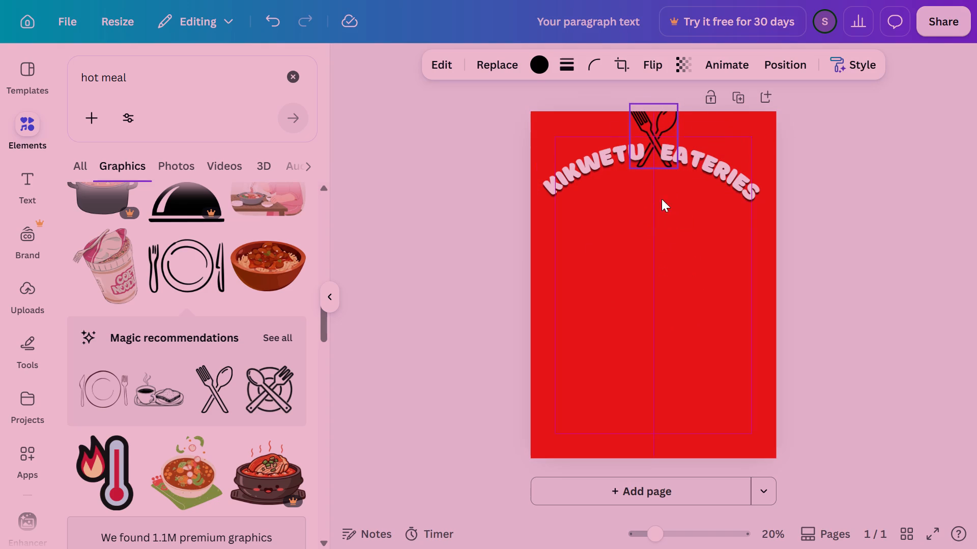
left_click_drag(626, 105, 637, 114)
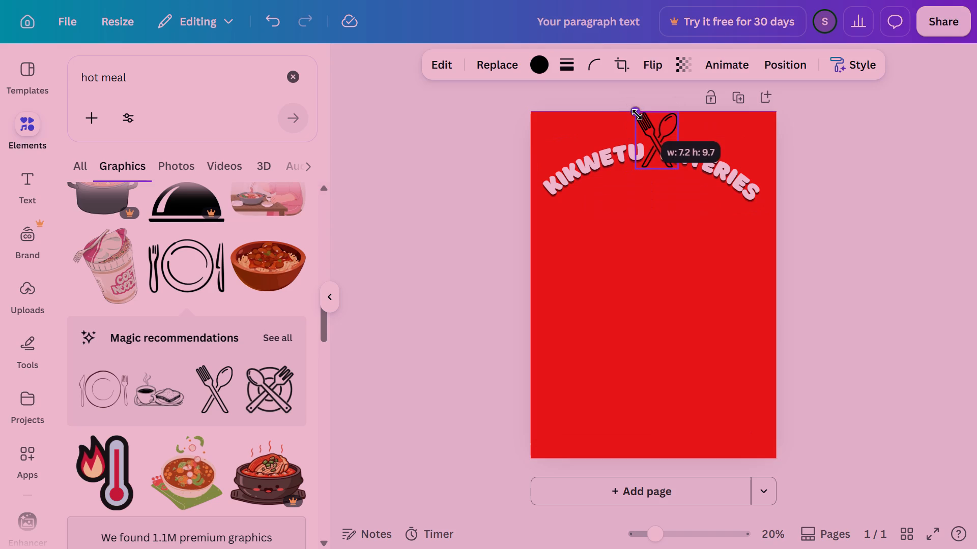
left_click_drag(637, 114, 642, 118)
left_click_drag(681, 172, 668, 167)
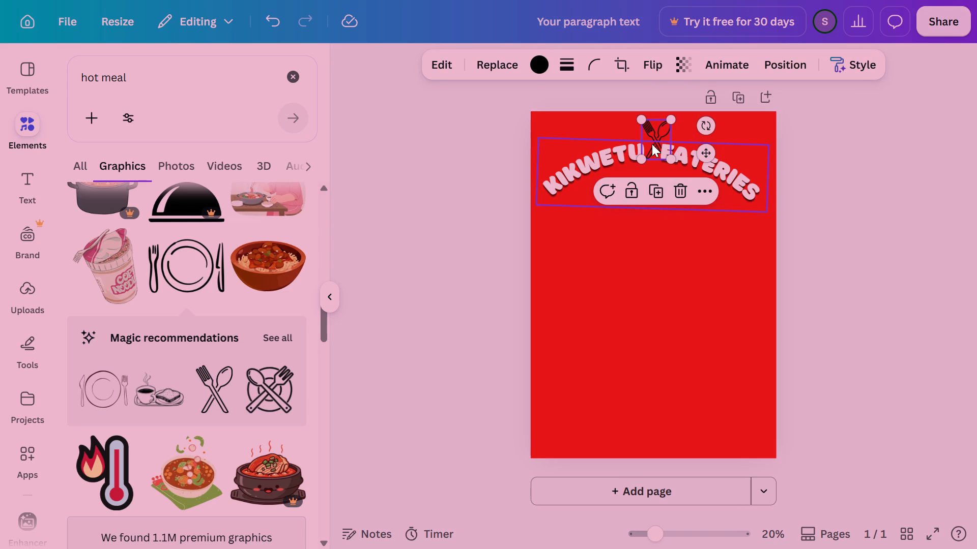
Lower the crossed fork and spoon graphic into the gap between "KIKWETU" and "EATERIES" and enlarge it slightly.
key("Left")
key("Left")
key("Left")
key("Left")
key("Left")
key("Left")
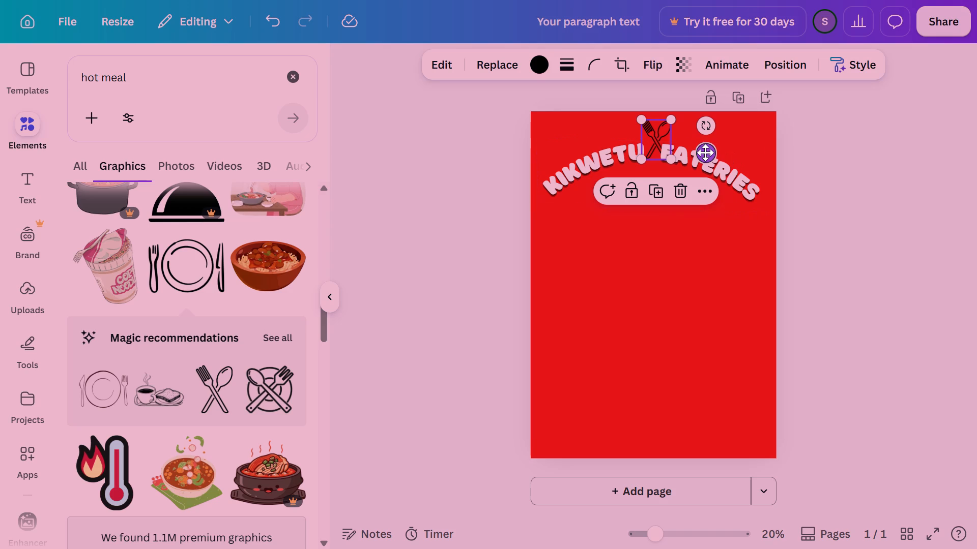
left_click_drag(705, 152, 703, 157)
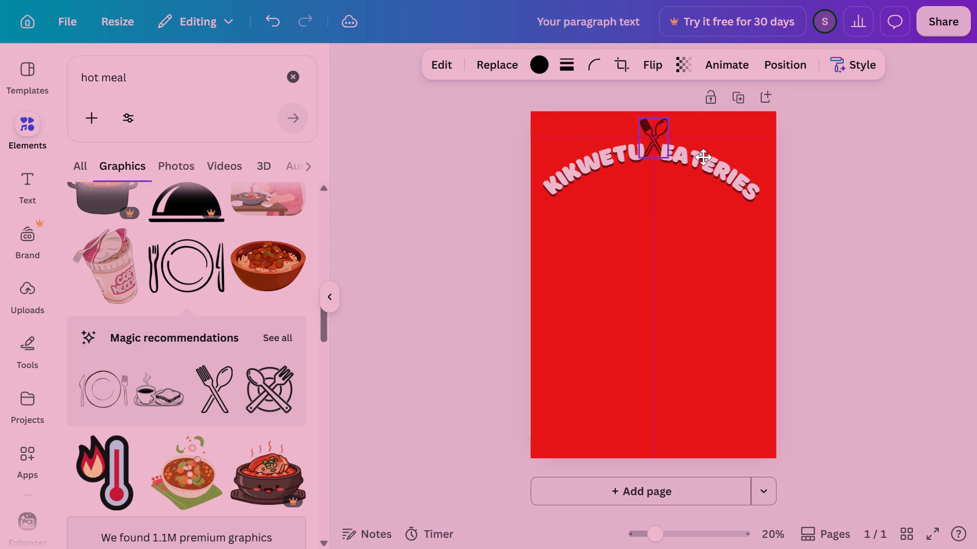
left_click_drag(703, 157, 701, 165)
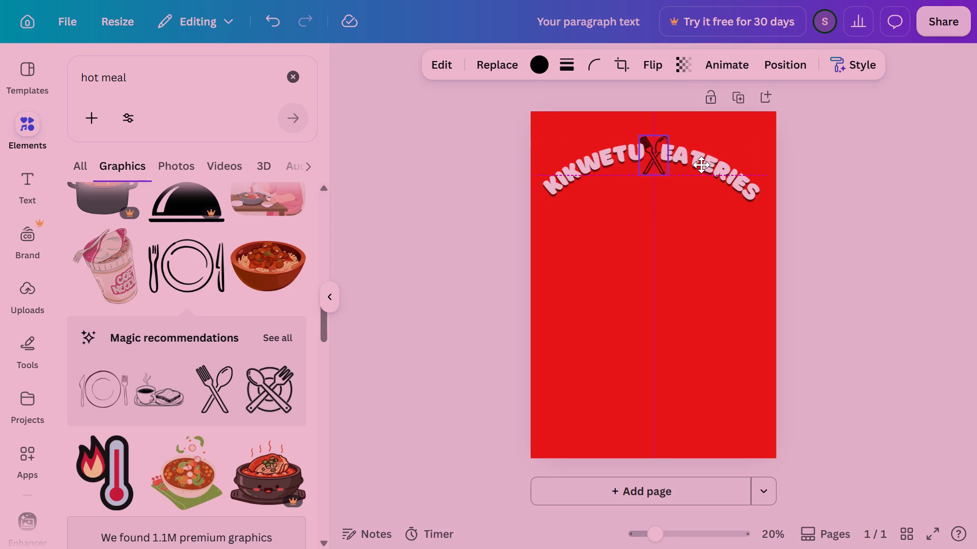
left_click_drag(701, 165, 701, 161)
left_click_drag(669, 125, 669, 118)
Shift the crossed fork and spoon graphic slightly left within the gap in the heading.
key("Left")
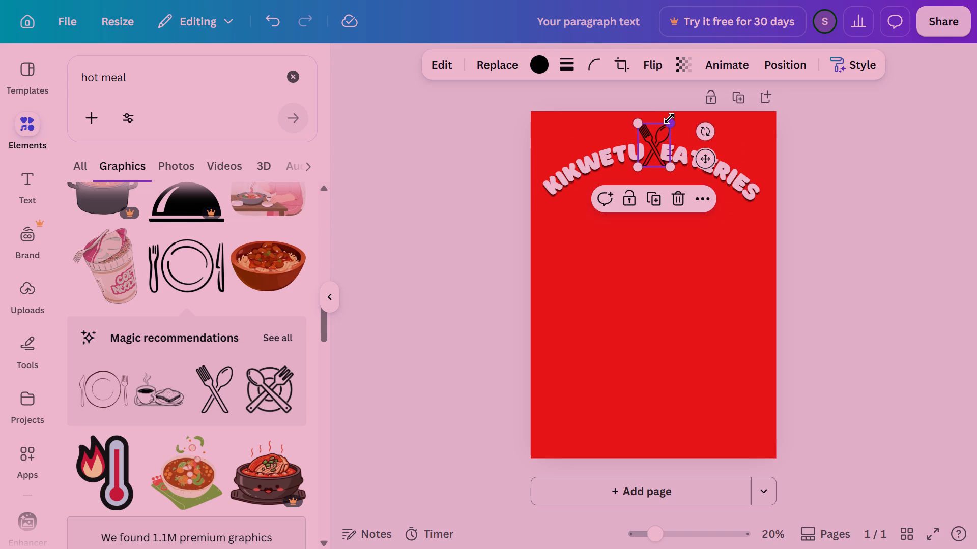
key("Left")
key("Left")
key("Left")
key("Left")
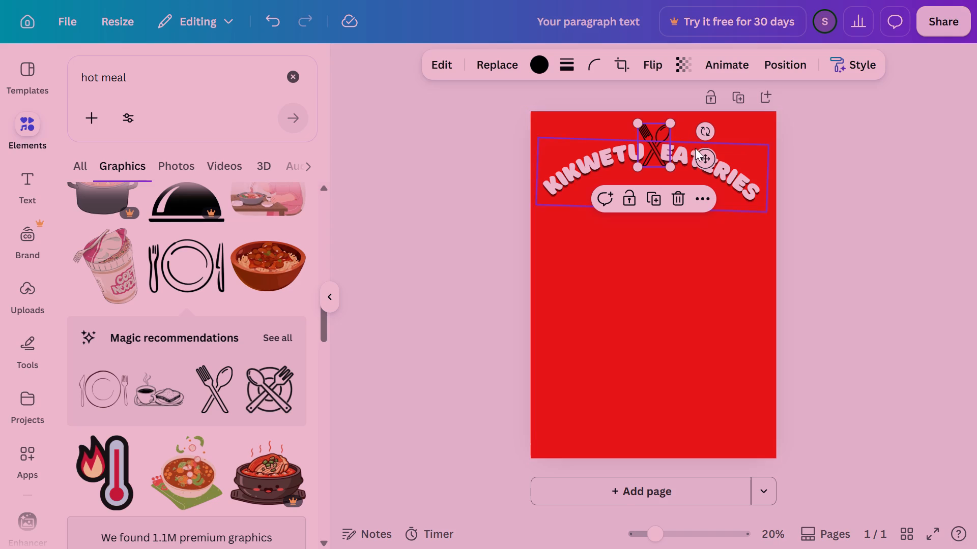
left_click(702, 158)
key("Left")
key("Left")
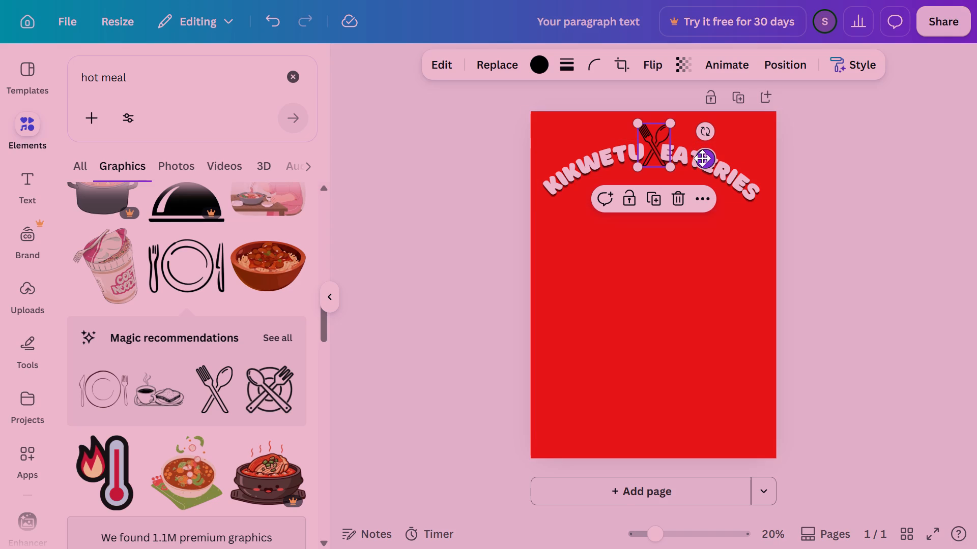
key("Left")
left_click(702, 158)
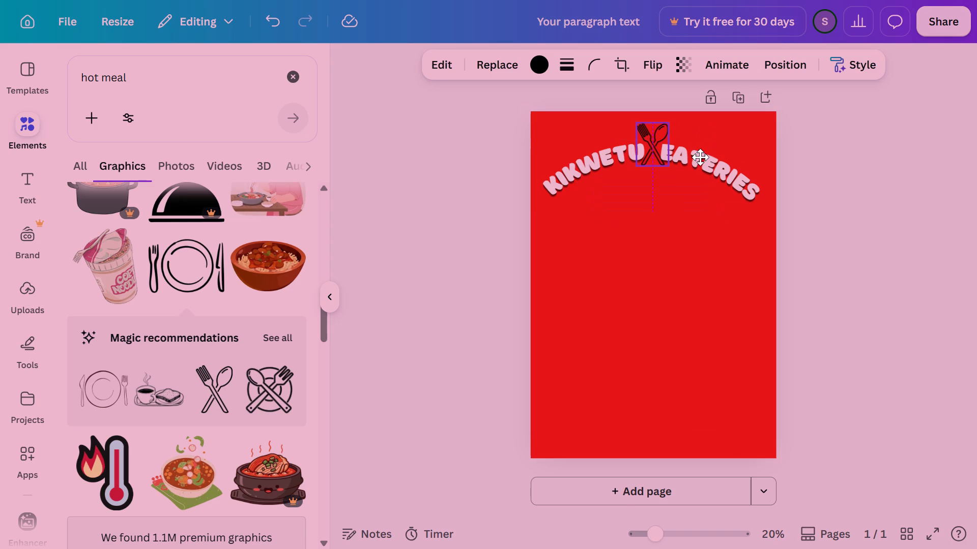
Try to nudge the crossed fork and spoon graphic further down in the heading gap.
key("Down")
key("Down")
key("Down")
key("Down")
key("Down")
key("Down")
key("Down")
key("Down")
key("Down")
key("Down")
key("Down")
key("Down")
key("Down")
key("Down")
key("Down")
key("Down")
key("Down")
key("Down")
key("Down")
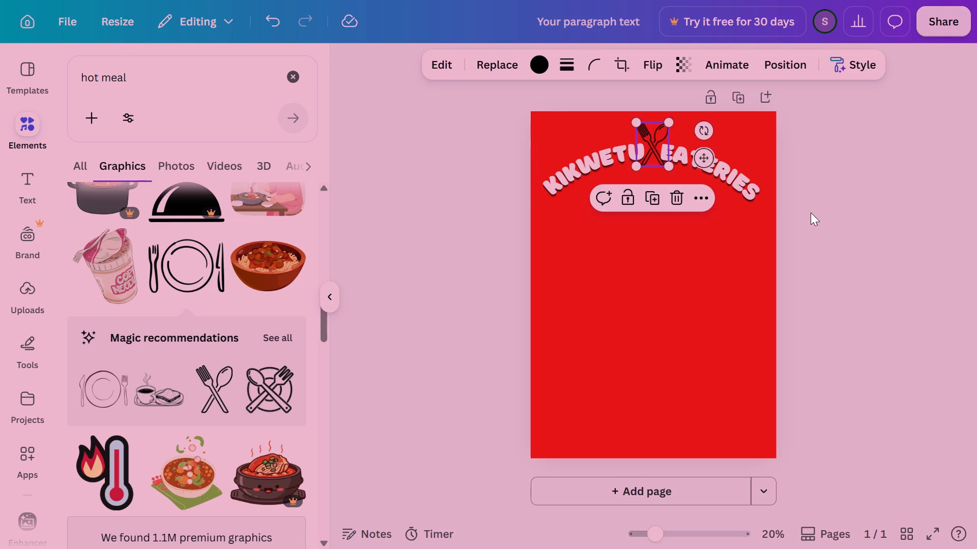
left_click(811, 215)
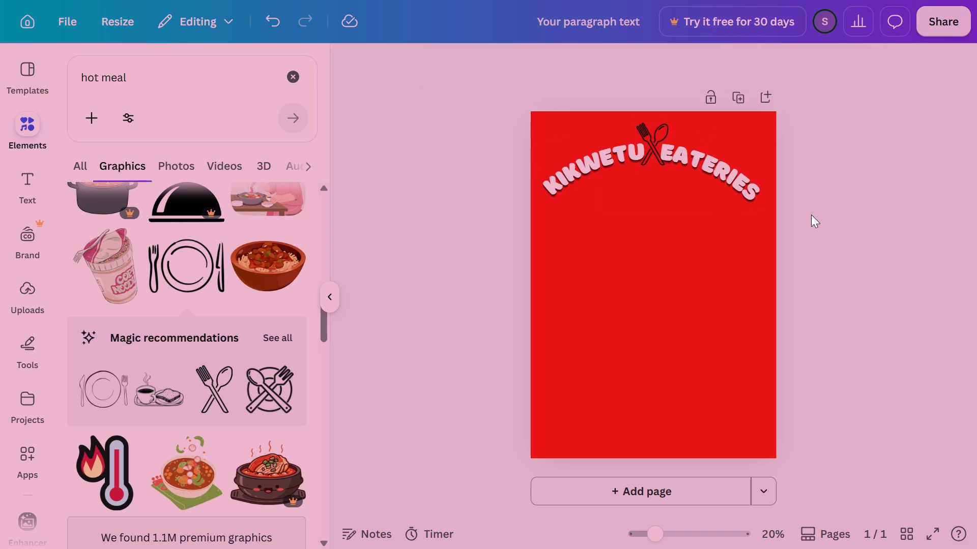
Fine-tune the crossed fork and spoon graphic's position by nudging it slightly left and down between the two words.
left_click(656, 128)
key("Left")
key("Left")
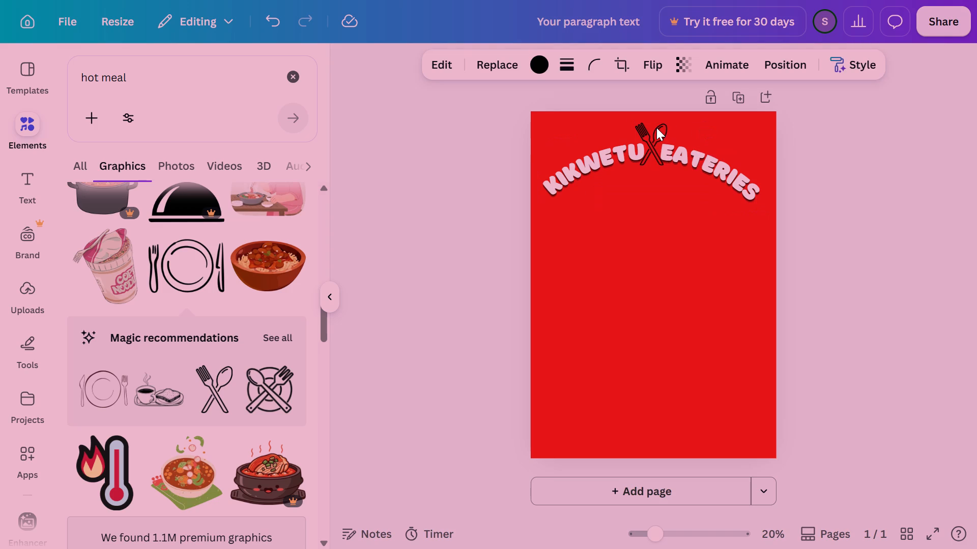
key("Left")
key("Down")
key("Down")
key("Right")
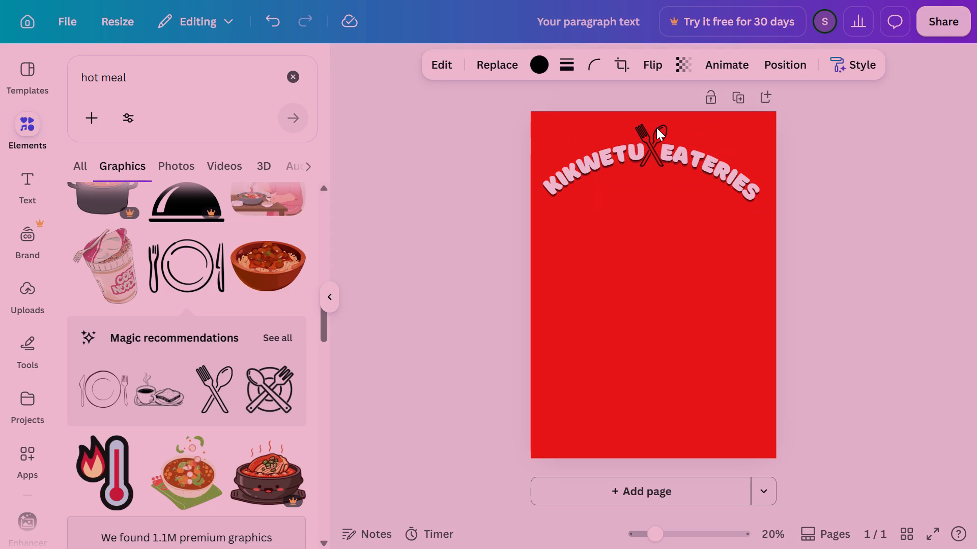
key("Right")
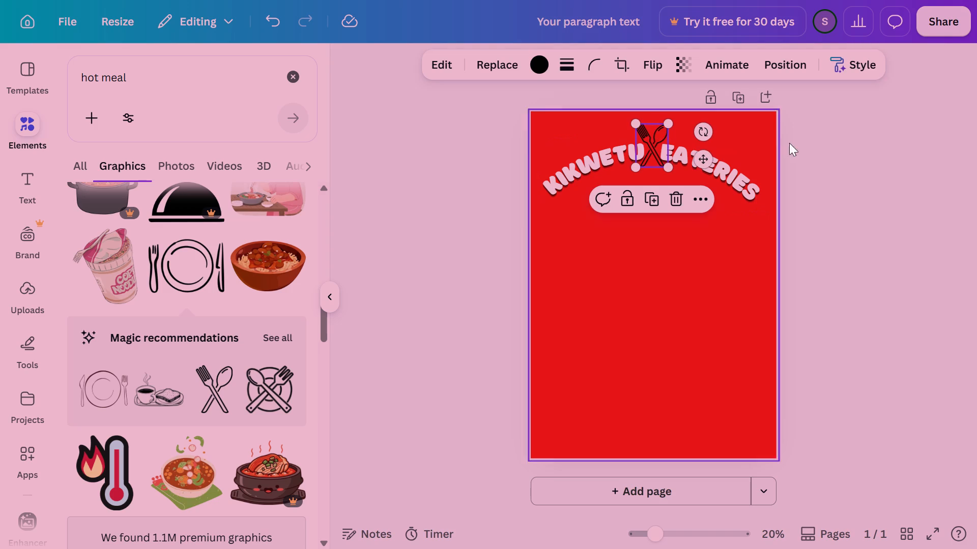
left_click(871, 215)
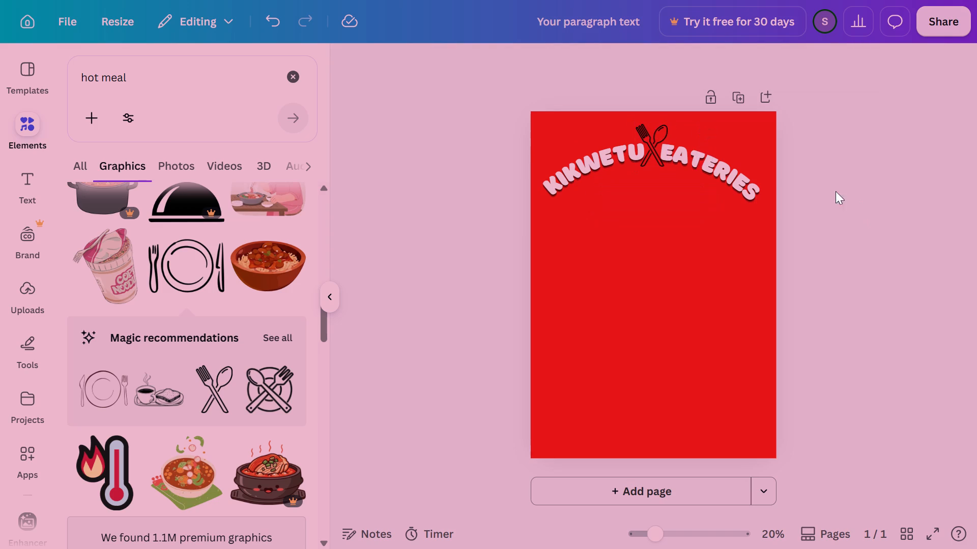
Nudge the crossed fork and spoon graphic left and enlarge it slightly from its upper-left corner.
left_click(651, 133)
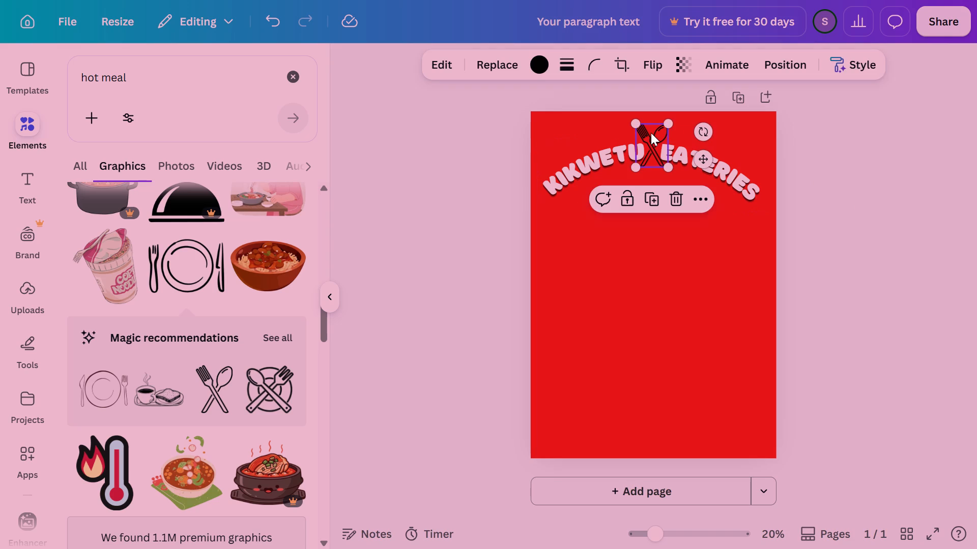
key("Left")
left_click(635, 119)
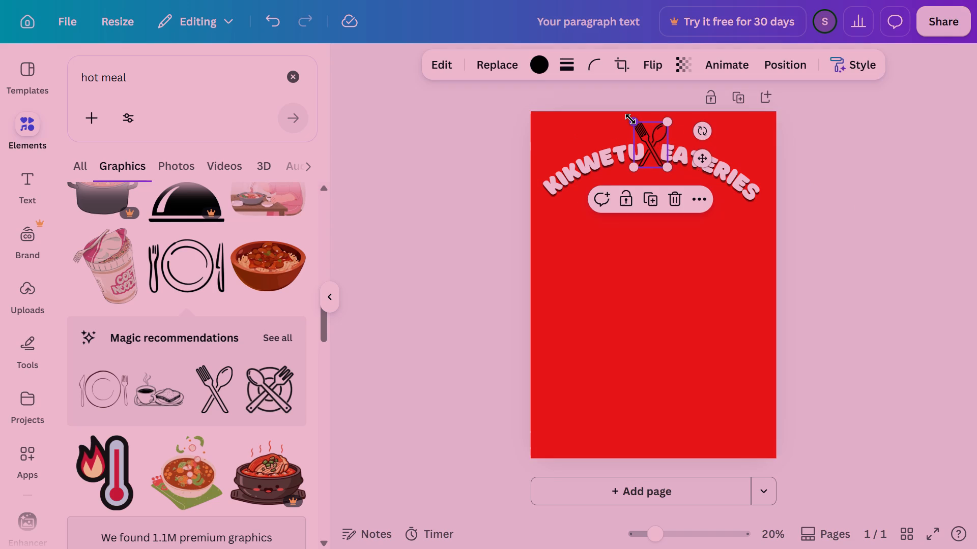
left_click(885, 152)
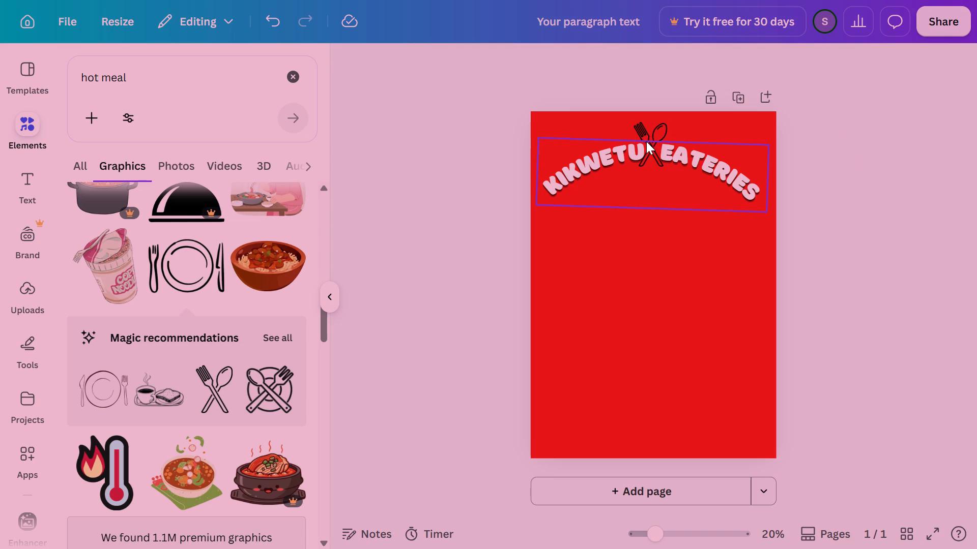
Nudge the enlarged fork and spoon graphic slightly right and down to centre it between "KIKWETU" and "EATERIES".
left_click(648, 131)
key("Right")
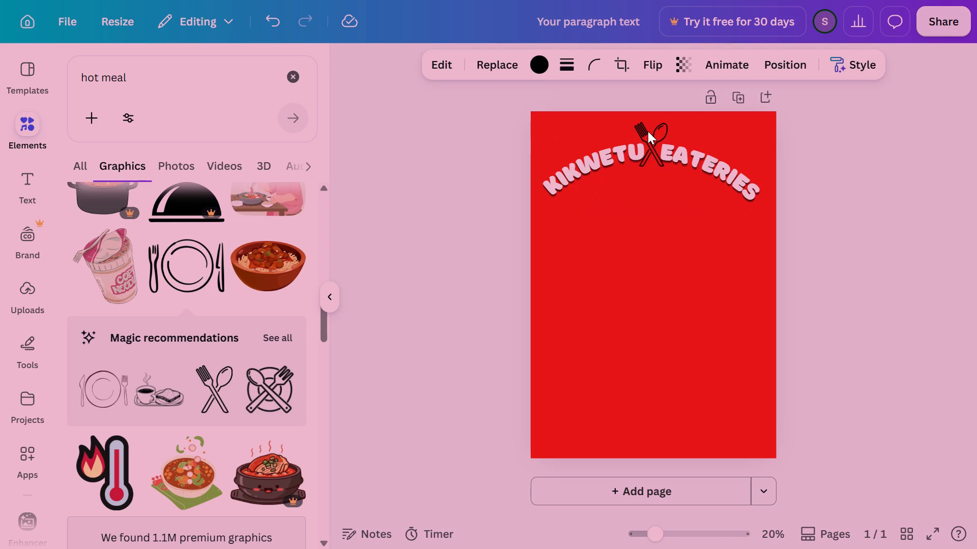
key("Right")
key("Right")
key("Down")
key("Left")
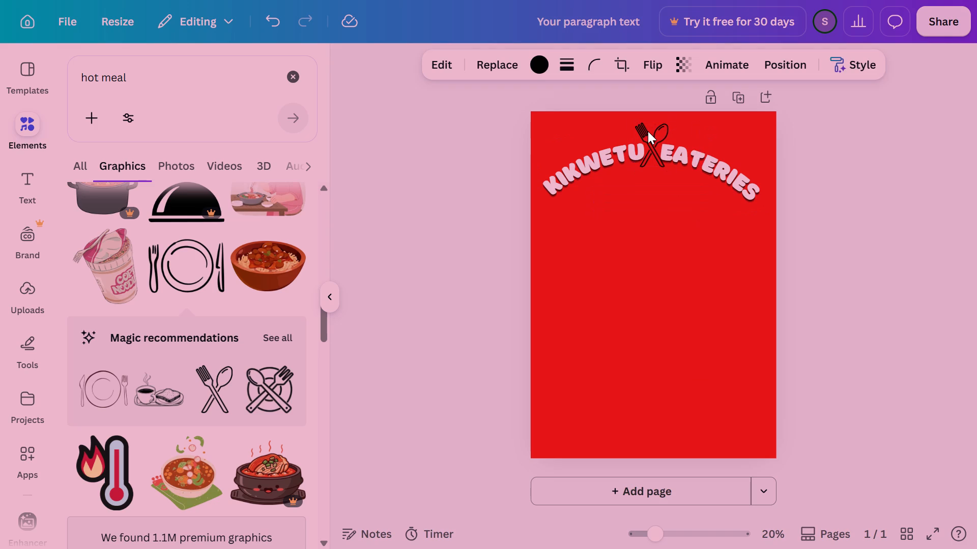
key("Left")
key("Right")
key("Down")
key("Down")
key("Left")
left_click(846, 176)
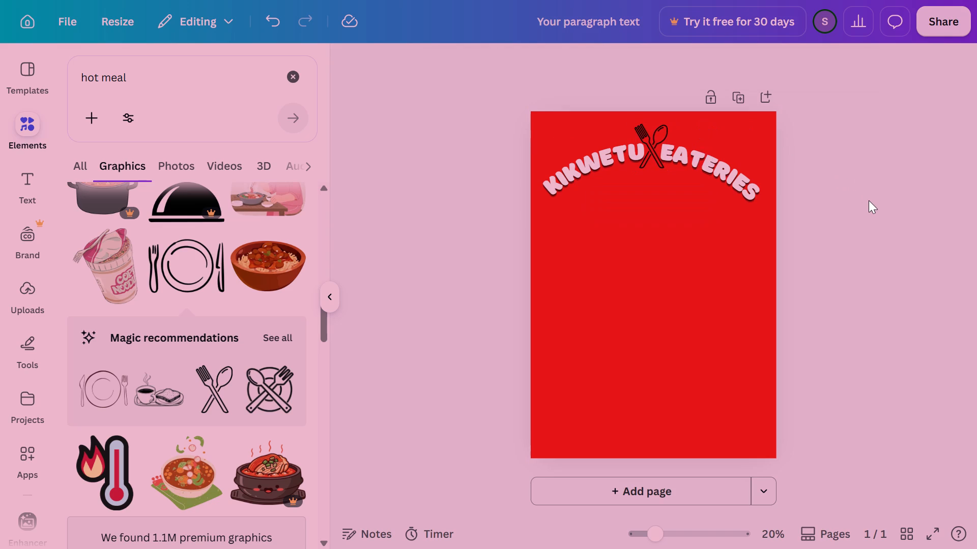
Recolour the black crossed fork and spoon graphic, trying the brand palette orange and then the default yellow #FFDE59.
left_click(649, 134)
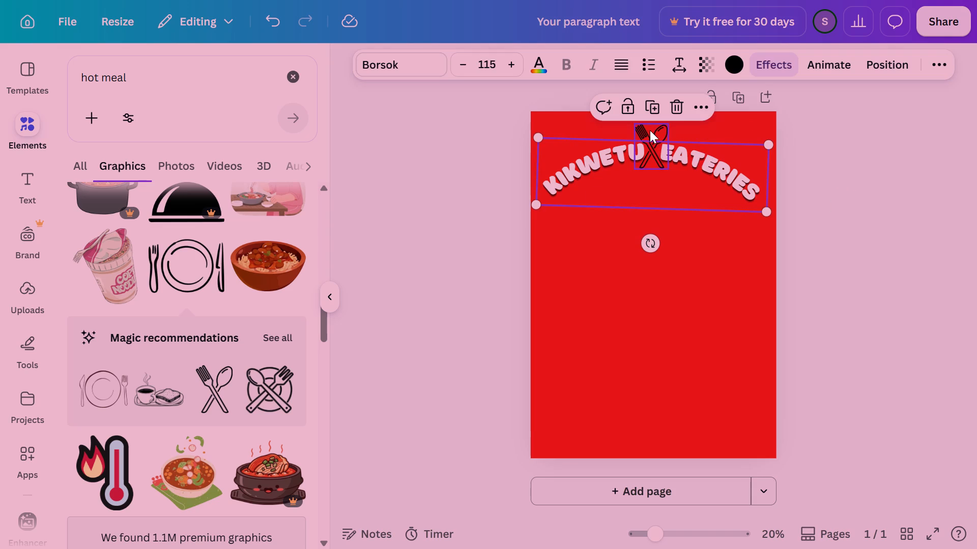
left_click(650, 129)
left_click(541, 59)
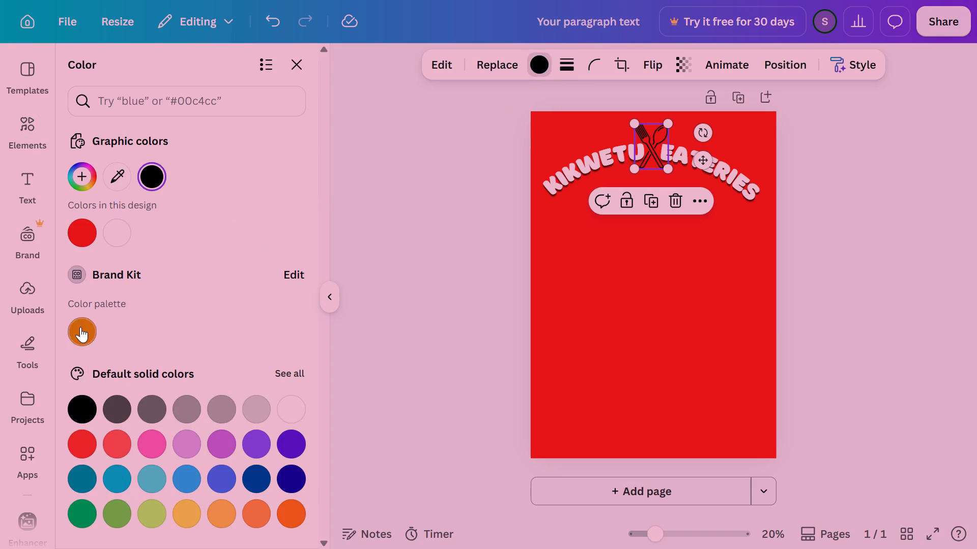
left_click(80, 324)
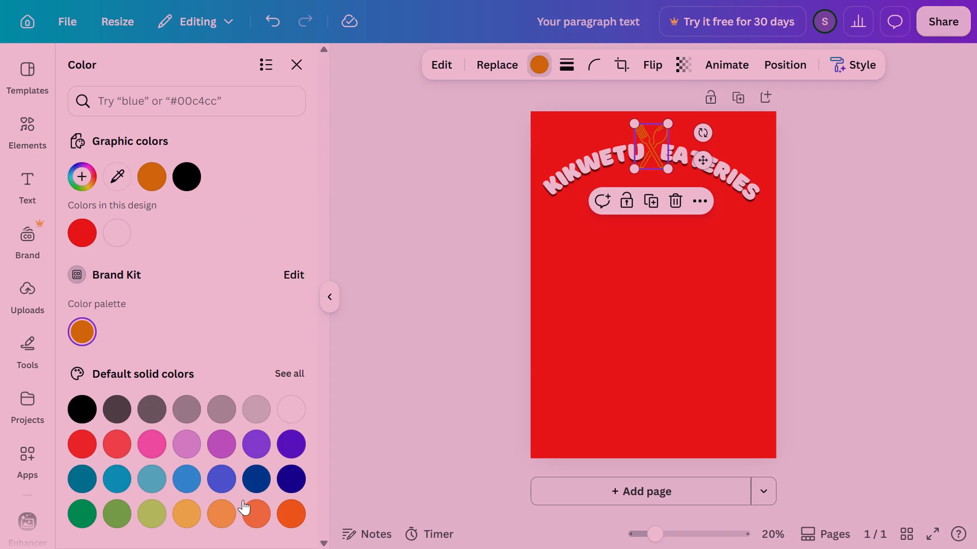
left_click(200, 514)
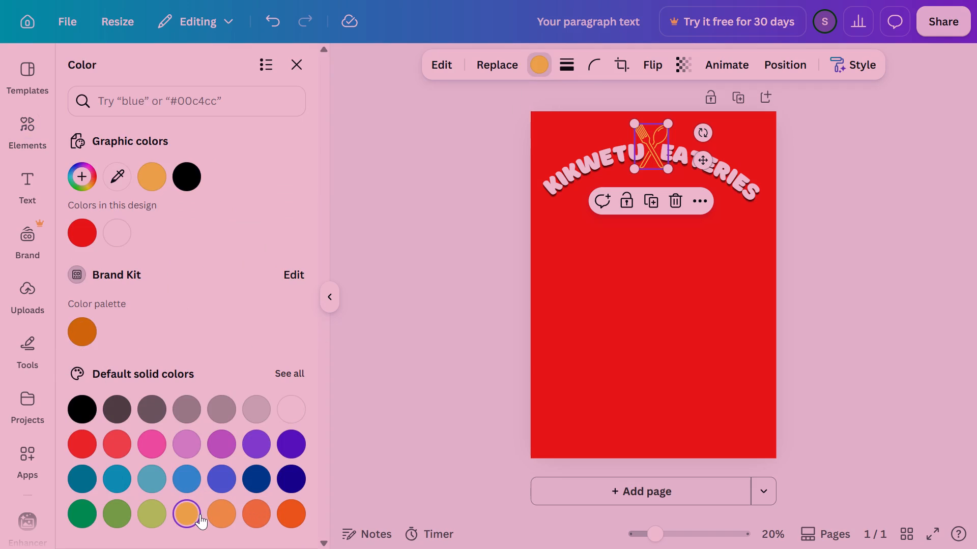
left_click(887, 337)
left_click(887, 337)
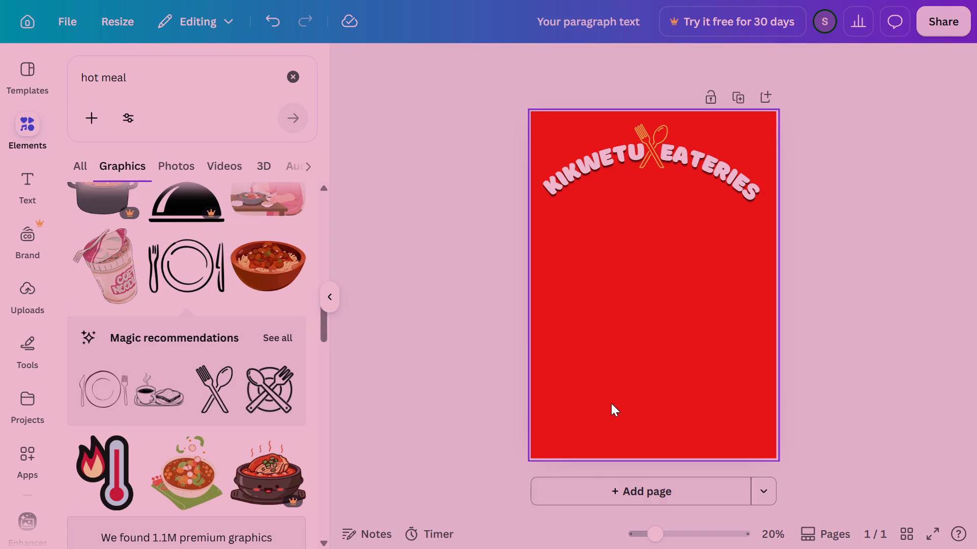
Switch to Instagram to check the colour swatches in the saved colour post, and return to the Canva poster.
key("F11")
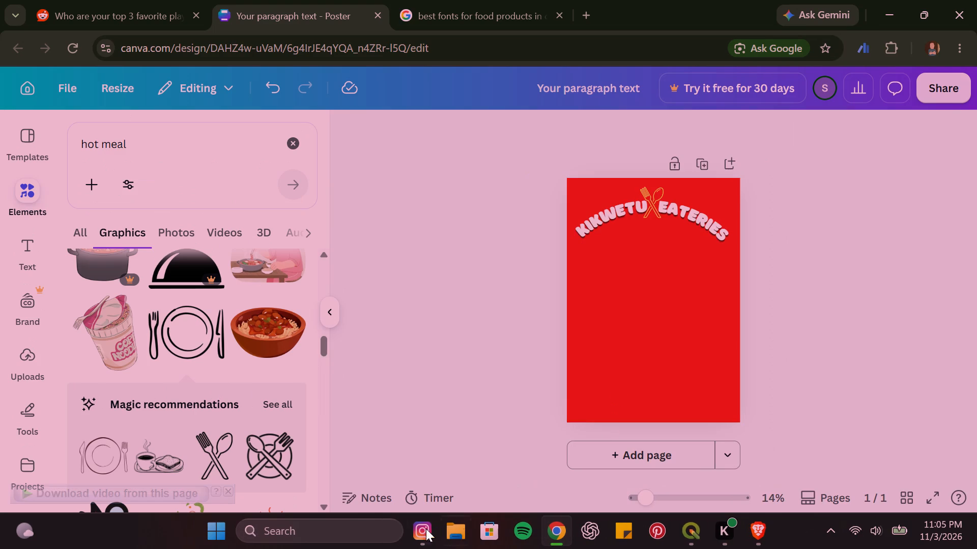
left_click(423, 539)
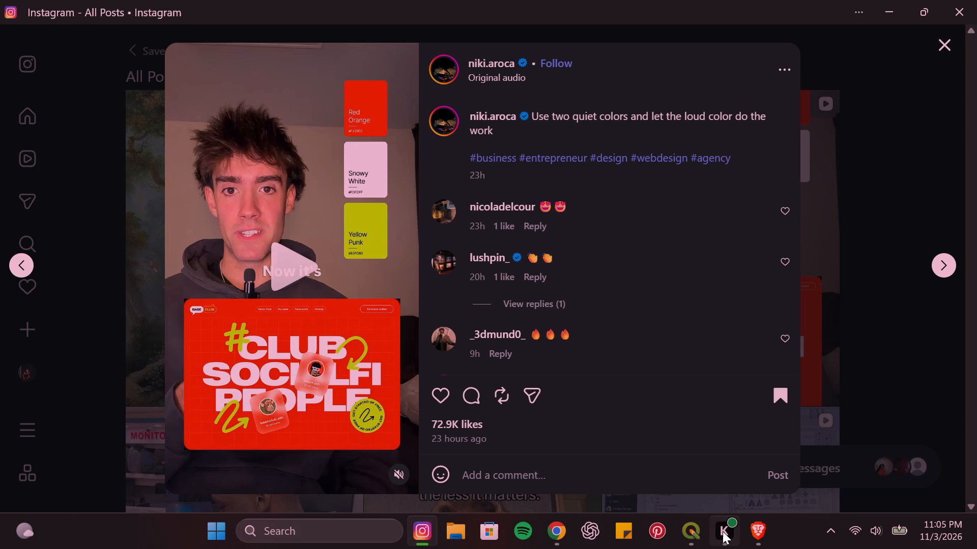
left_click(549, 528)
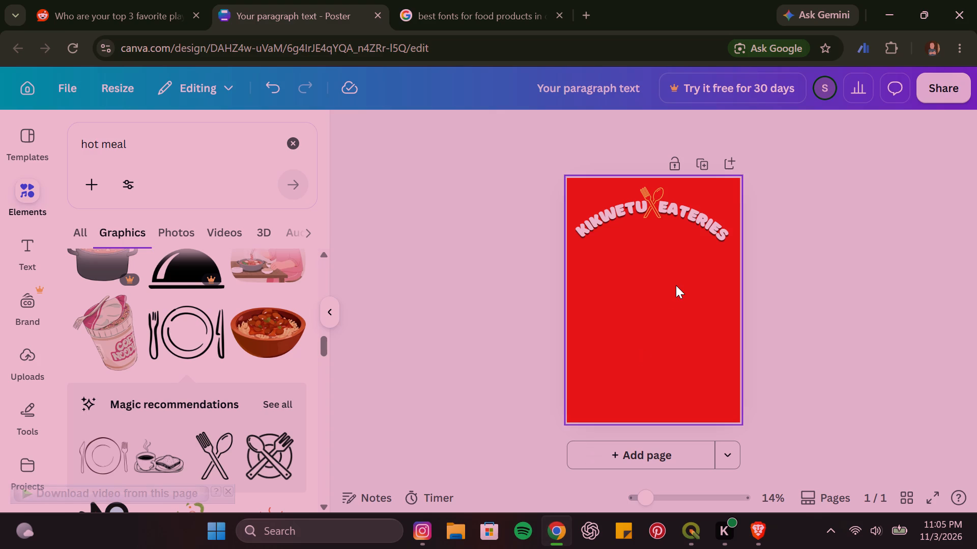
key("F11")
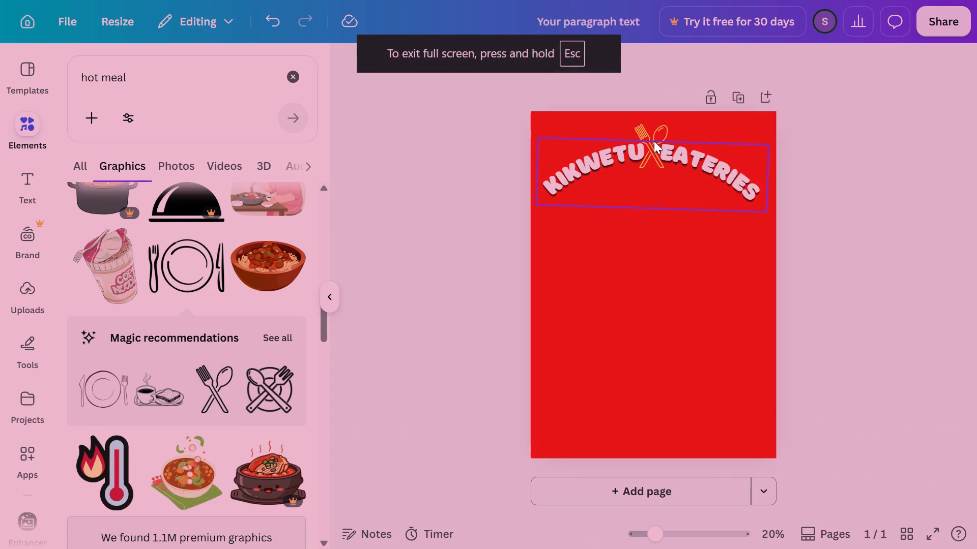
Give the crossed fork and spoon graphic a custom, fully saturated bright yellow colour, #F5FA00.
left_click(652, 131)
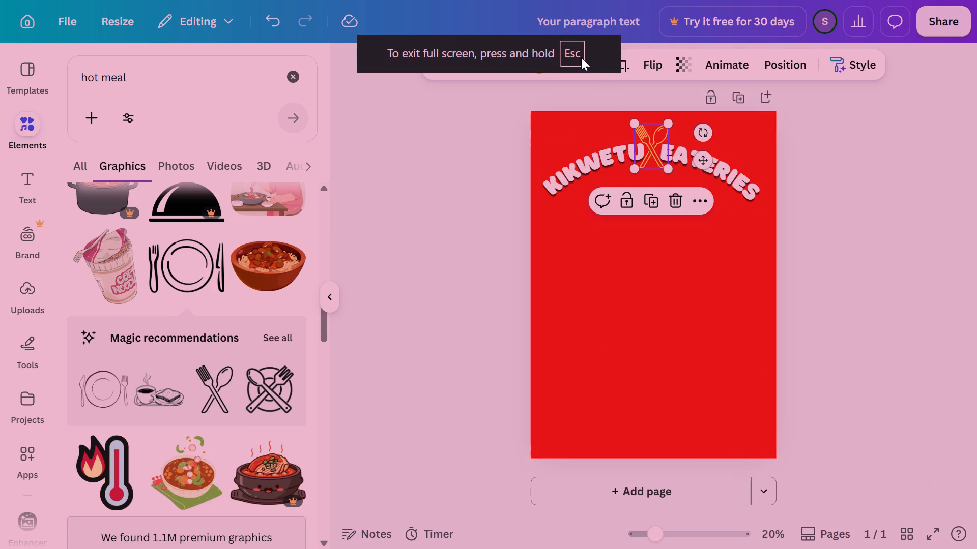
left_click(450, 142)
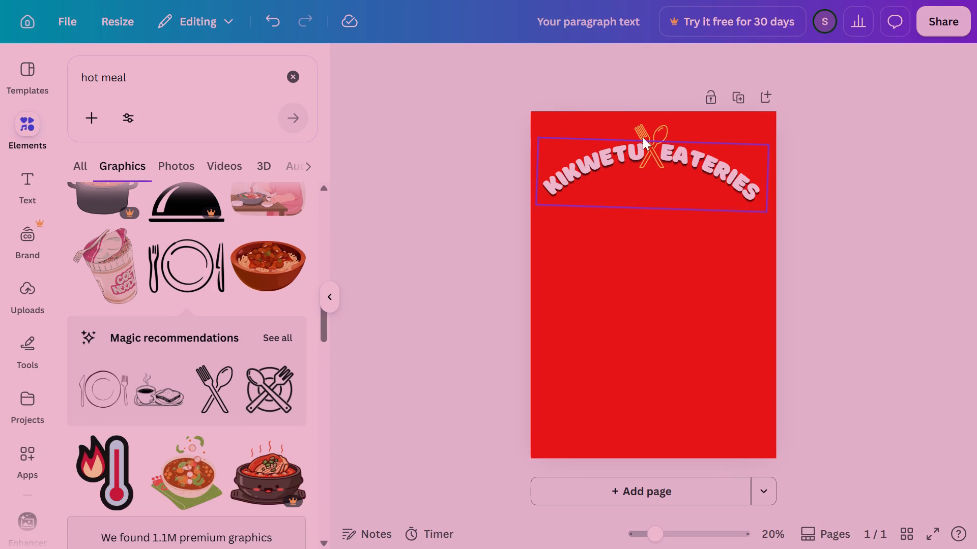
left_click(648, 129)
left_click(532, 70)
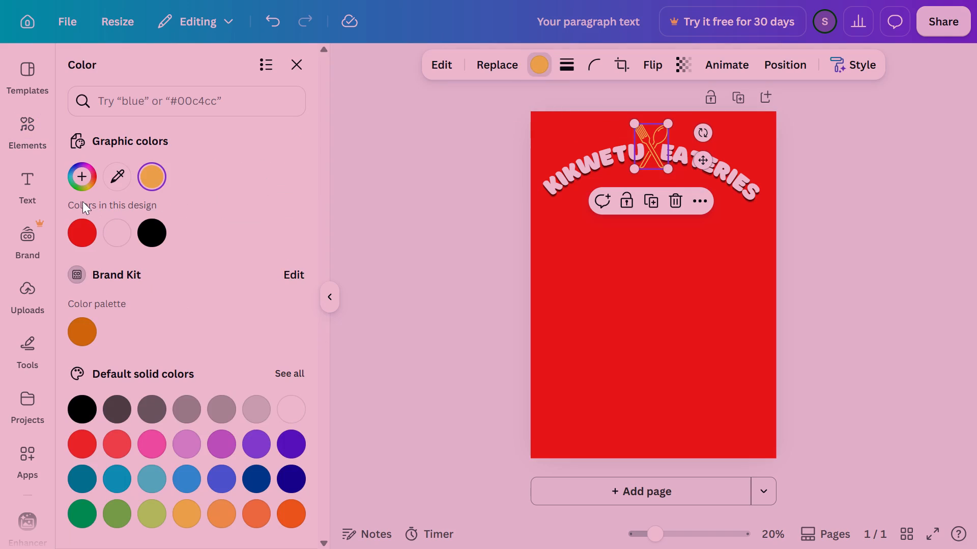
left_click(81, 182)
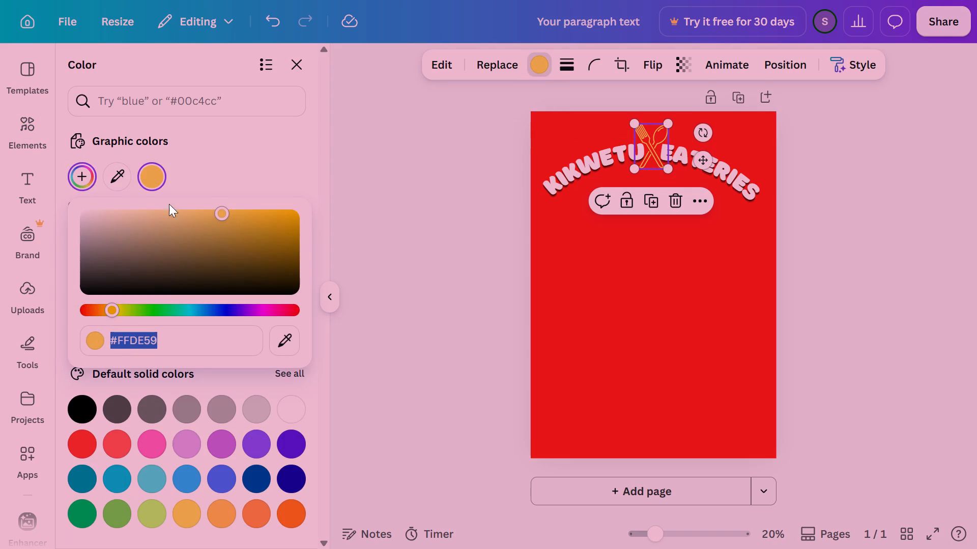
left_click_drag(226, 210, 307, 211)
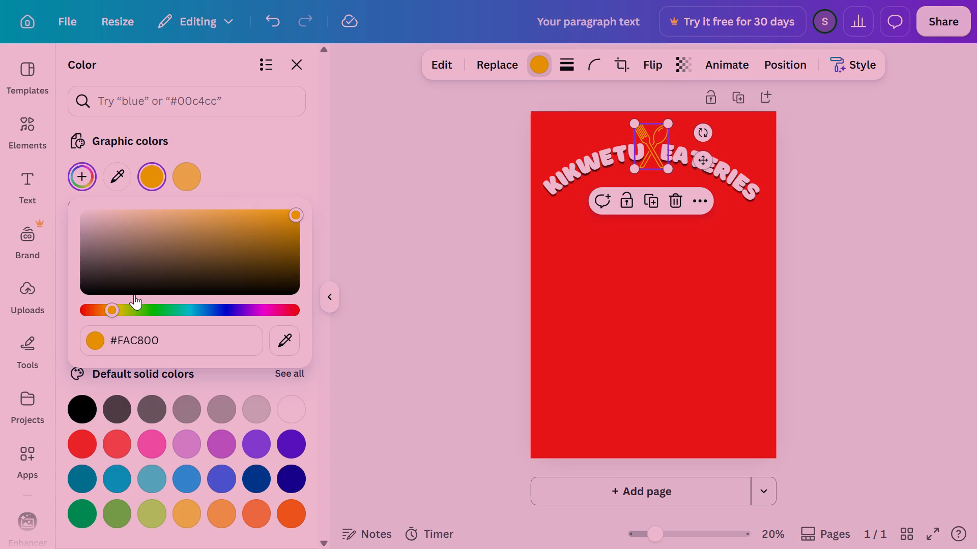
left_click(117, 310)
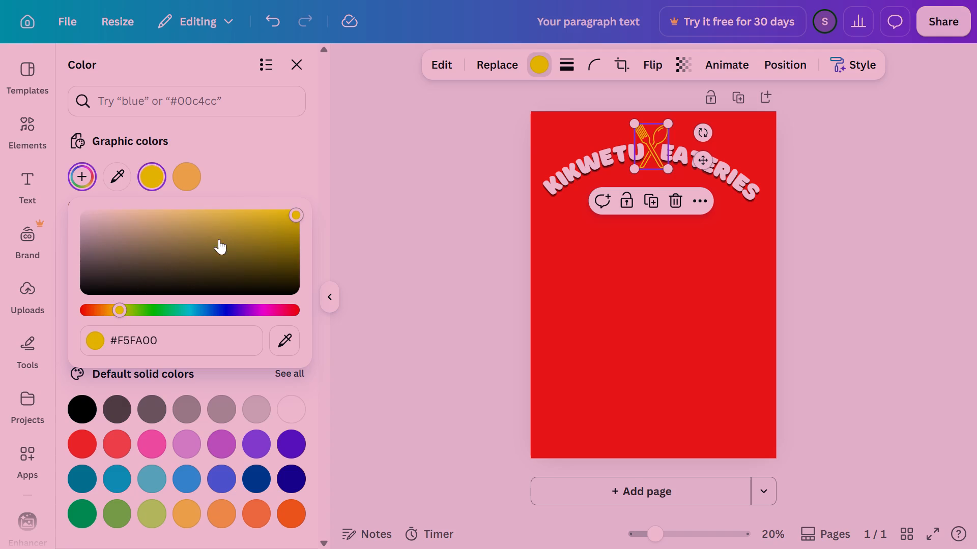
left_click(869, 170)
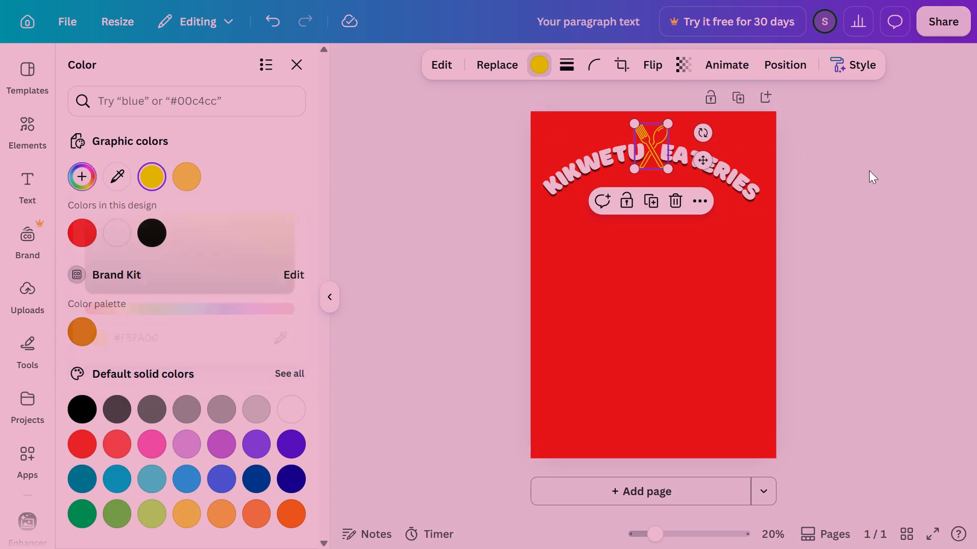
left_click(869, 170)
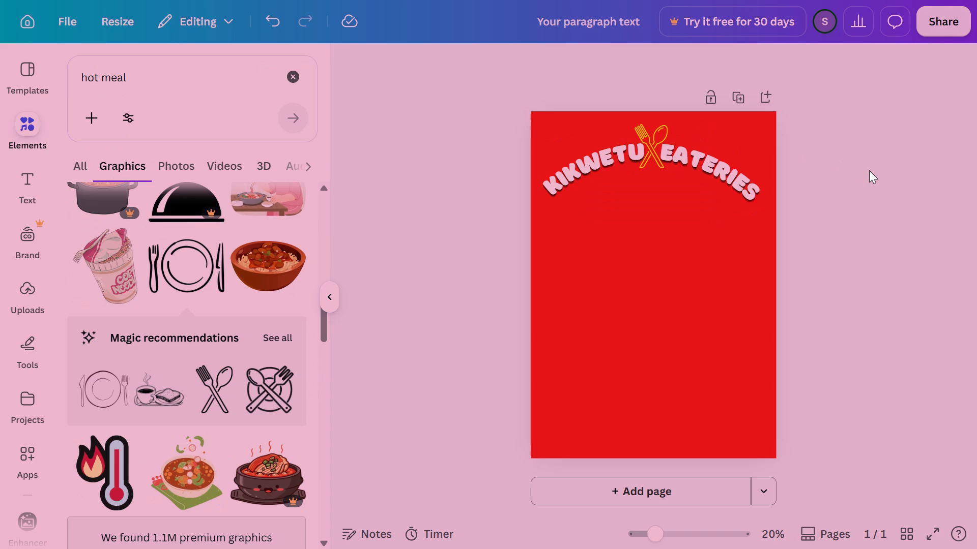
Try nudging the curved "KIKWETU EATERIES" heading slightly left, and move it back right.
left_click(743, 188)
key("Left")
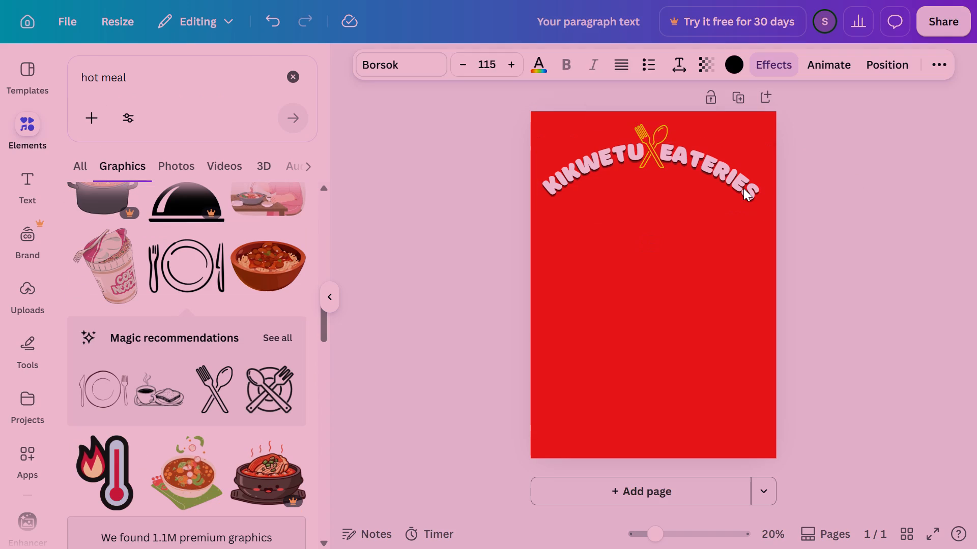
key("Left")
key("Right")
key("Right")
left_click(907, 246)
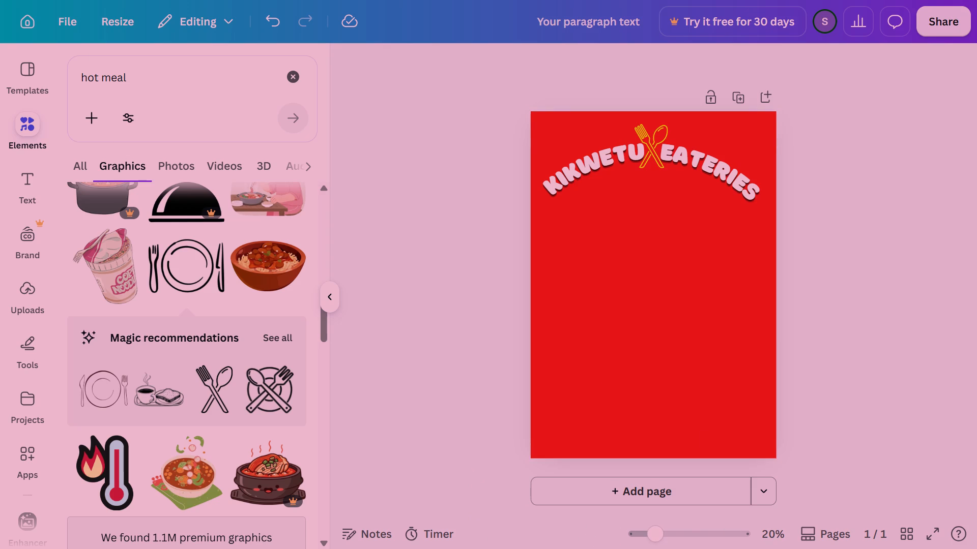
Search the elements library for "drops" and show all the matching shapes.
left_click(293, 75)
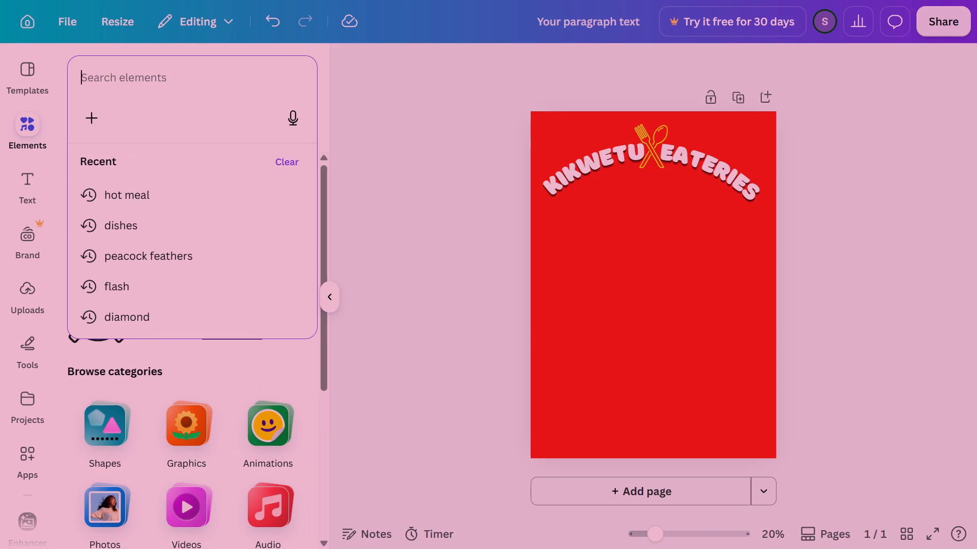
type("dr")
type("ops")
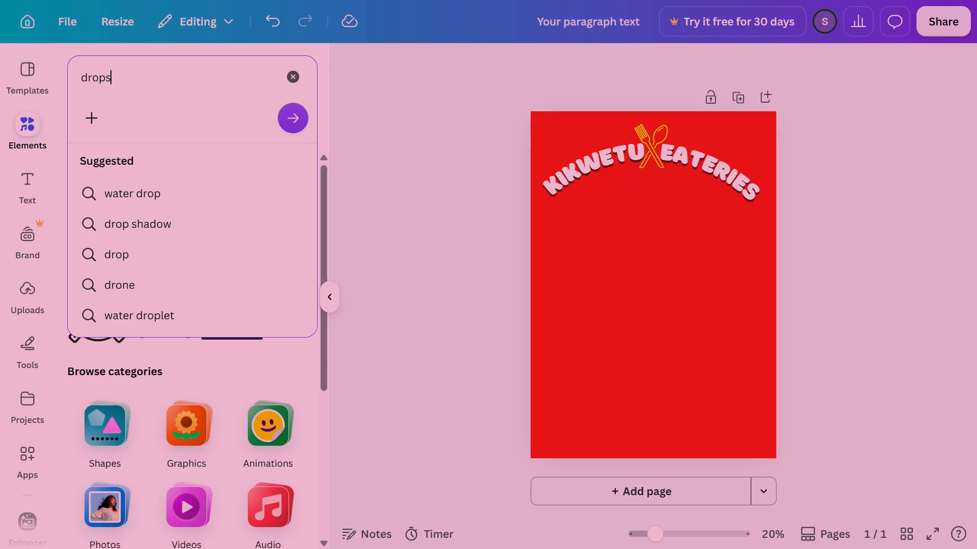
key("Return")
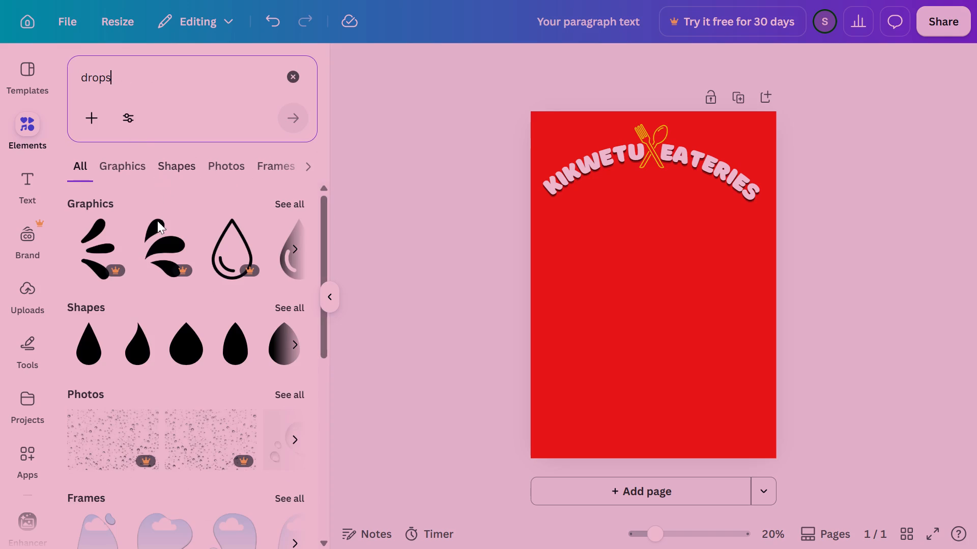
left_click(292, 341)
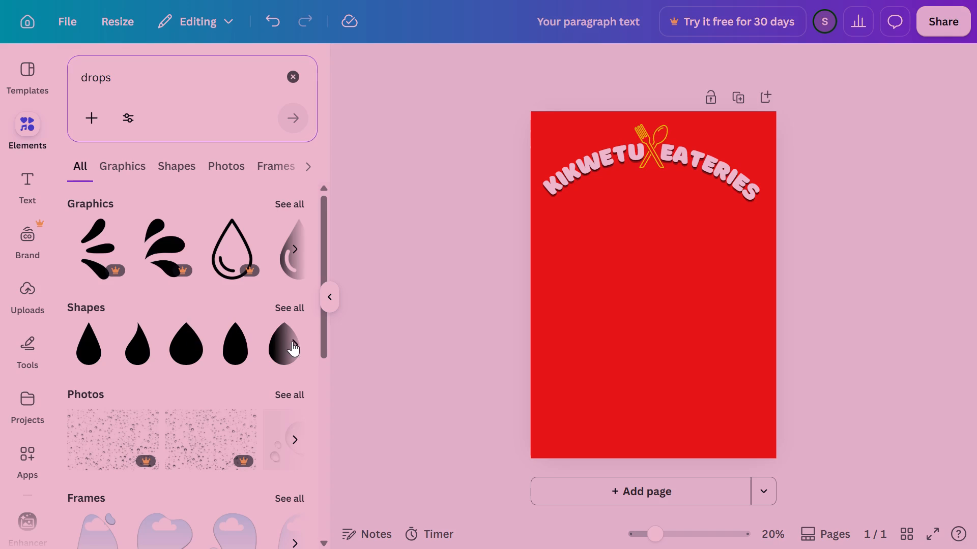
left_click(284, 342)
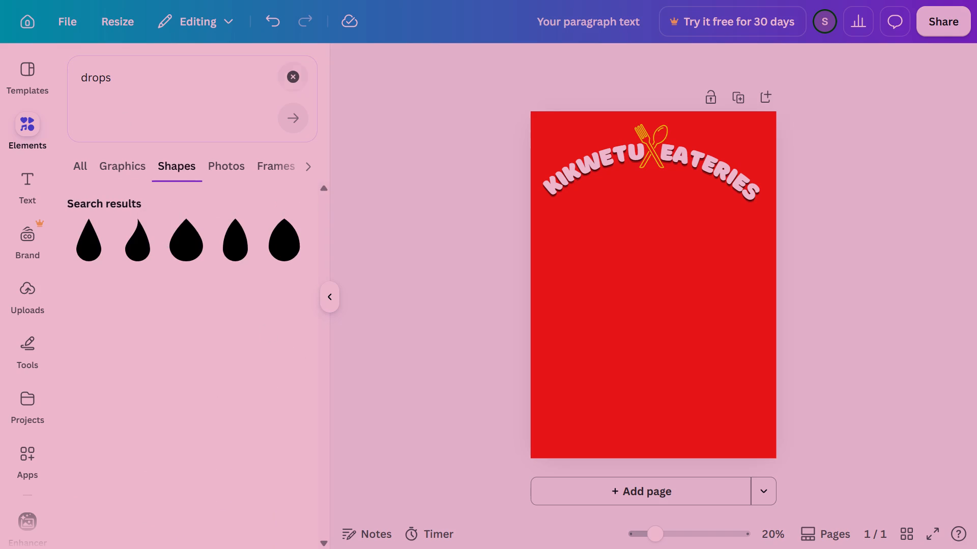
Clear the search, search the elements for "drops" again, and narrow the results to graphics.
left_click(294, 77)
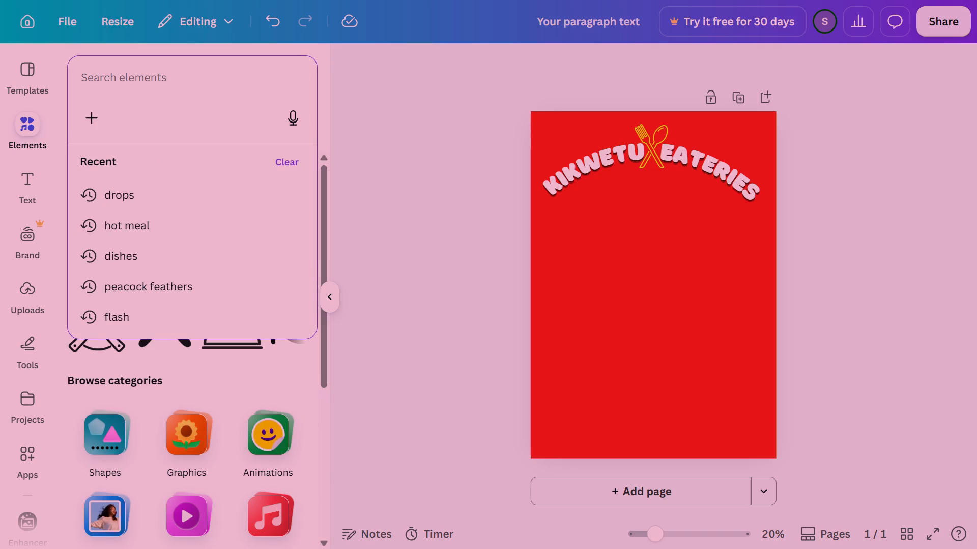
left_click(178, 384)
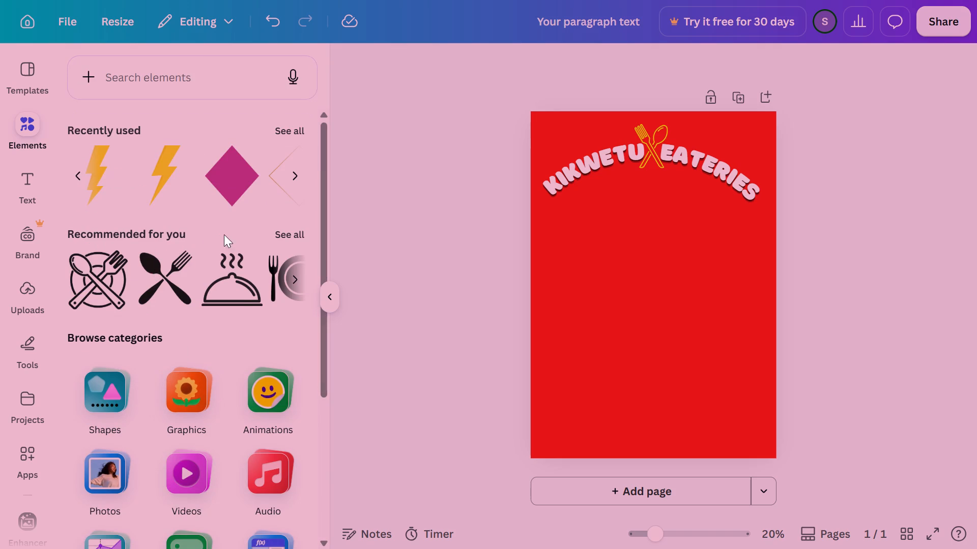
left_click(110, 78)
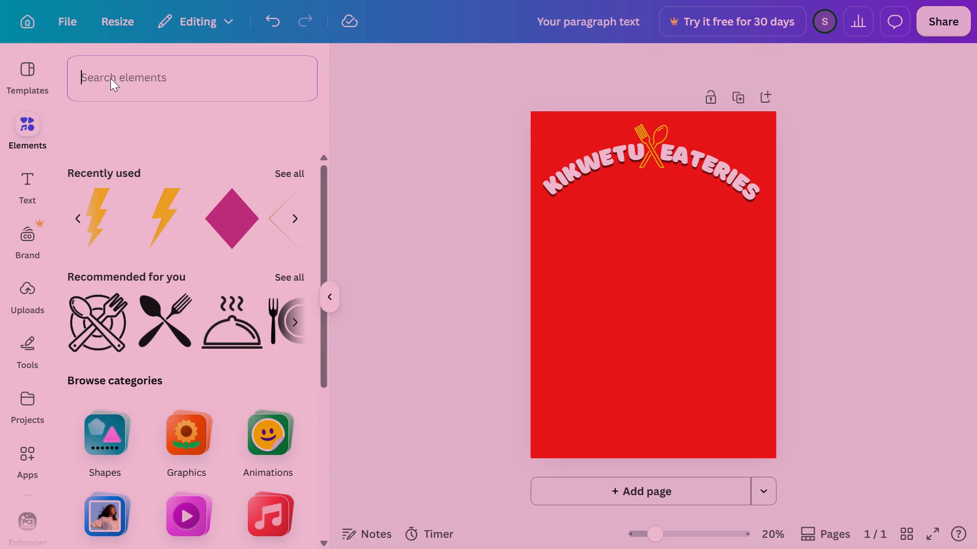
type("drops")
key("Return")
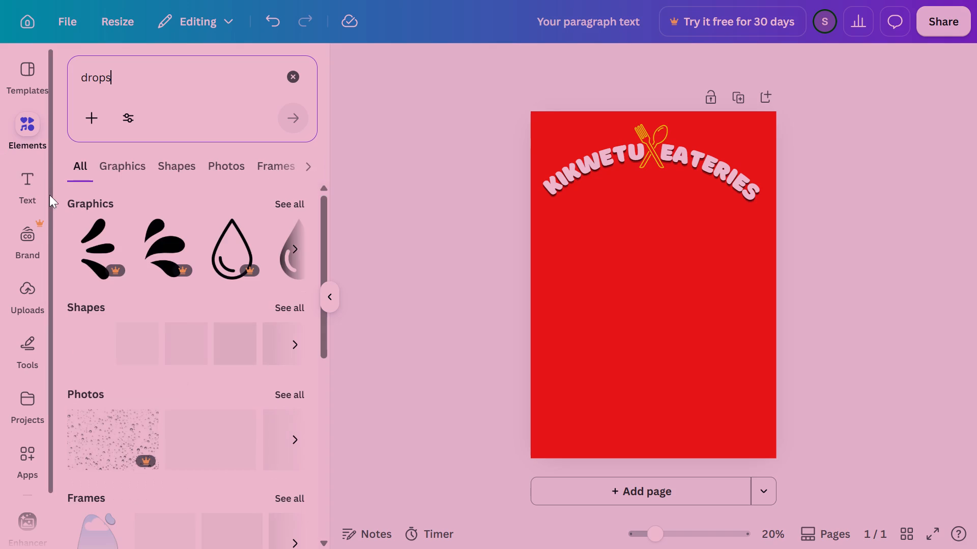
left_click(121, 164)
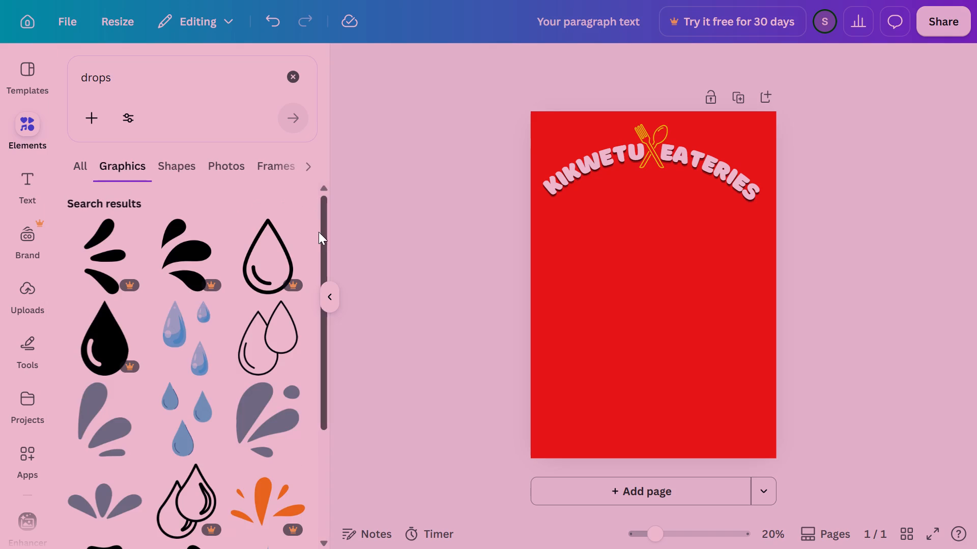
Look through the "drops" graphics for a splash design that suits the poster.
left_click_drag(330, 232, 331, 322)
left_click_drag(326, 253, 330, 383)
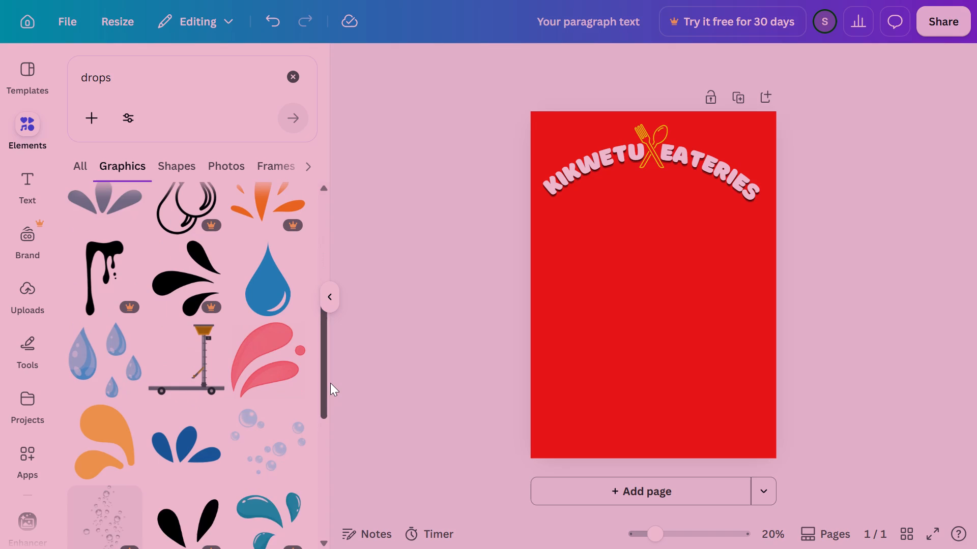
left_click_drag(330, 383, 336, 442)
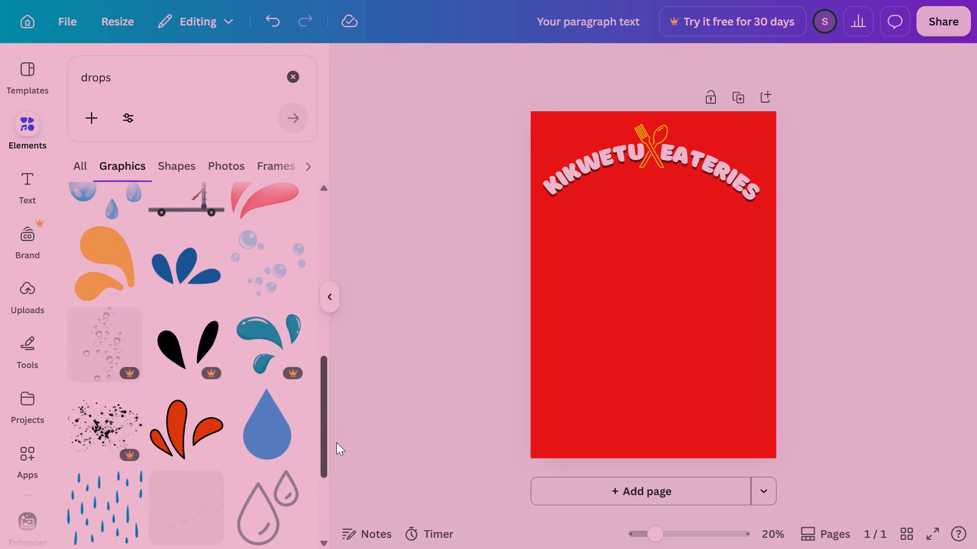
left_click_drag(336, 442, 334, 528)
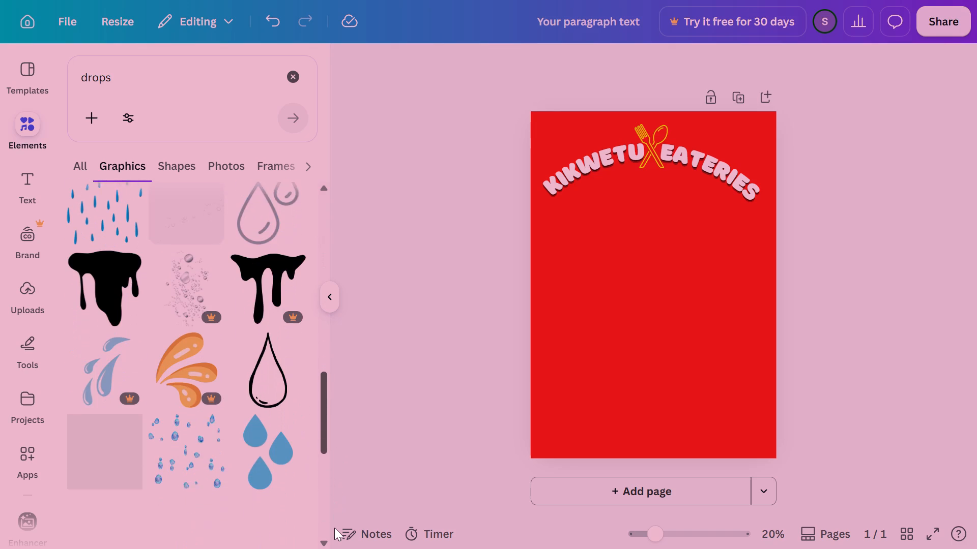
left_click_drag(334, 528, 335, 548)
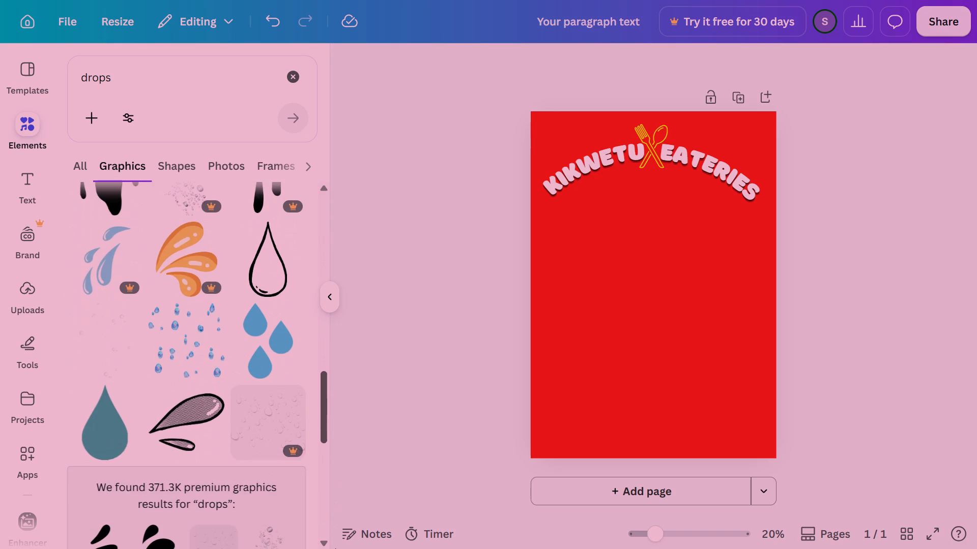
left_click_drag(335, 548, 335, 514)
left_click_drag(324, 398, 310, 478)
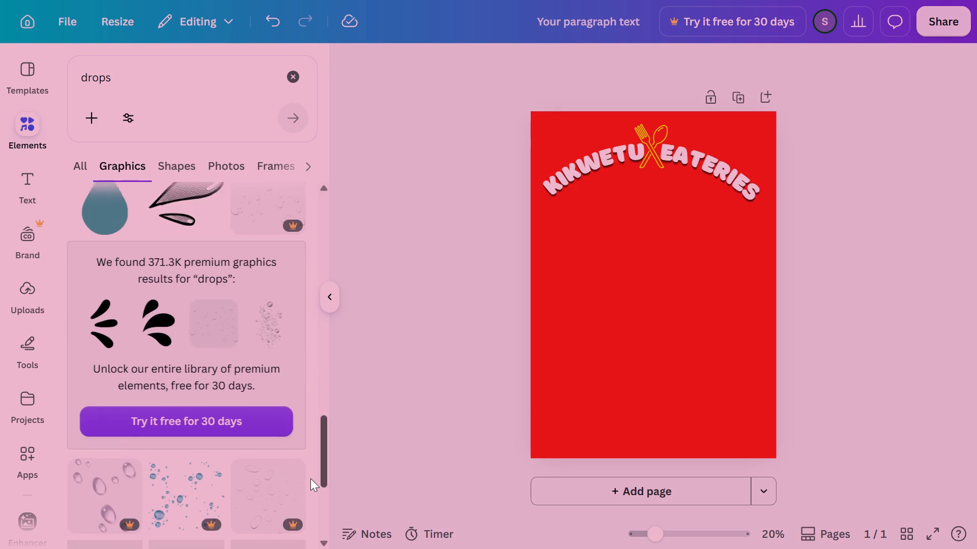
left_click_drag(310, 478, 308, 528)
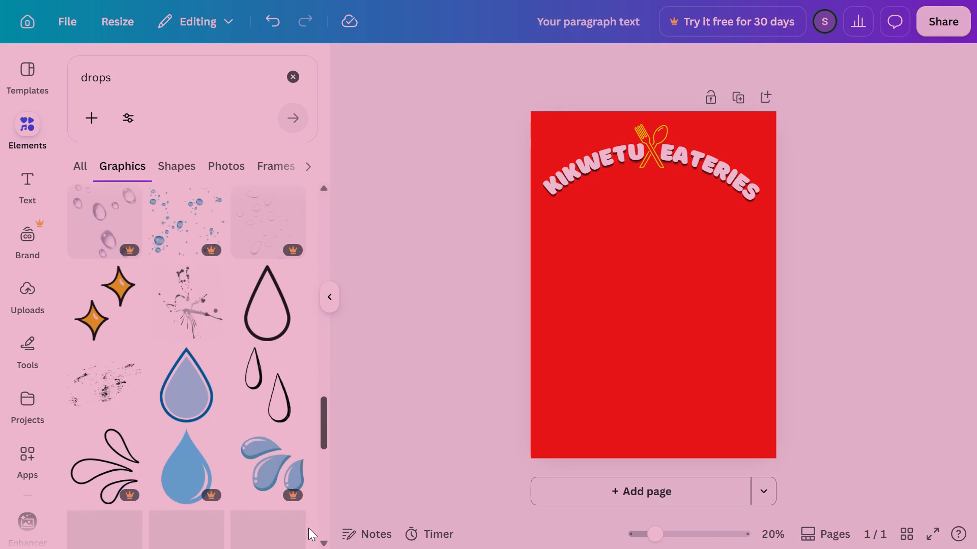
left_click_drag(308, 528, 304, 548)
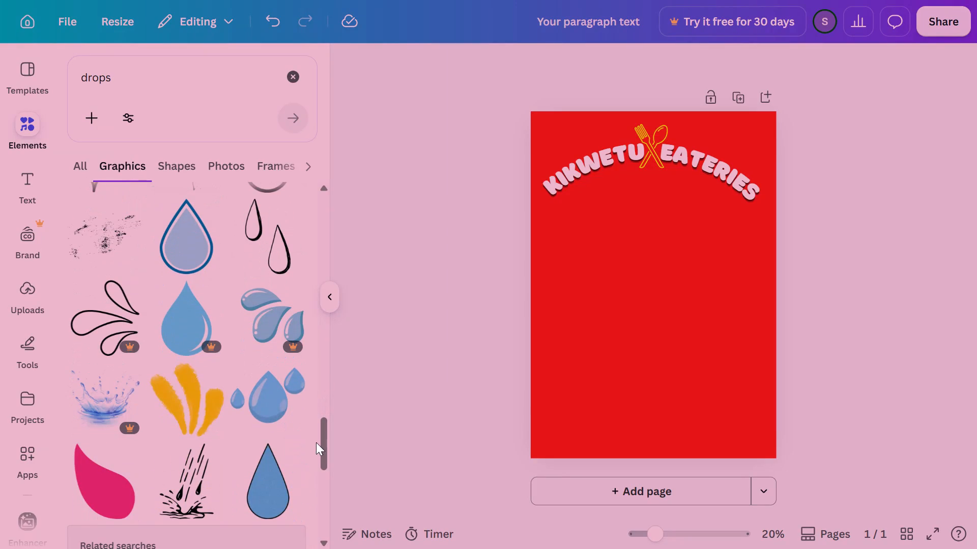
left_click_drag(322, 447, 308, 499)
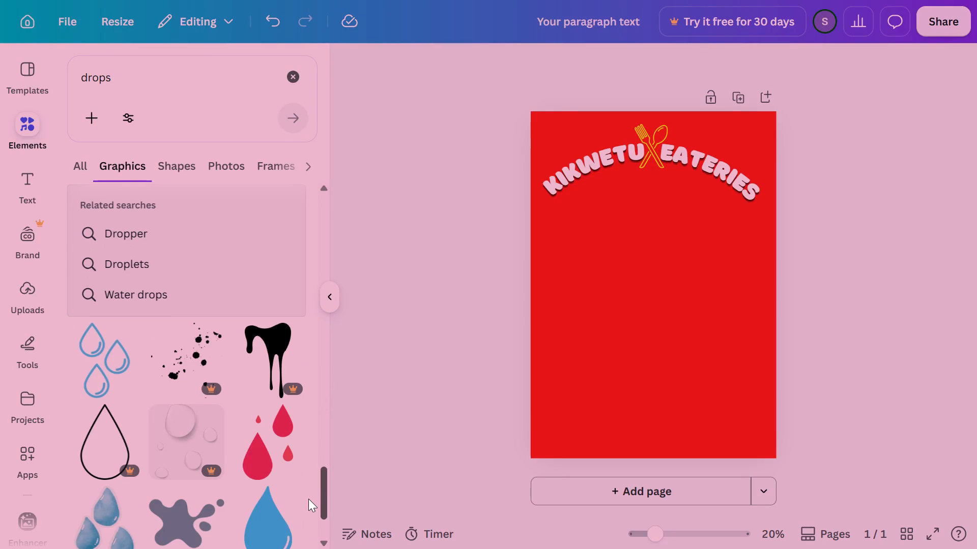
left_click_drag(308, 499, 308, 538)
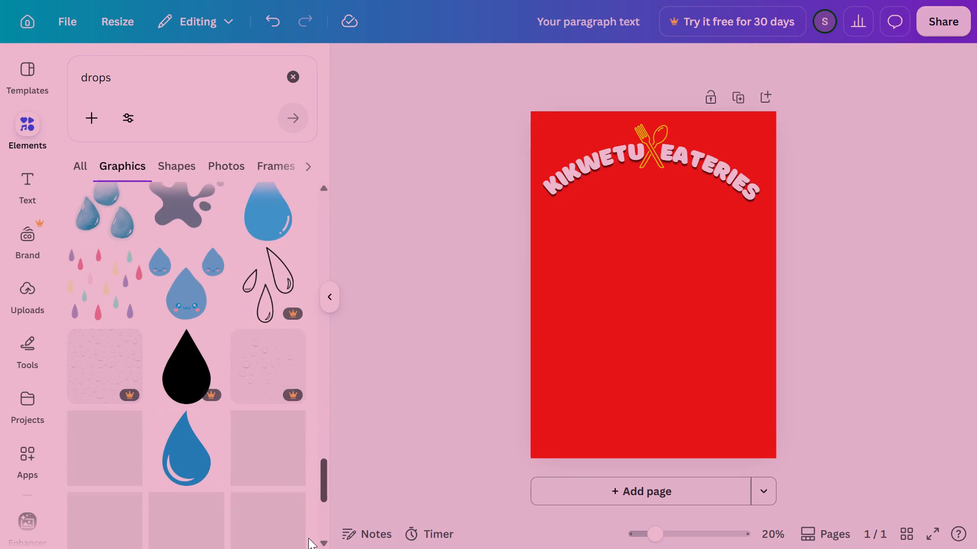
left_click_drag(308, 538, 308, 548)
left_click_drag(320, 481, 314, 524)
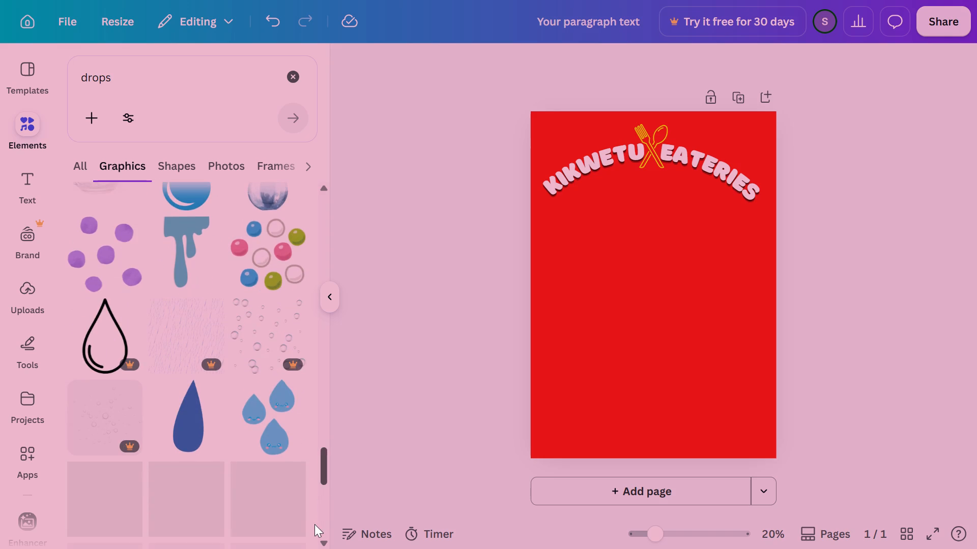
left_click_drag(314, 524, 315, 319)
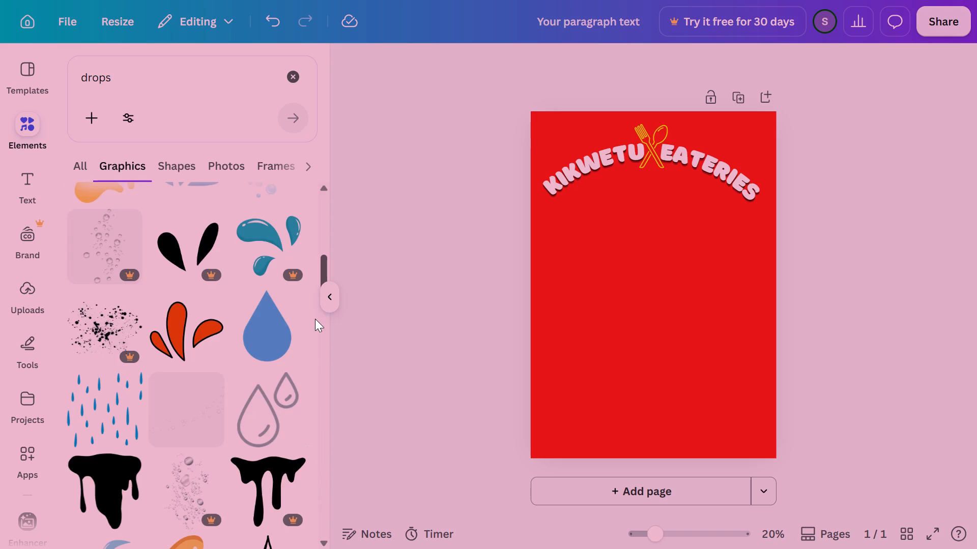
left_click_drag(315, 319, 314, 287)
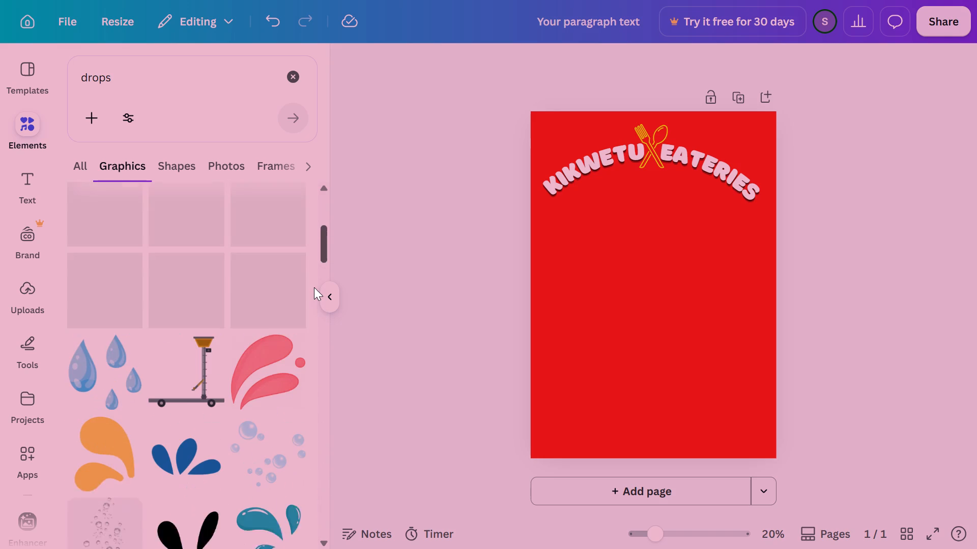
left_click_drag(314, 287, 314, 262)
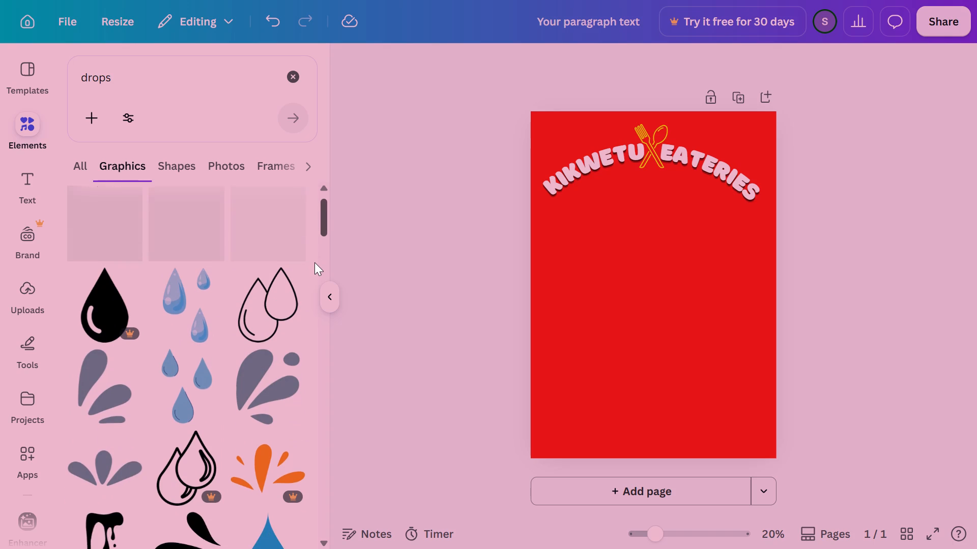
left_click_drag(314, 262, 314, 219)
Add the orange three-drop splash graphic with black outlines to the poster below the curved heading.
left_click_drag(321, 217, 321, 221)
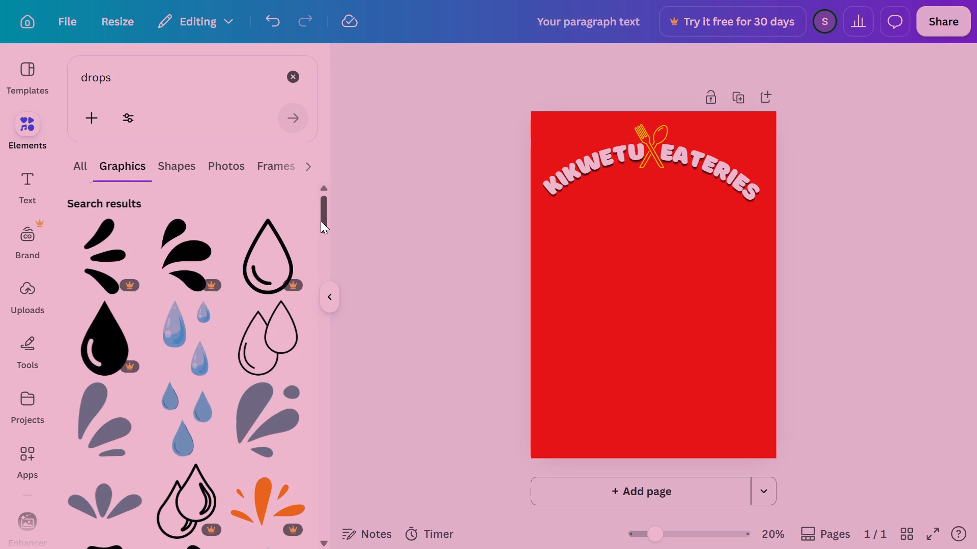
left_click_drag(321, 221, 320, 289)
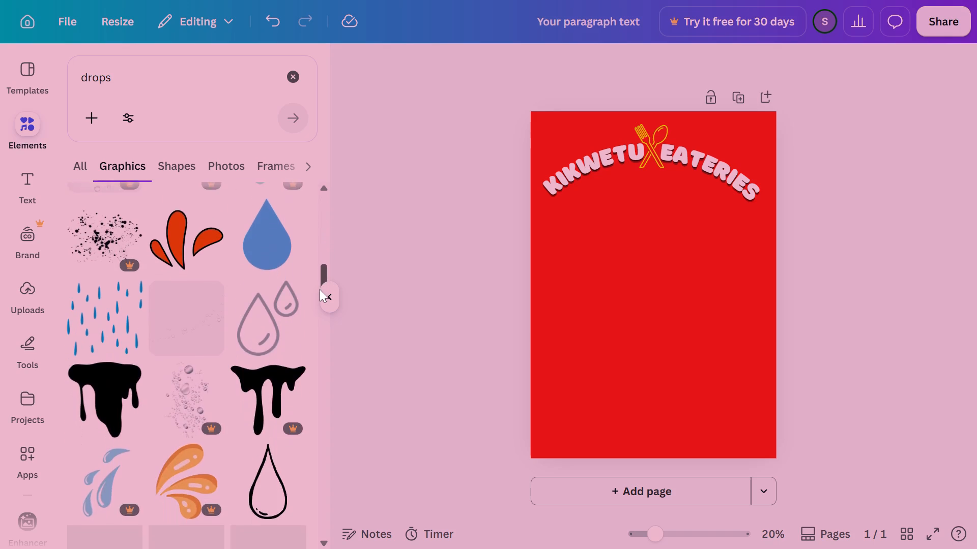
left_click_drag(320, 289, 320, 312)
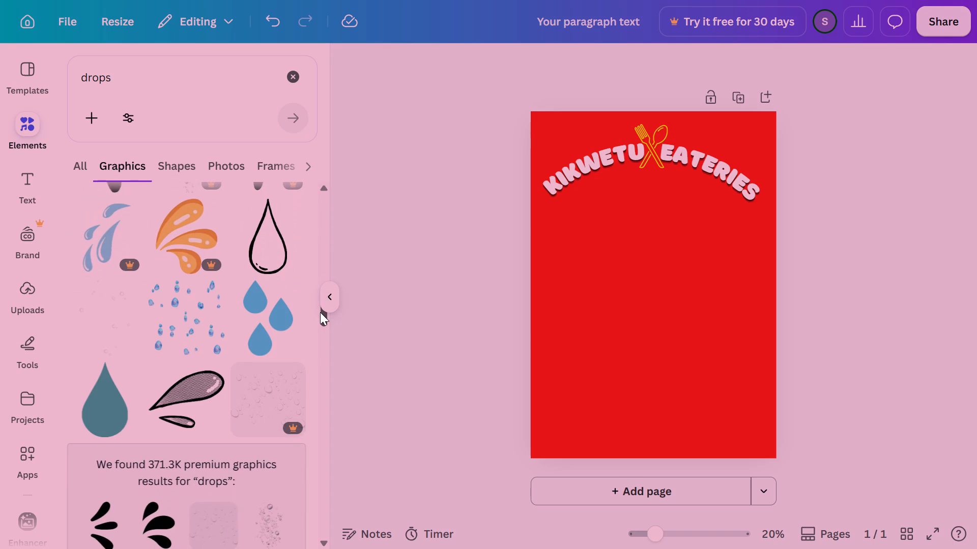
left_click_drag(320, 312, 309, 290)
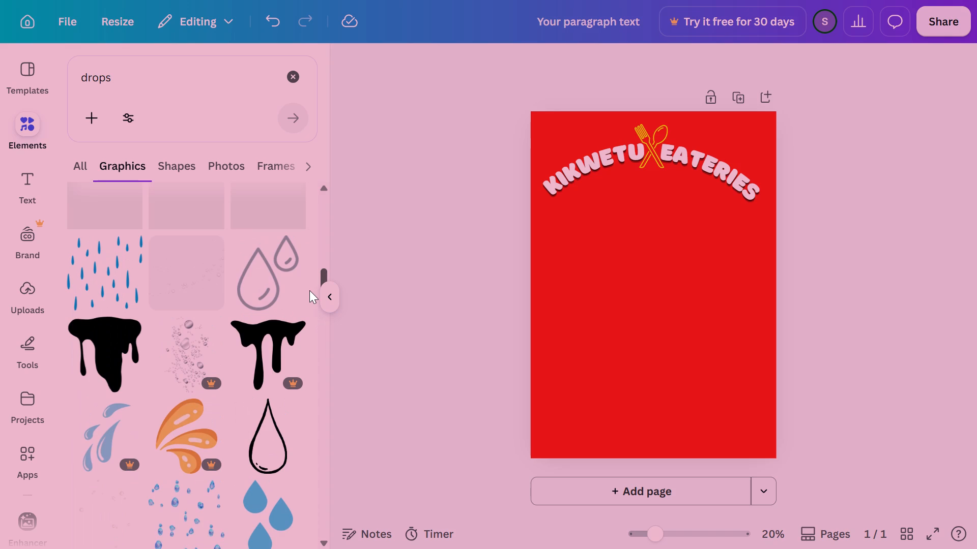
left_click_drag(309, 290, 309, 290)
left_click_drag(318, 277, 318, 268)
left_click(197, 276)
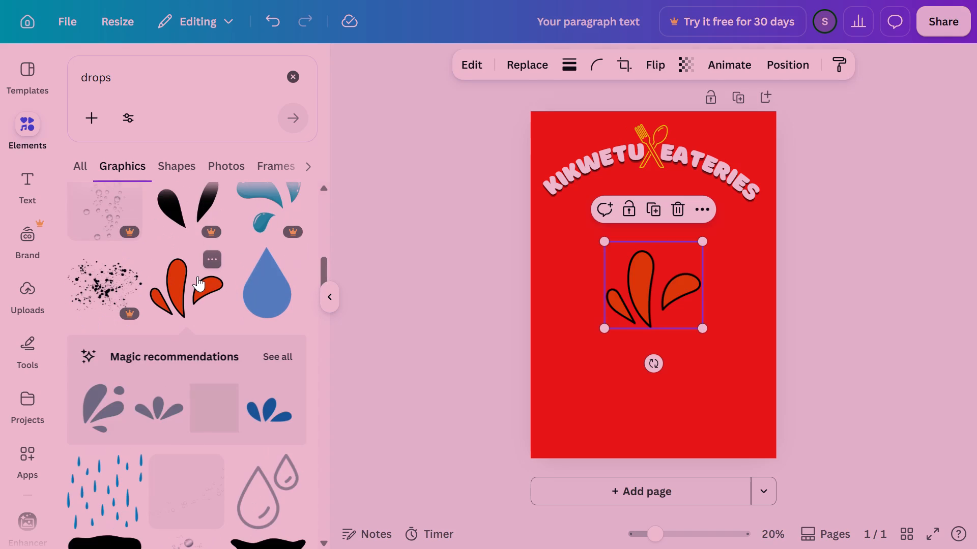
From the orange splash's Magic recommendations, add a tall grey drop graphic, a grey three-drop fan and a brown splash to the poster.
left_click(263, 357)
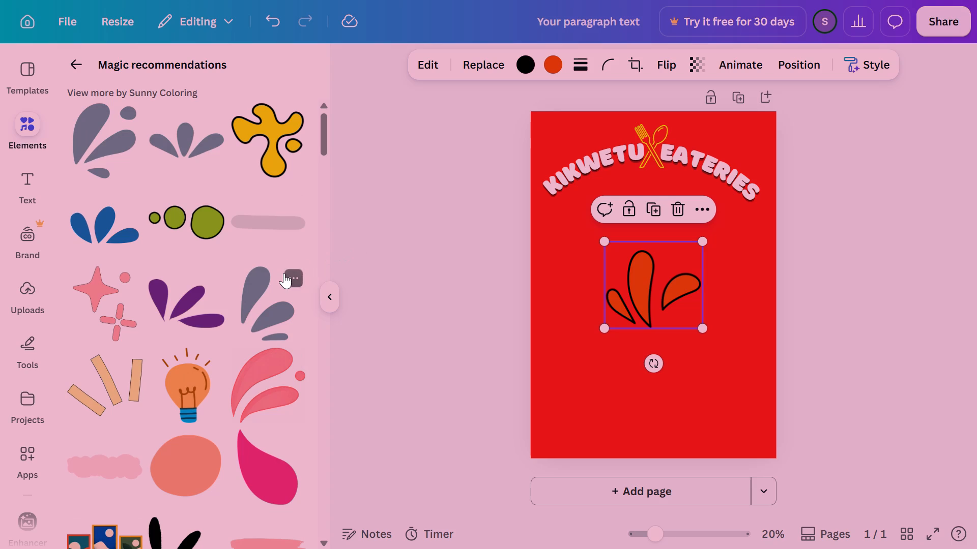
left_click_drag(322, 128, 319, 179)
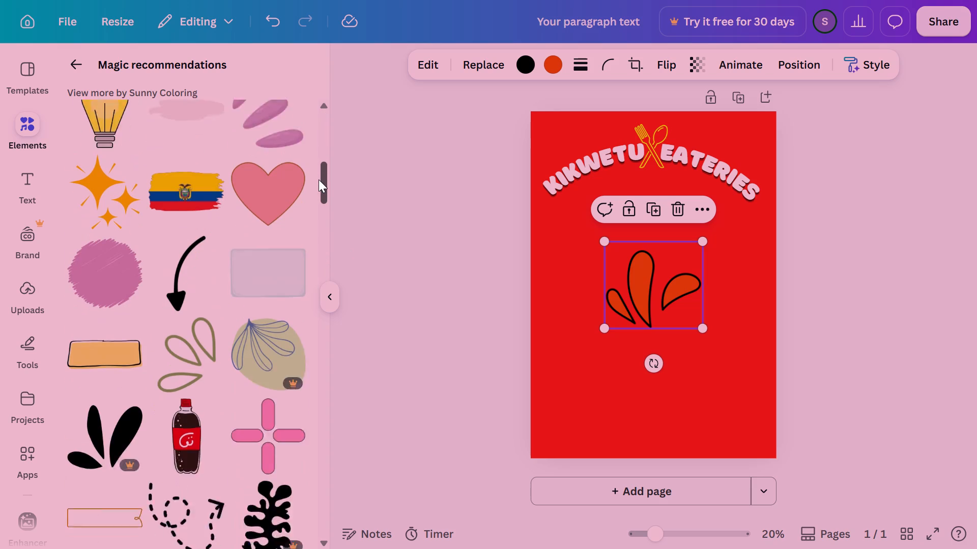
left_click_drag(319, 179, 319, 209)
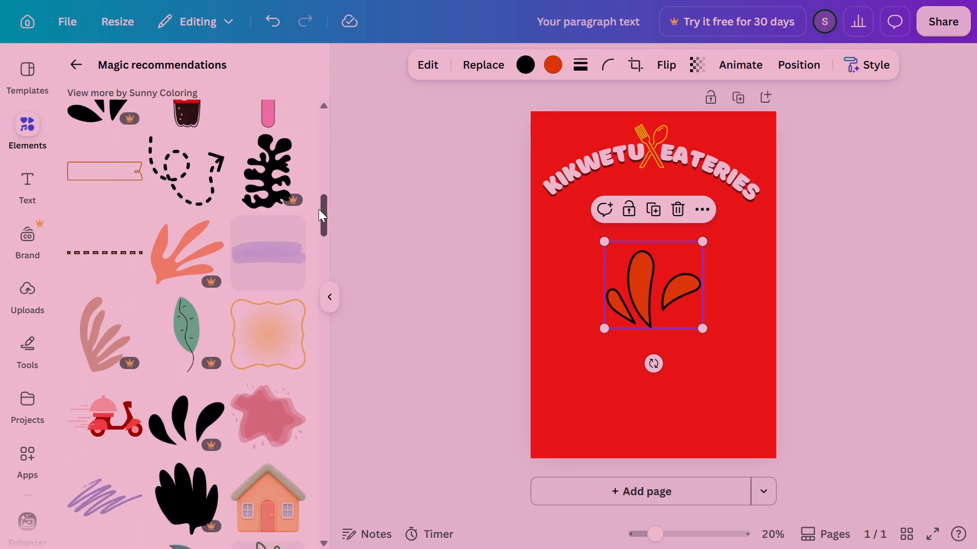
left_click_drag(319, 209, 323, 245)
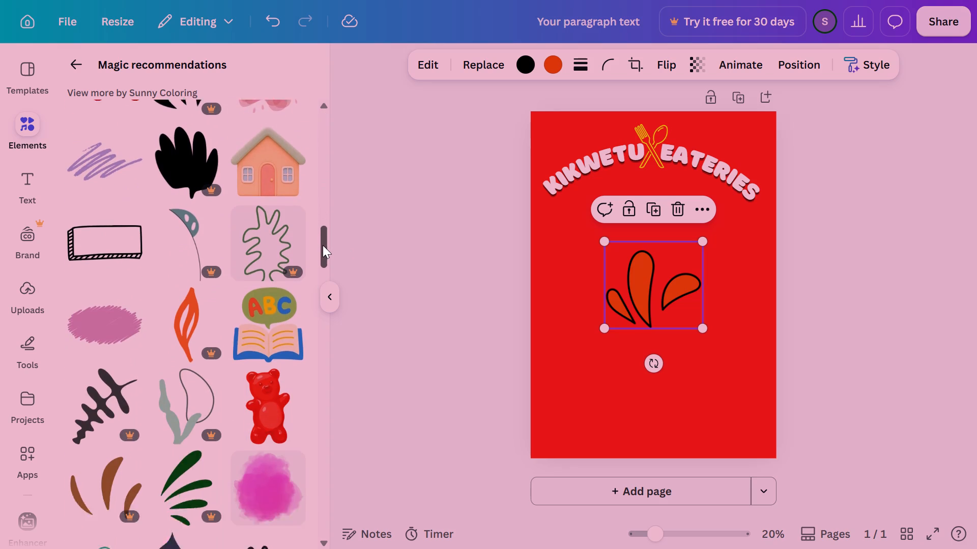
left_click_drag(323, 245, 314, 118)
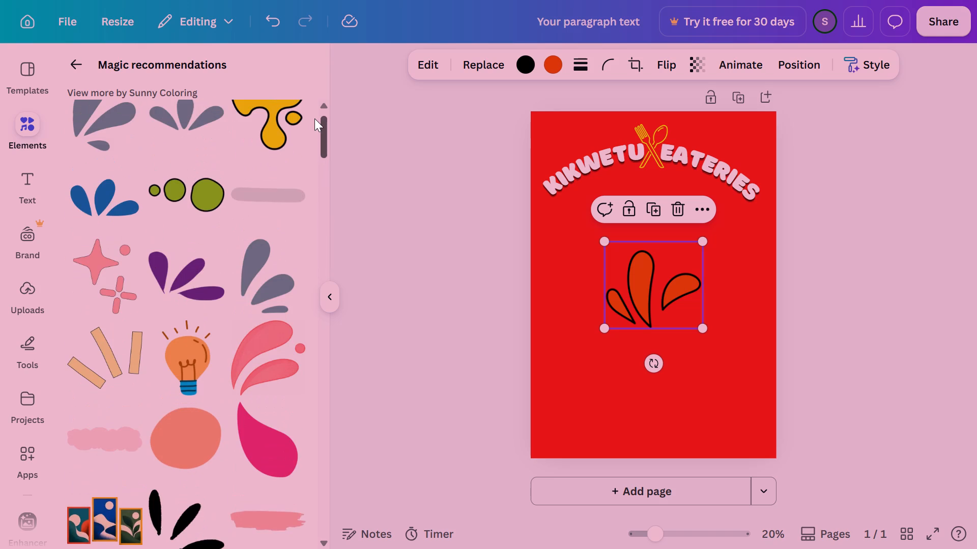
left_click_drag(314, 118, 314, 111)
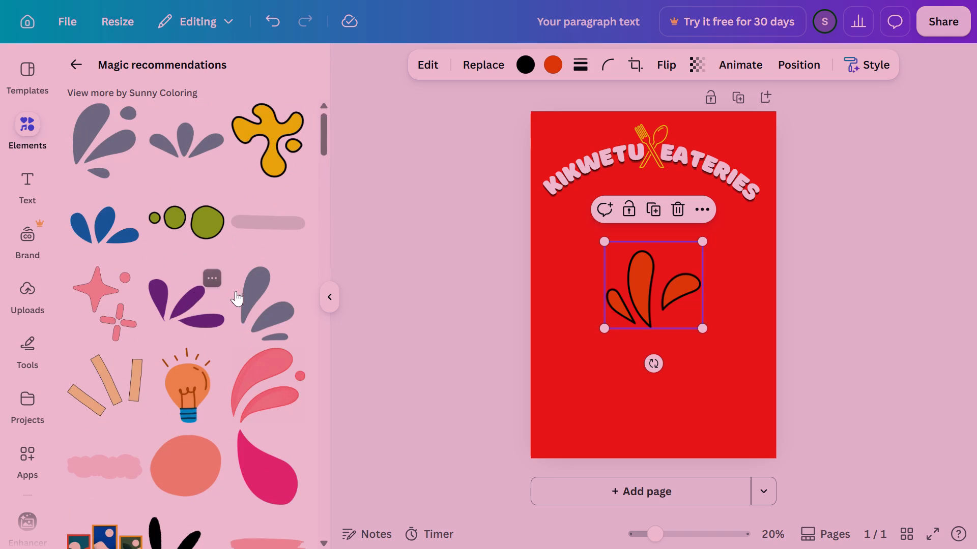
left_click(255, 299)
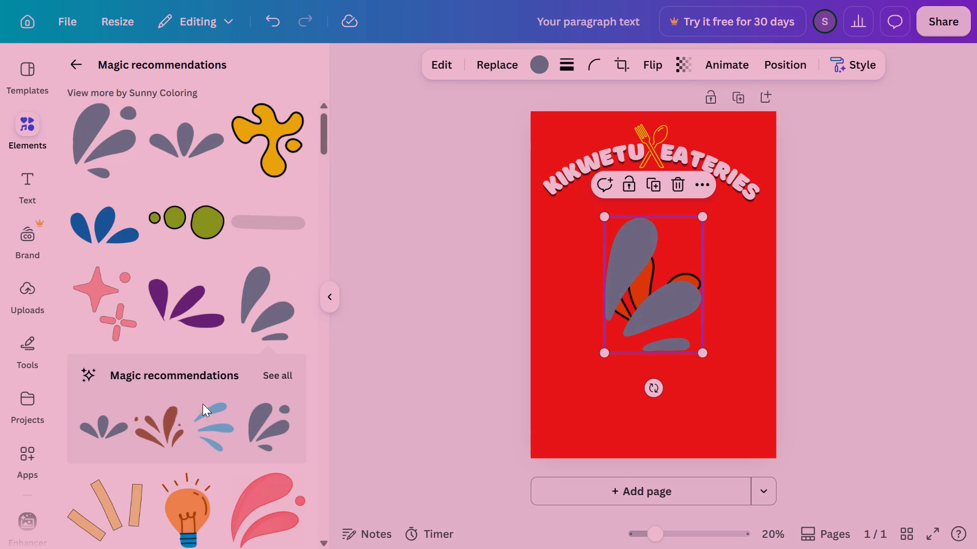
left_click(105, 434)
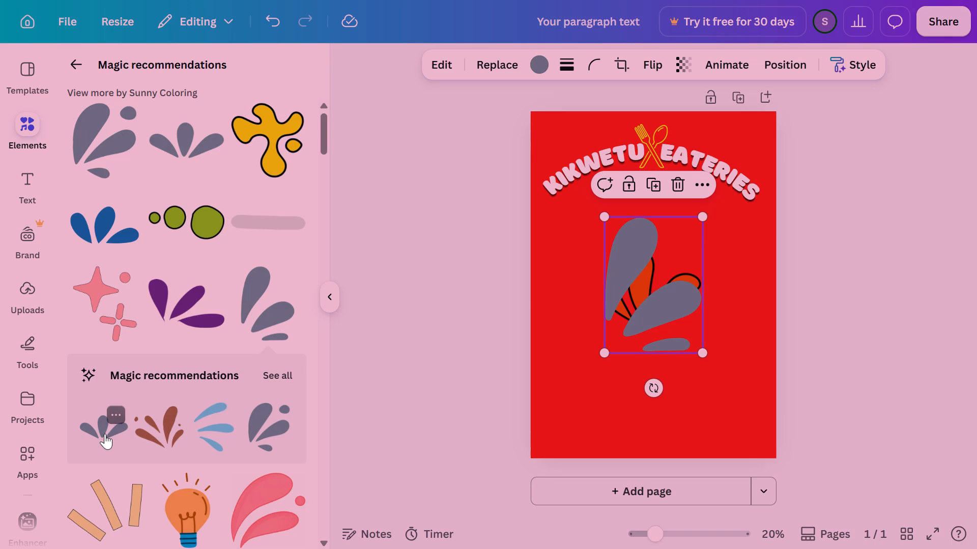
left_click(160, 437)
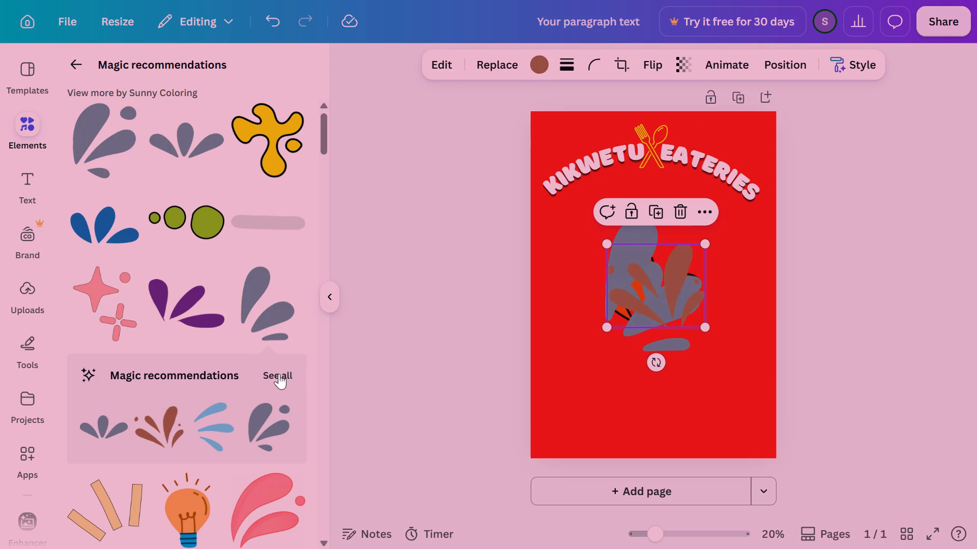
Look through all the recommendations related to the tall grey drop graphic for other suitable splash shapes.
left_click(276, 376)
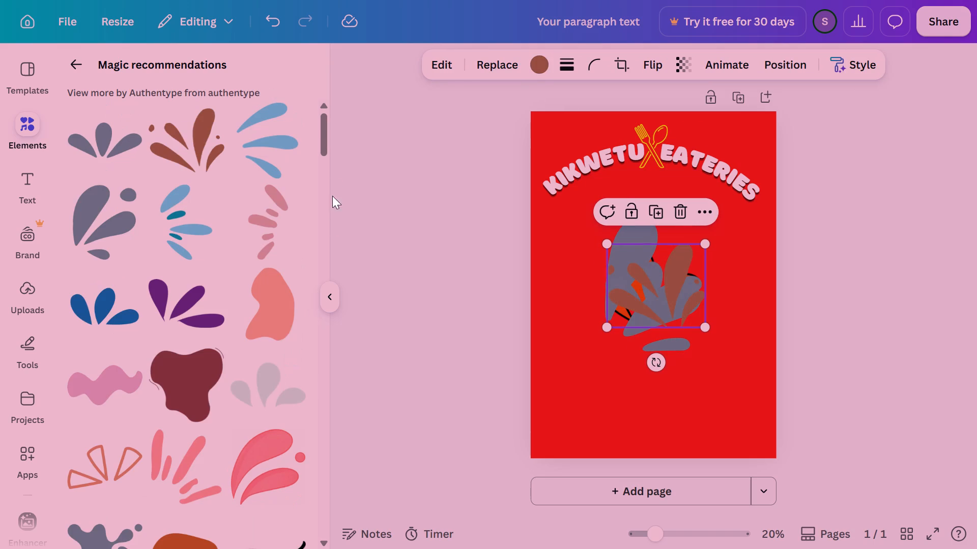
left_click_drag(325, 138, 321, 190)
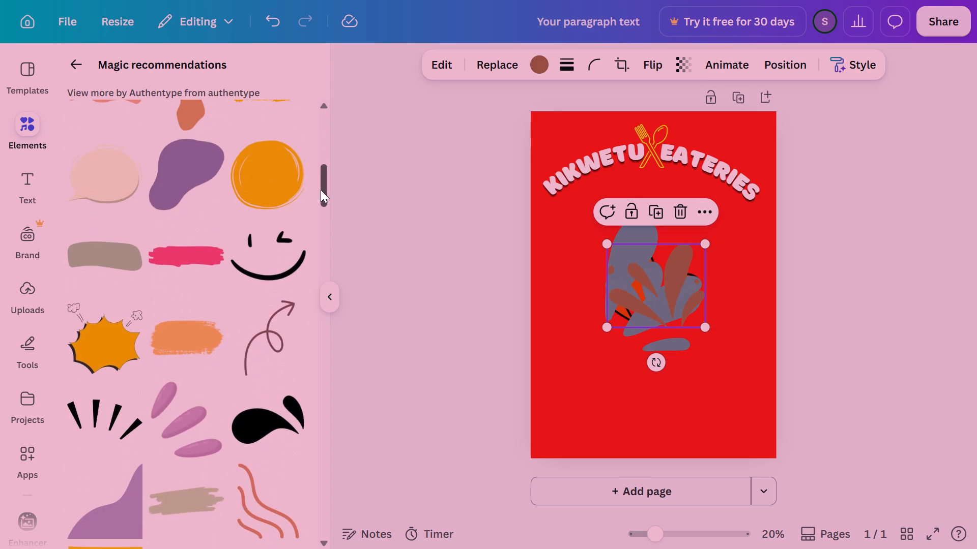
left_click_drag(321, 190, 321, 213)
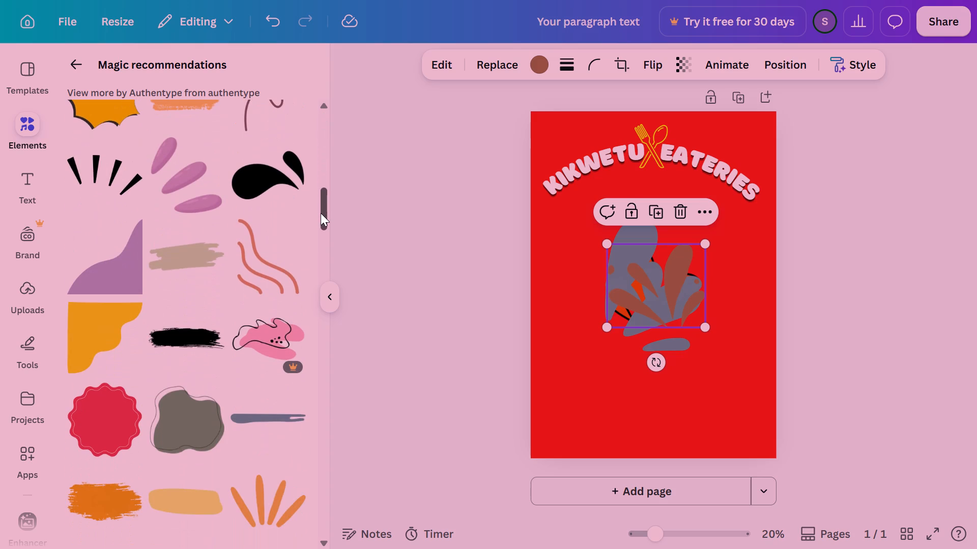
left_click_drag(321, 213, 328, 149)
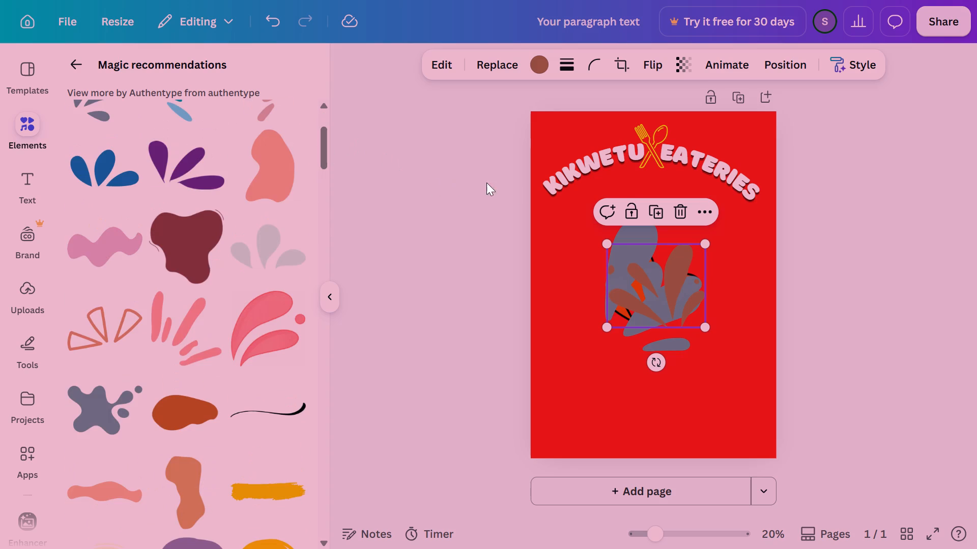
left_click_drag(322, 150, 327, 195)
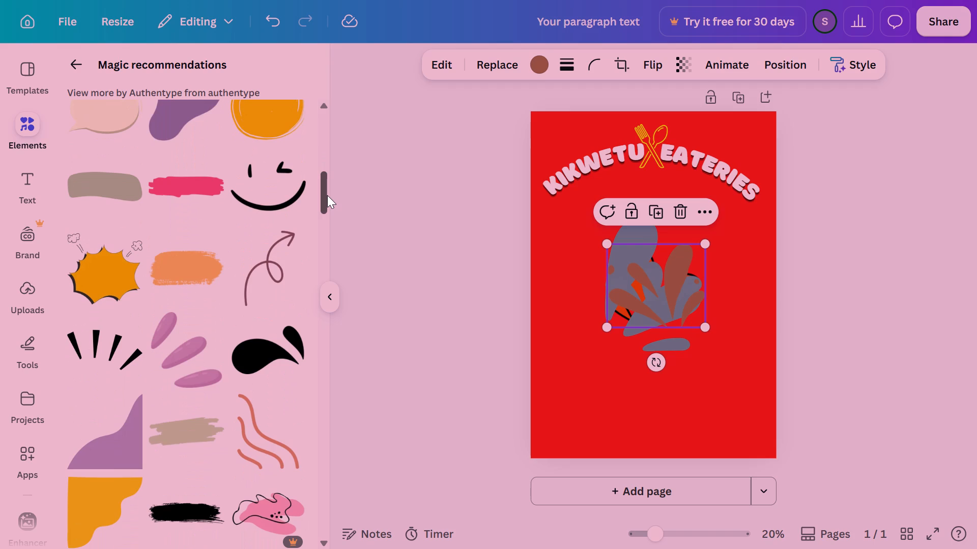
Delete the brown splash and the tall grey drop graphic from the poster.
left_click(679, 207)
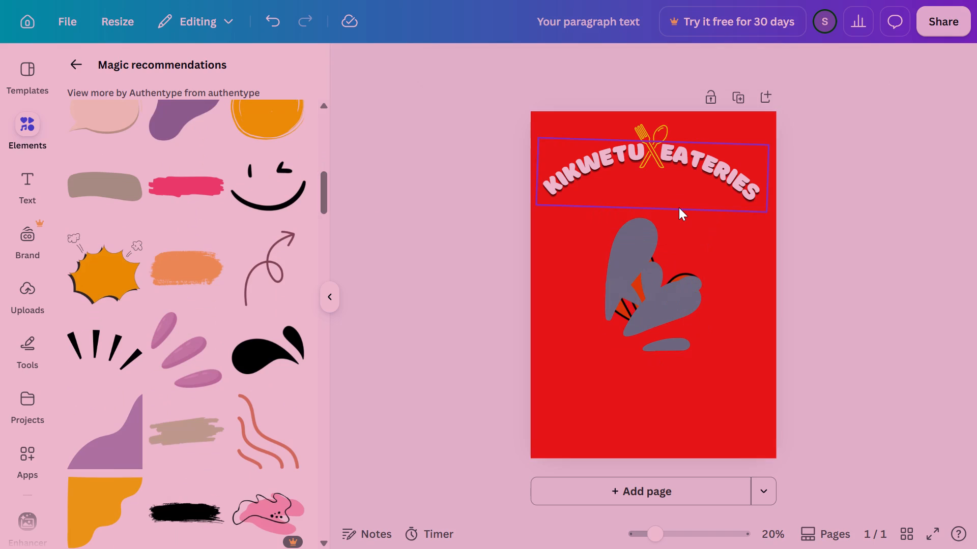
left_click(661, 313)
left_click(675, 192)
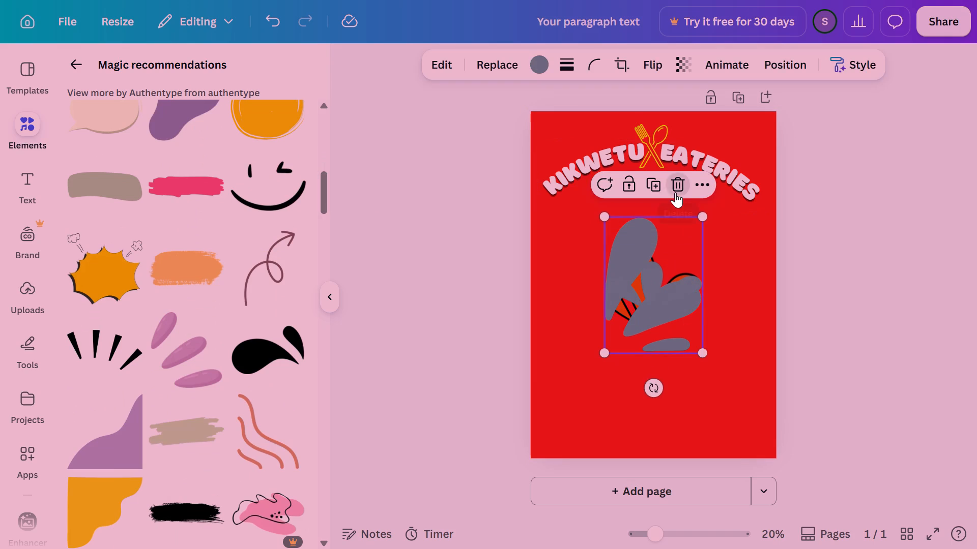
Move the grey three-drop fan off the orange splash to the lower part of the poster.
left_click_drag(650, 281, 644, 314)
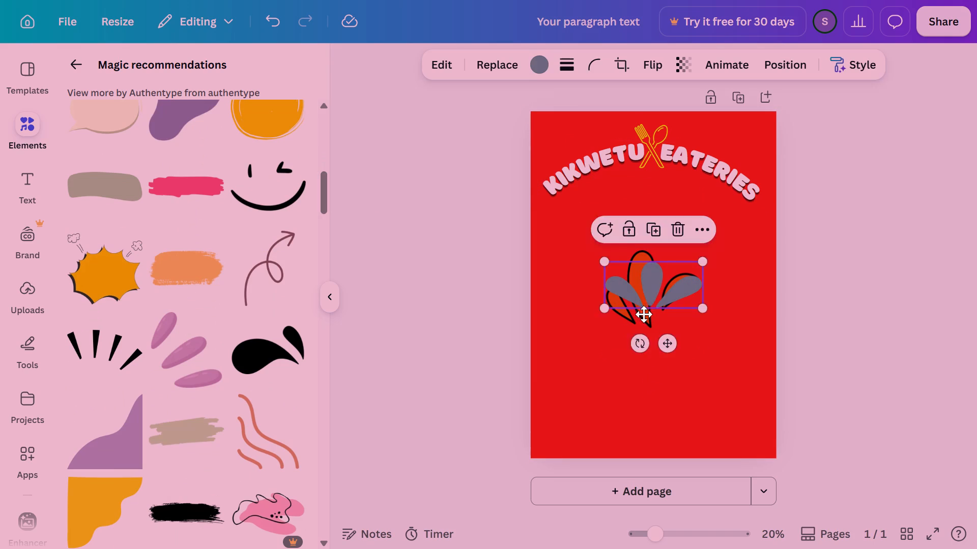
left_click_drag(644, 314, 610, 420)
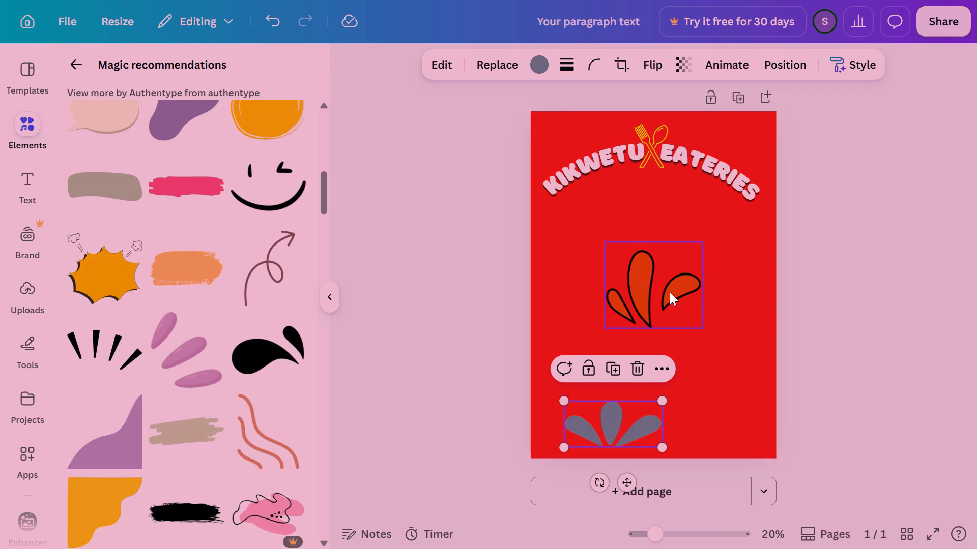
Enlarge the orange three-drop splash to nearly the poster's full width and position it just below the curved heading.
left_click(667, 271)
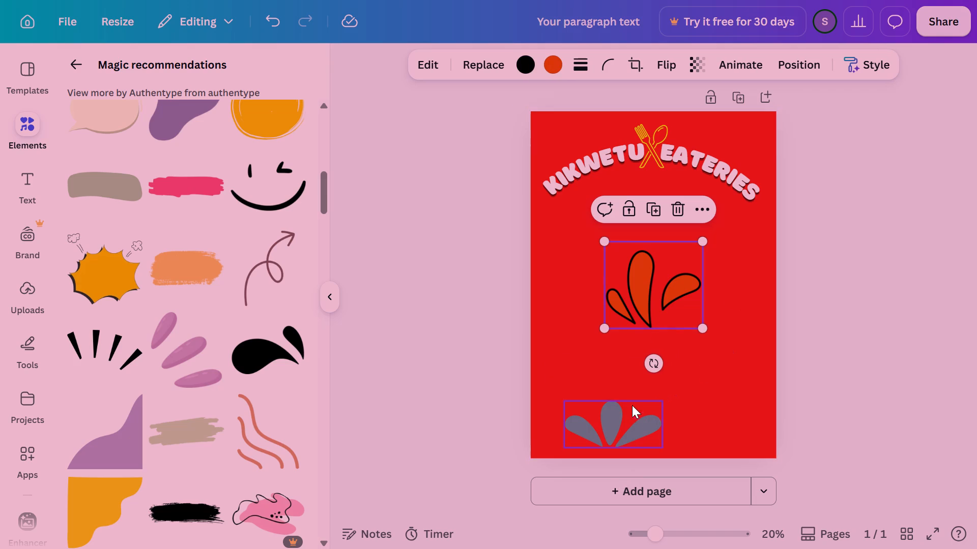
left_click_drag(602, 238, 534, 226)
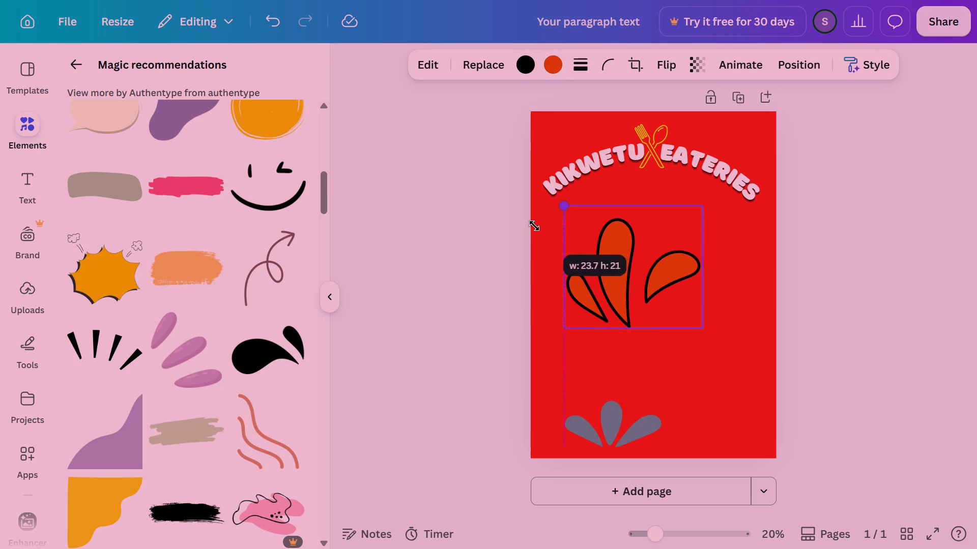
left_click_drag(534, 226, 528, 226)
left_click_drag(698, 327, 750, 382)
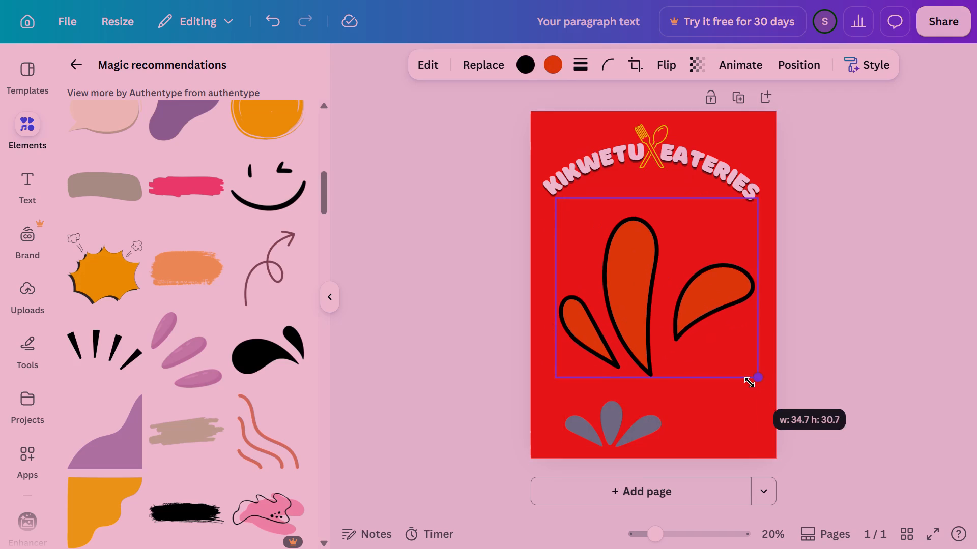
left_click_drag(750, 382, 753, 424)
left_click_drag(702, 335, 688, 334)
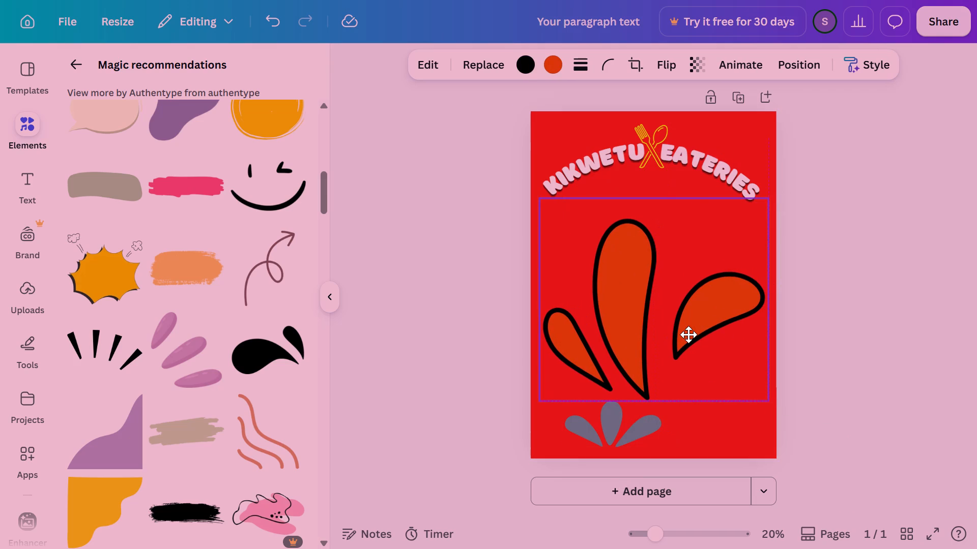
left_click_drag(688, 334, 692, 325)
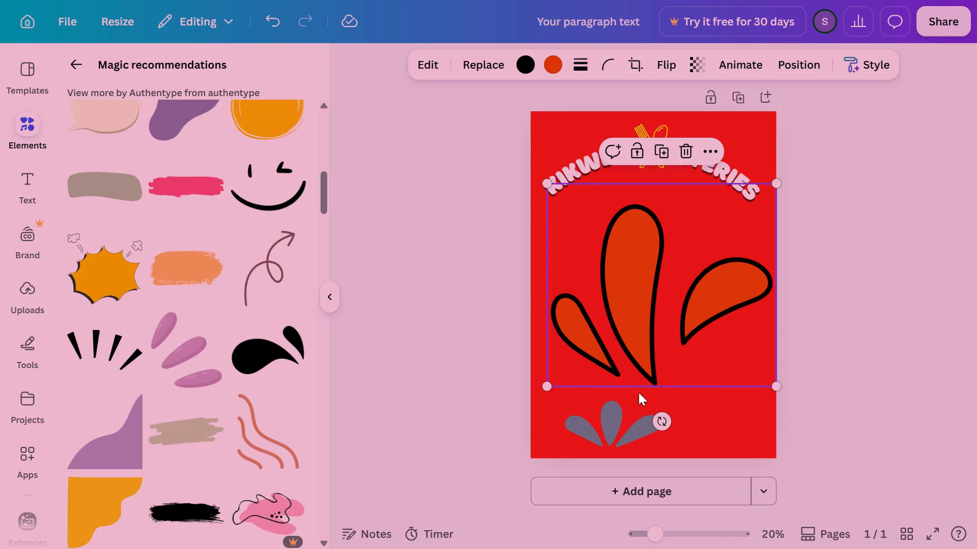
Resize the grey three-drop fan to about 26.3 wide by 12.5 high and place it over the orange splash's lower left.
left_click(622, 420)
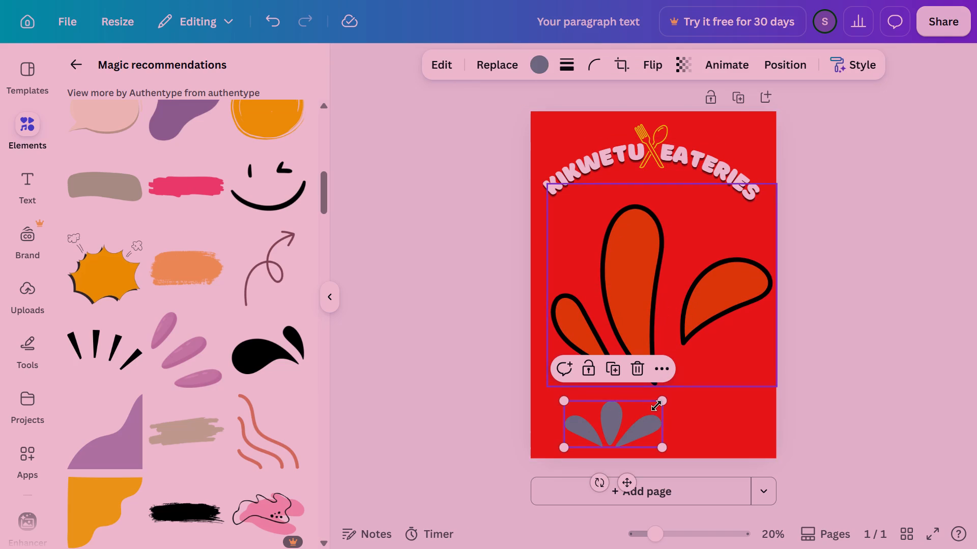
left_click_drag(660, 400, 679, 198)
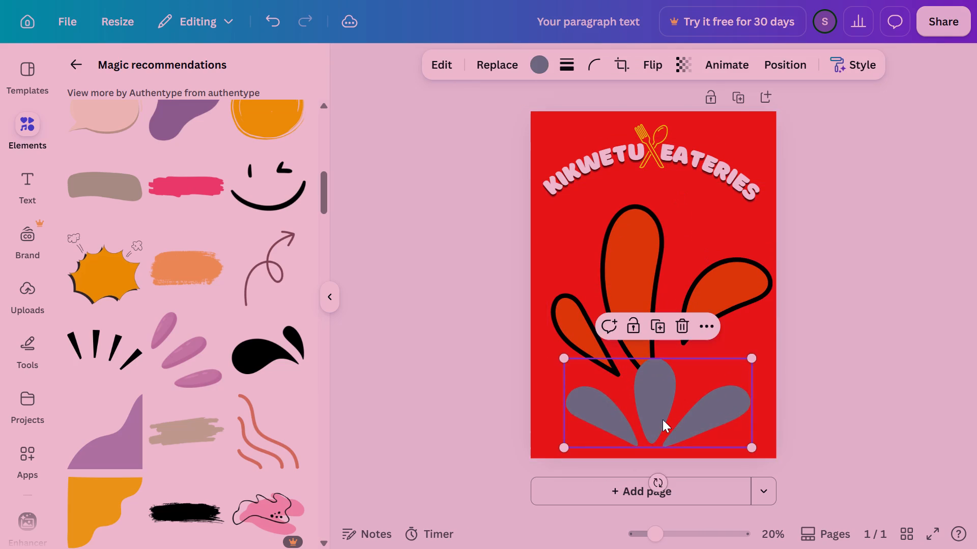
left_click_drag(660, 409, 654, 375)
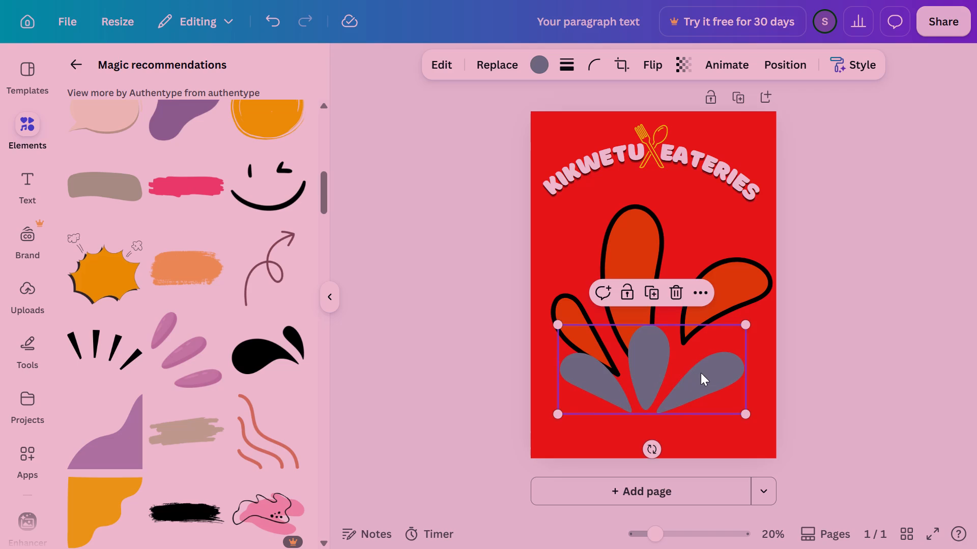
left_click_drag(696, 373, 679, 373)
left_click_drag(727, 413, 678, 396)
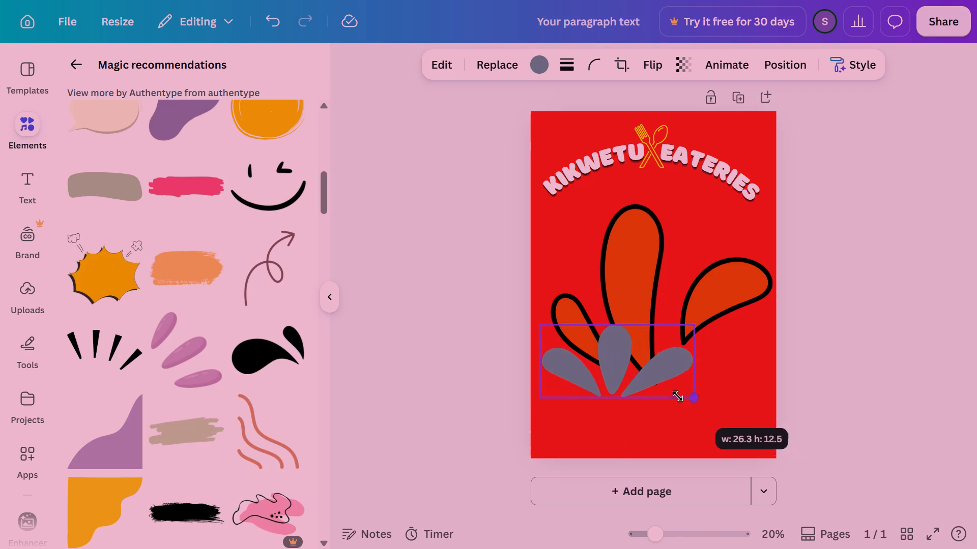
left_click_drag(678, 396, 675, 394)
Rotate the grey three-drop fan clockwise so it opens to the right, shrink it slightly, and place it beneath the right orange drop.
left_click_drag(614, 425, 548, 391)
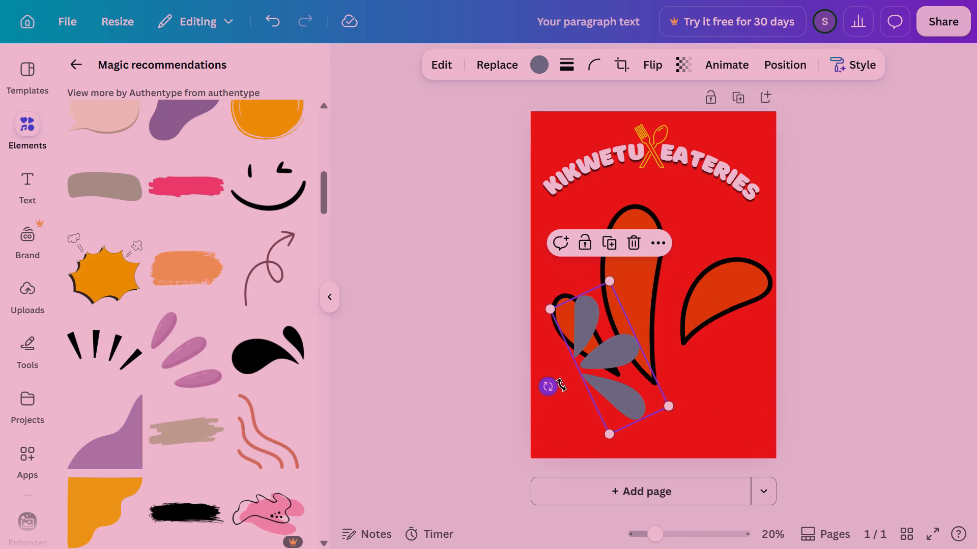
left_click_drag(600, 356, 709, 373)
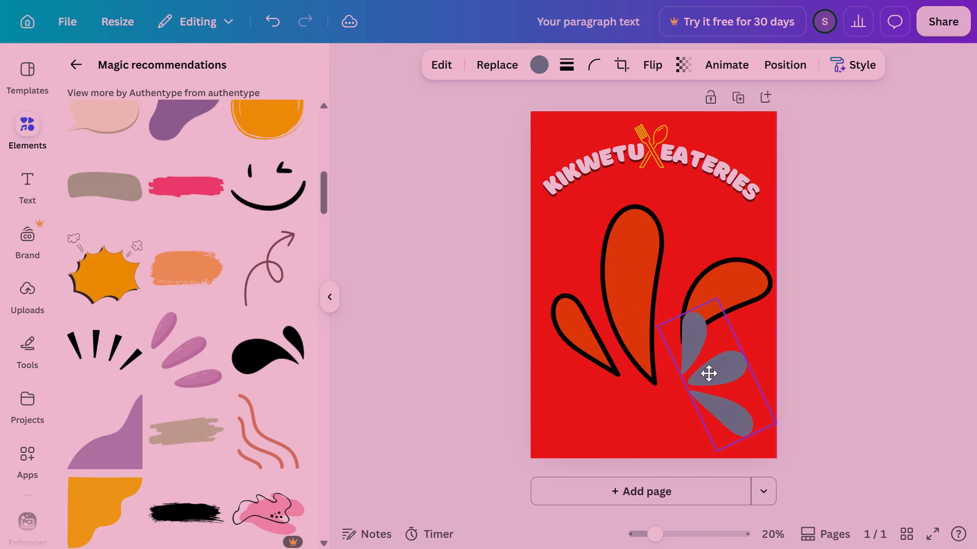
left_click_drag(709, 373, 721, 373)
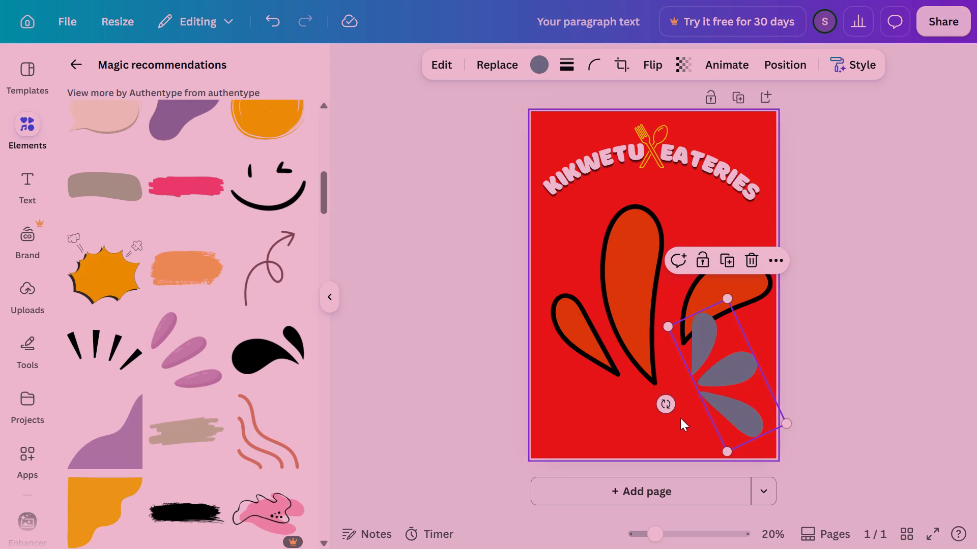
left_click_drag(665, 405, 564, 341)
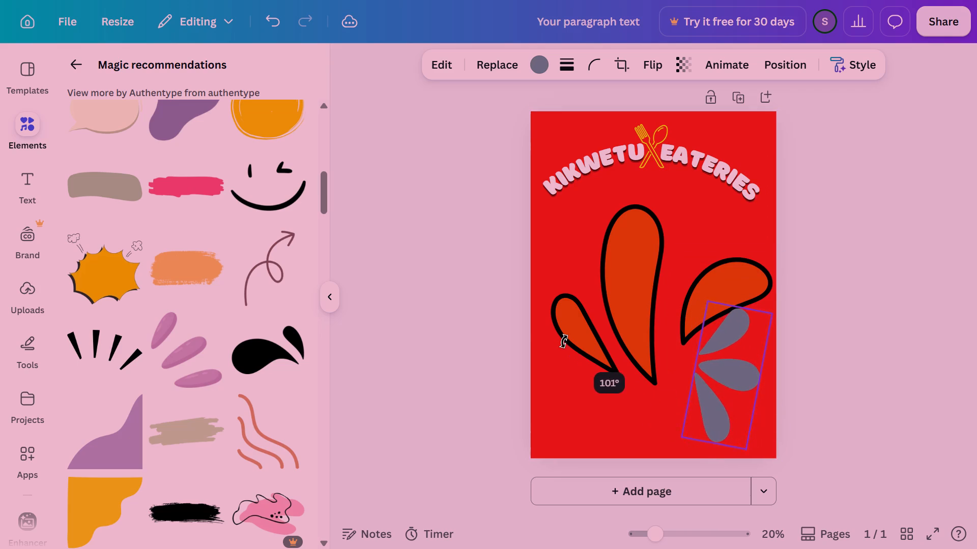
left_click_drag(564, 341, 529, 324)
left_click_drag(706, 381, 665, 401)
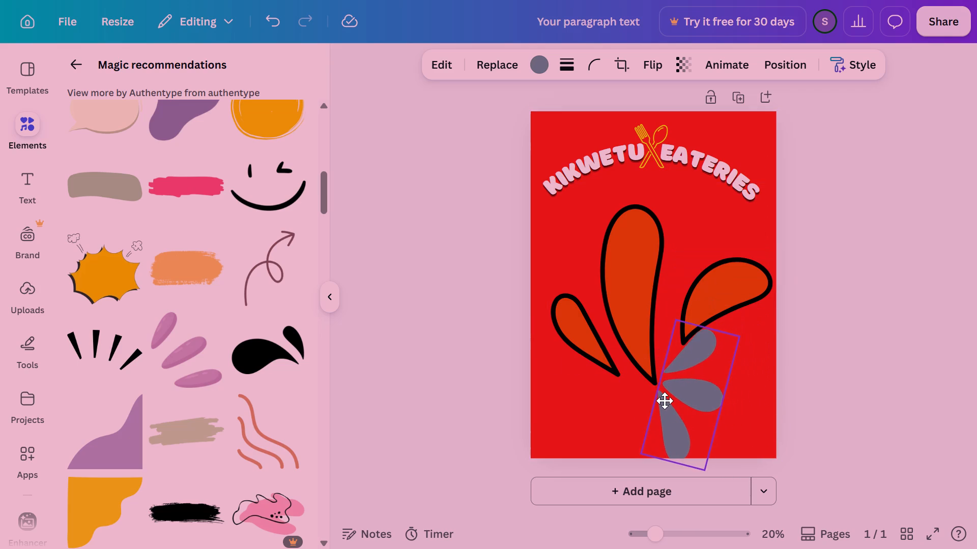
left_click_drag(665, 401, 676, 401)
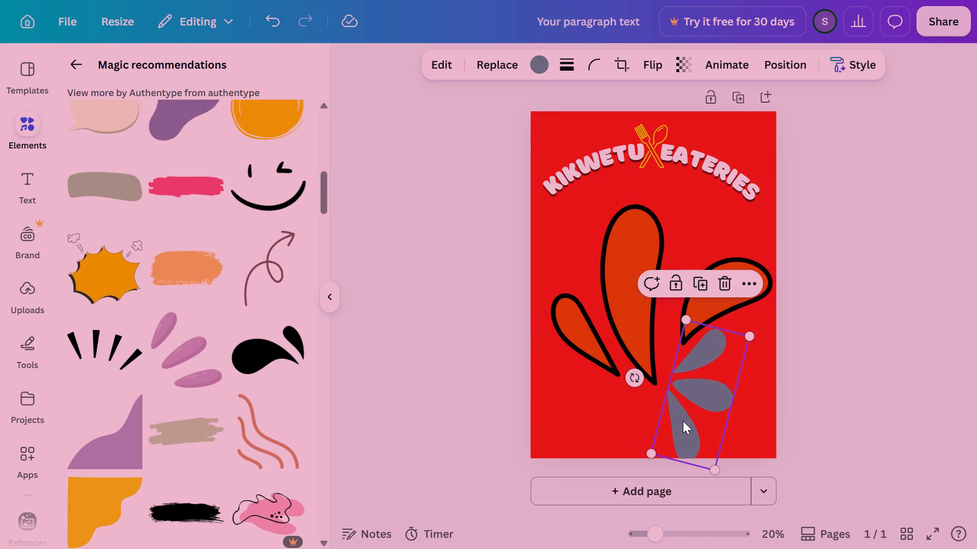
left_click_drag(715, 466, 704, 444)
left_click(887, 311)
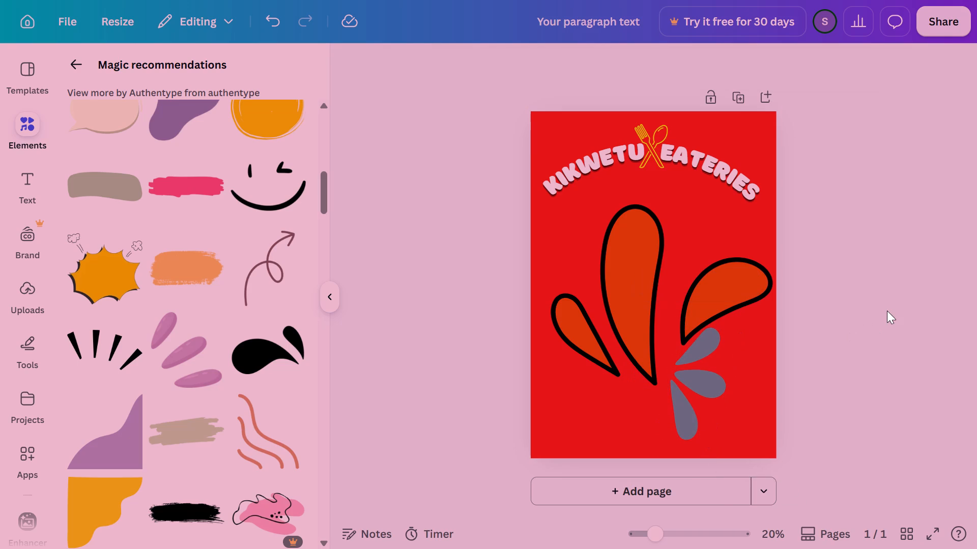
Recolour both the fill and the black outline of the large orange three-drop splash to the graphic yellow #f5fa00.
left_click(645, 271)
left_click(546, 61)
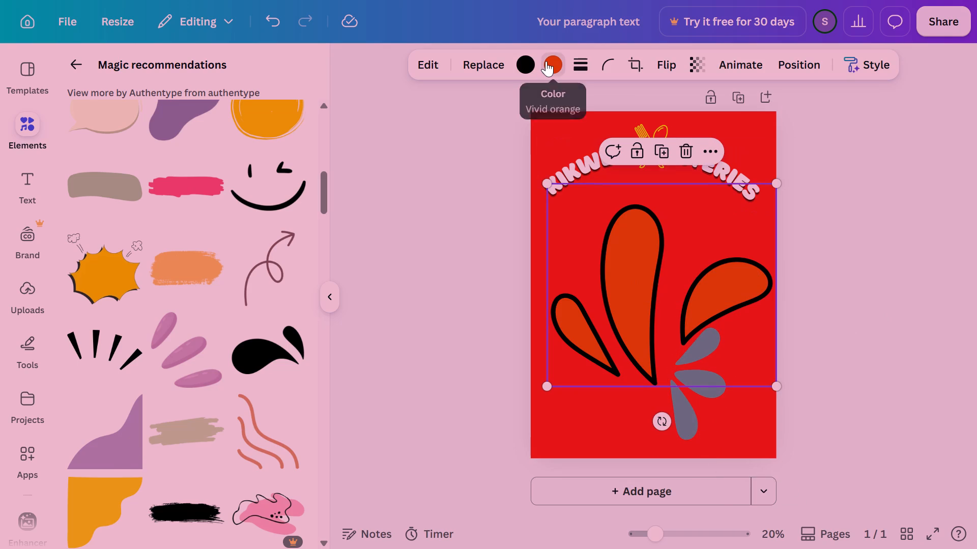
left_click(188, 179)
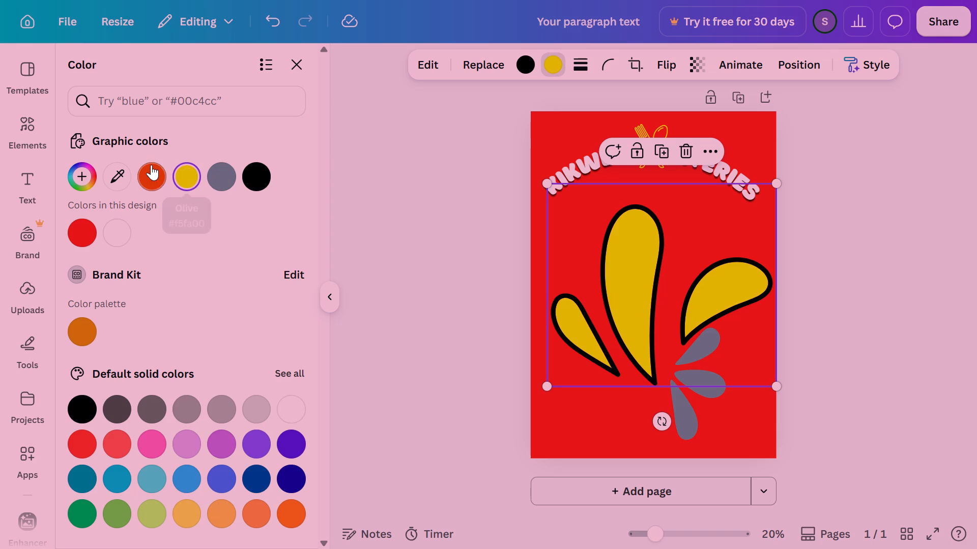
left_click(529, 62)
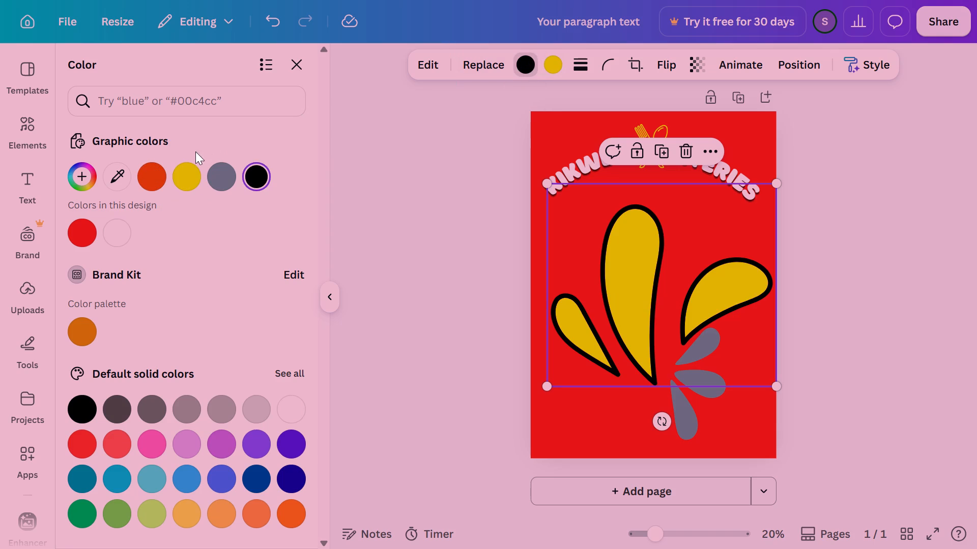
left_click(176, 172)
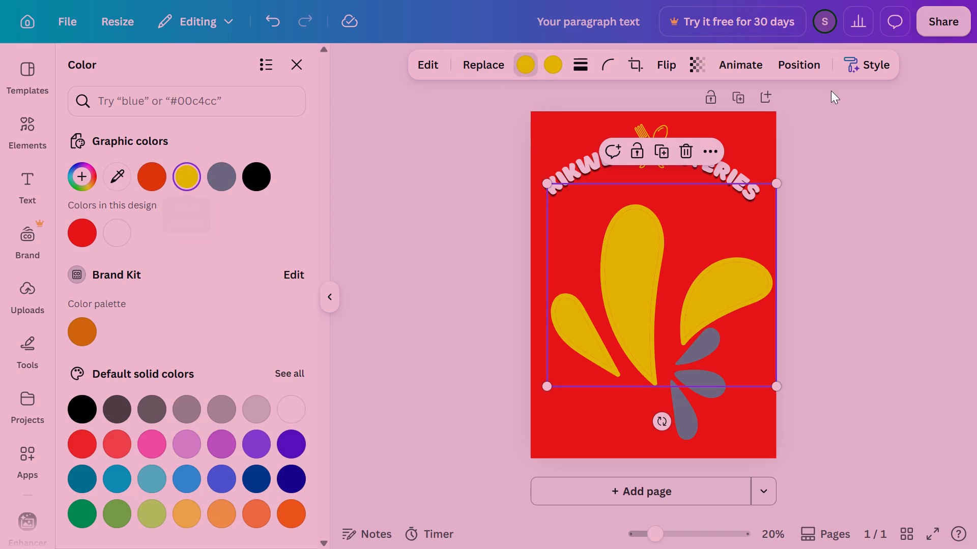
left_click(837, 180)
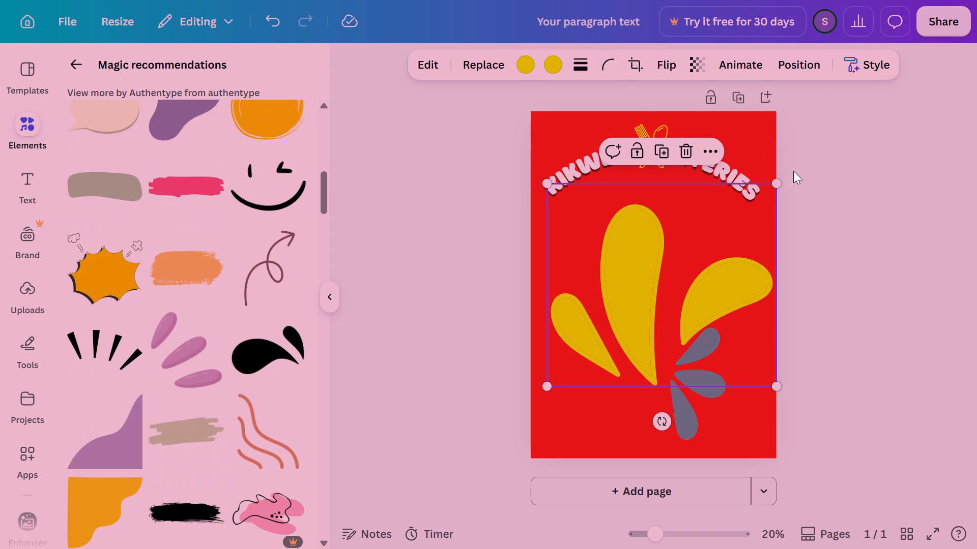
left_click(896, 207)
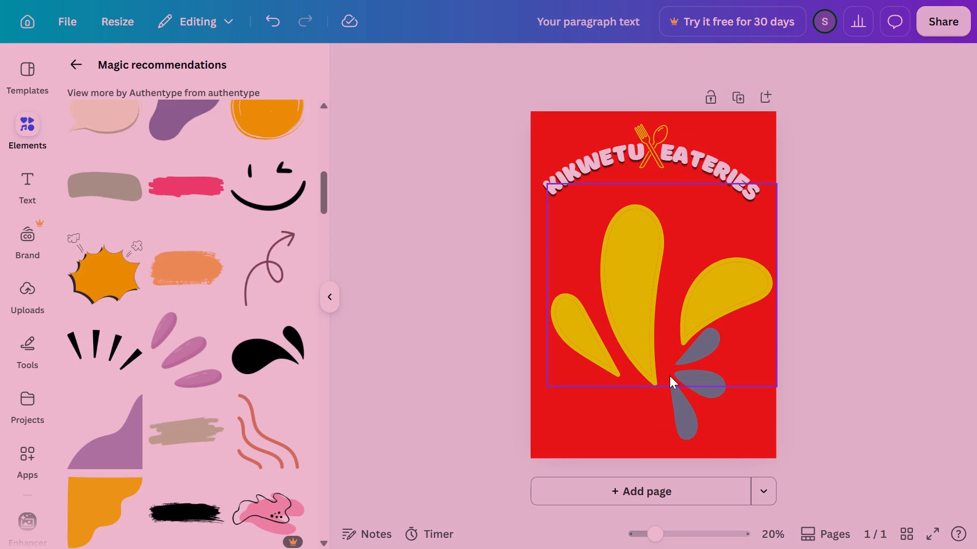
Try the poster's red and the light heading colour on the grey three-drop fan, settling on the matching yellow #f5fa00.
left_click(691, 391)
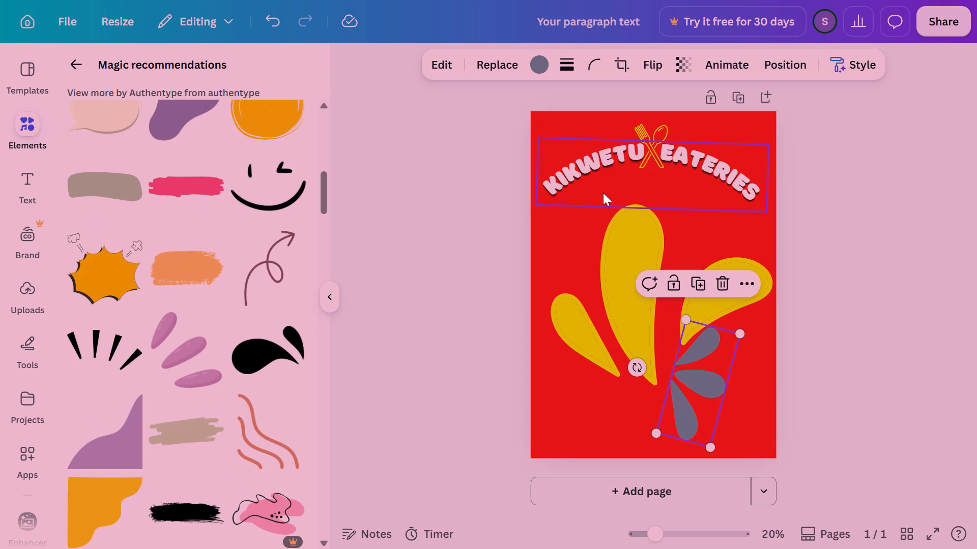
left_click(532, 66)
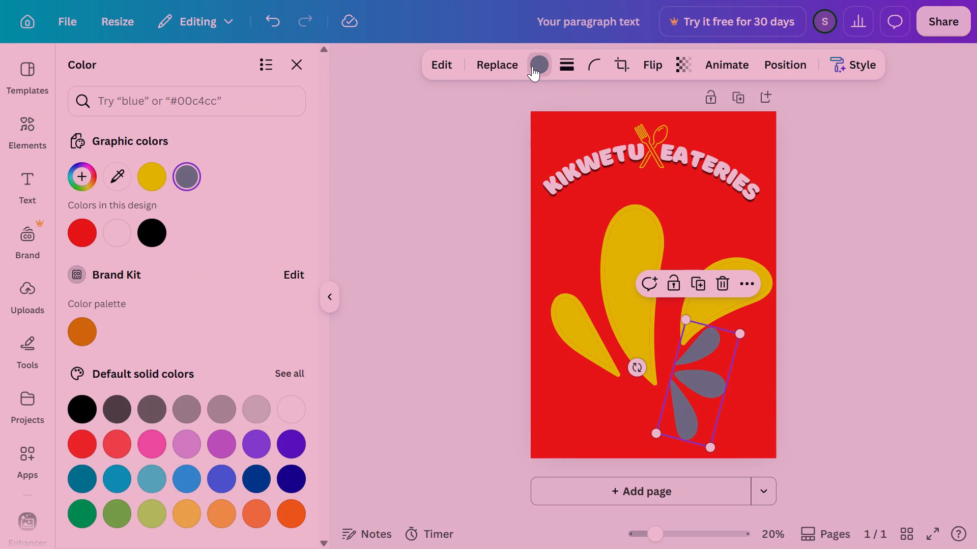
left_click(80, 230)
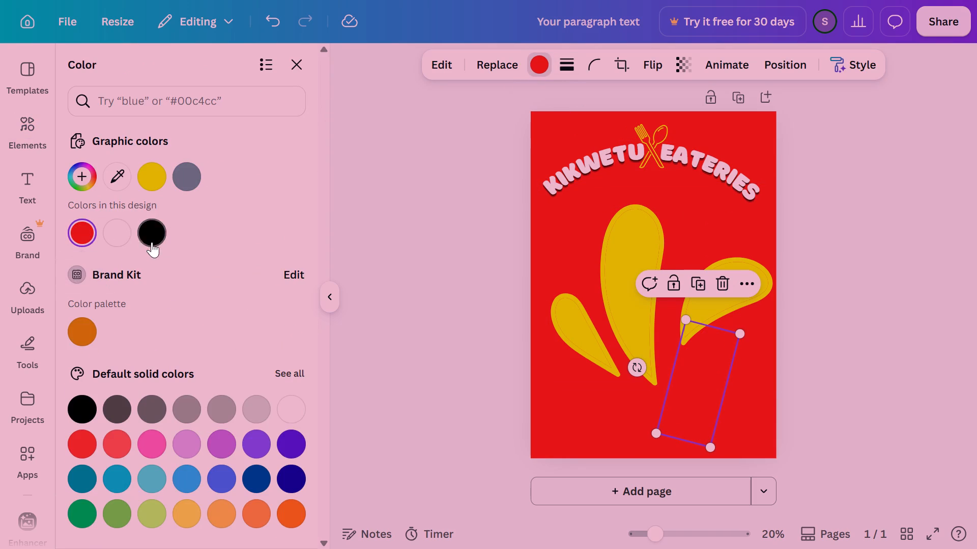
left_click(112, 237)
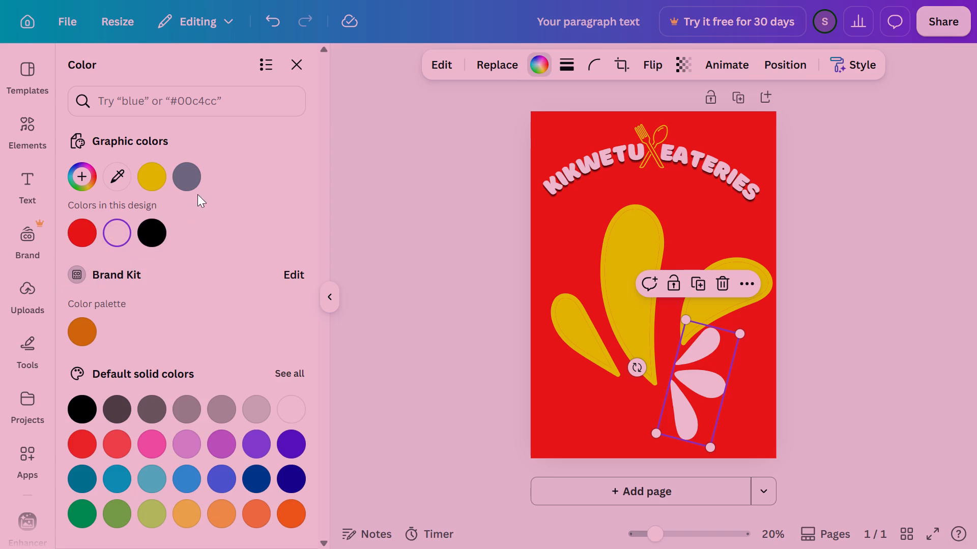
left_click(153, 179)
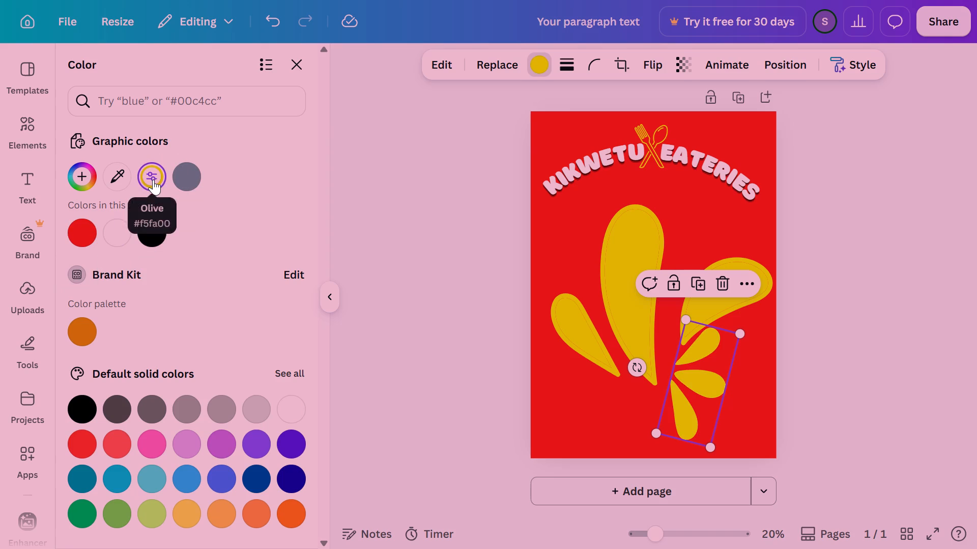
left_click(839, 324)
left_click(839, 324)
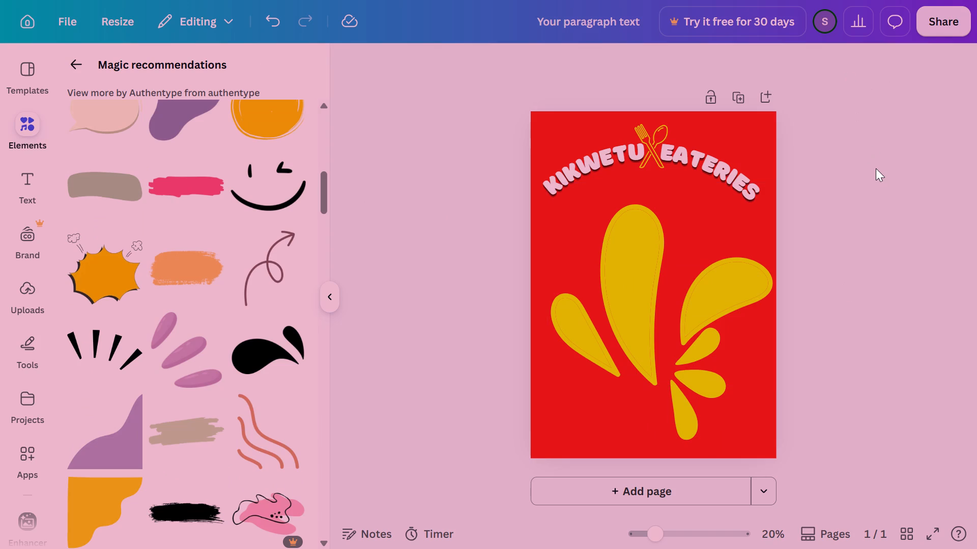
Exit full screen and close the Google search page about best fonts for food products, returning to the poster.
key("F11")
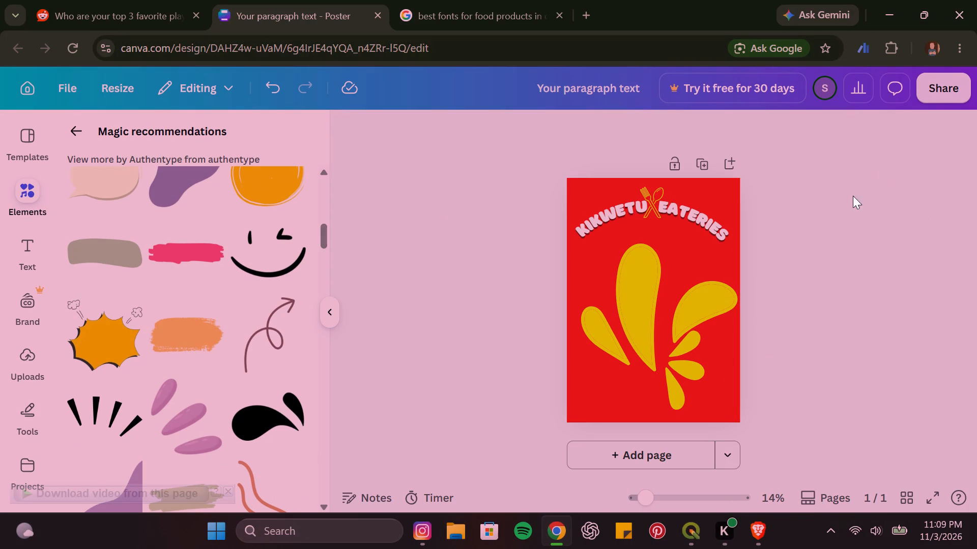
left_click(512, 0)
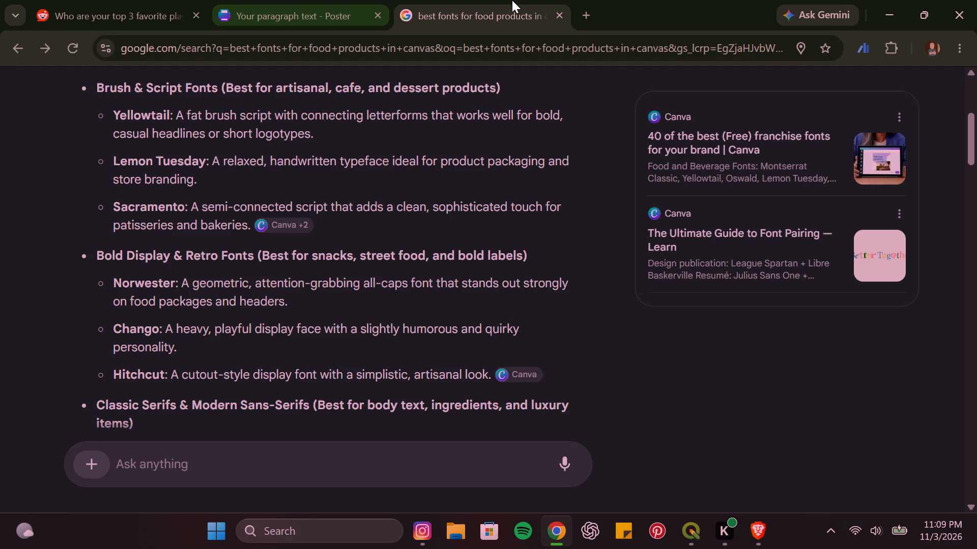
left_click(561, 11)
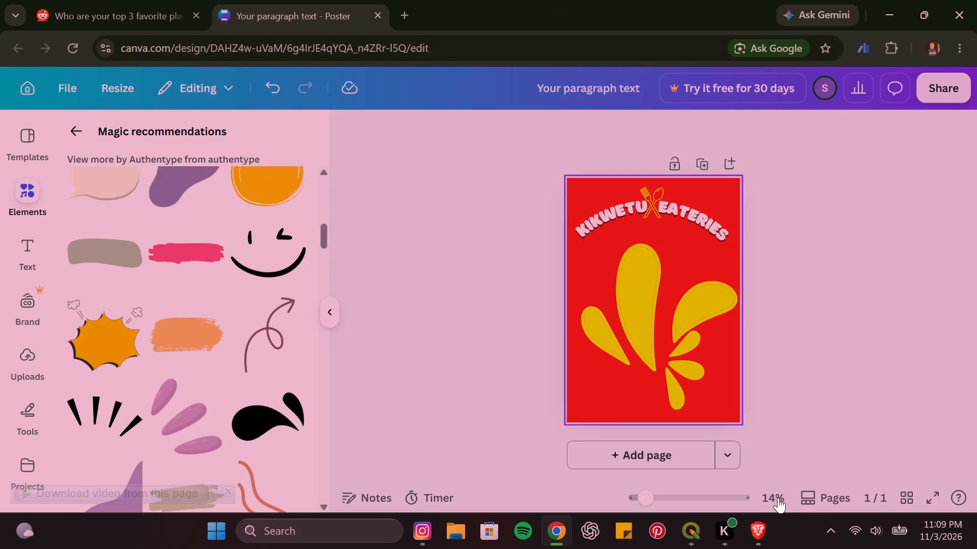
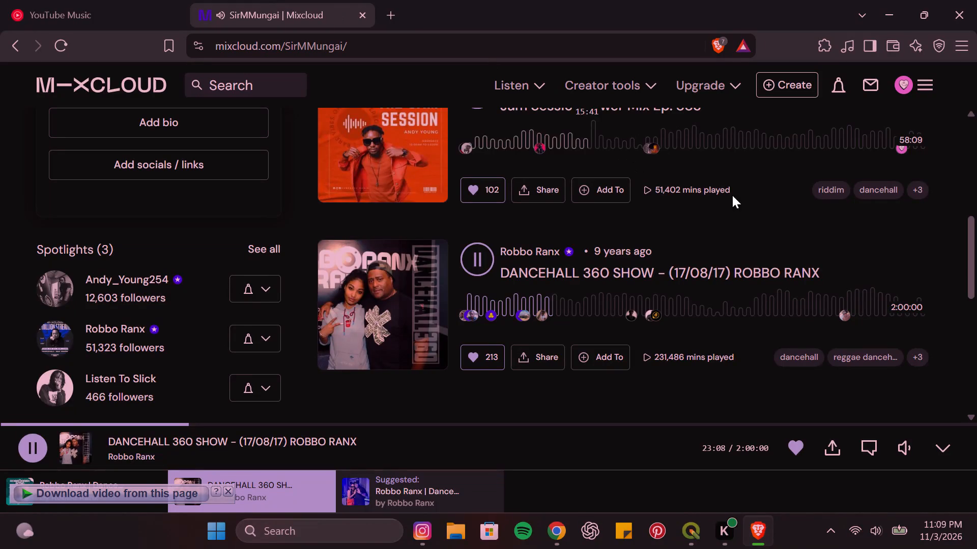
Open the Flashscore USA soccer scores page in a new browser tab and check its content.
left_click(392, 18)
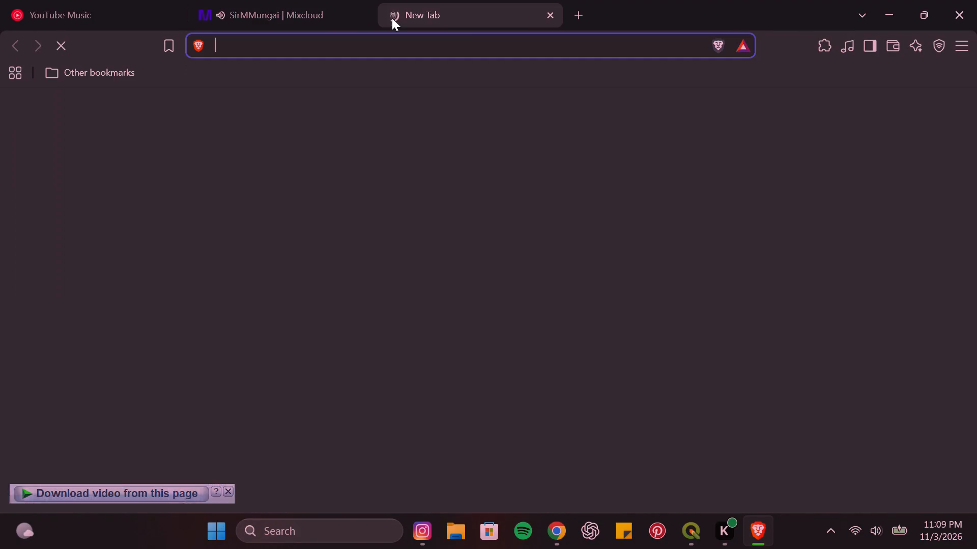
left_click(703, 138)
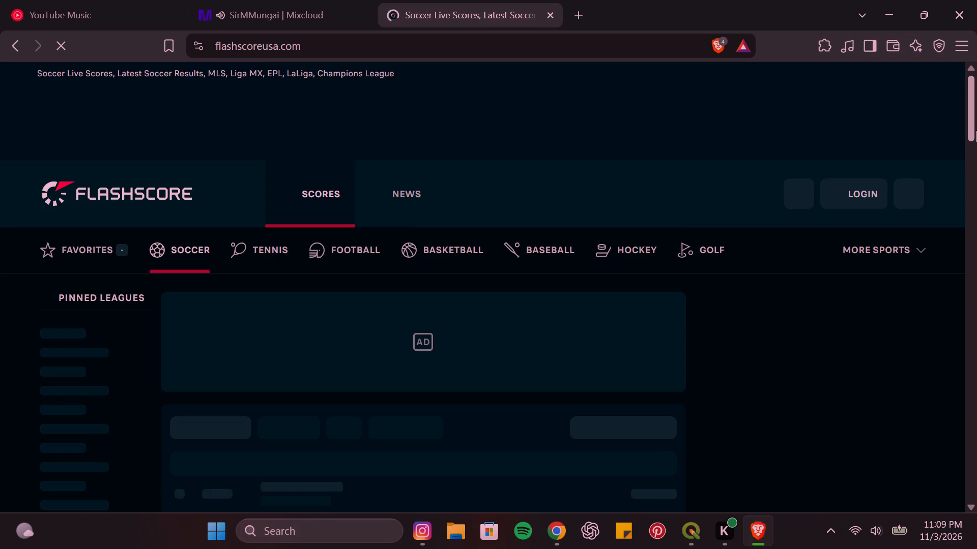
left_click_drag(976, 130, 975, 151)
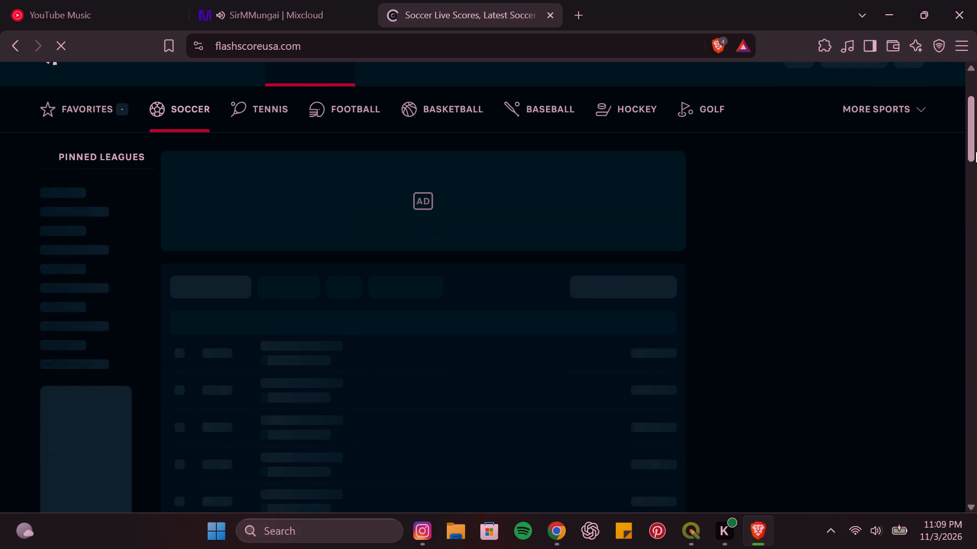
left_click_drag(975, 151, 975, 153)
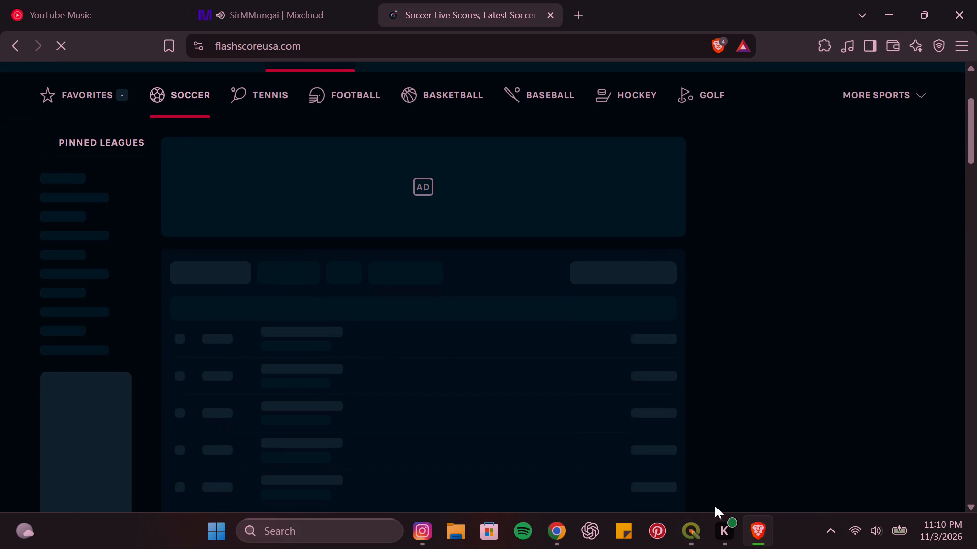
left_click(567, 548)
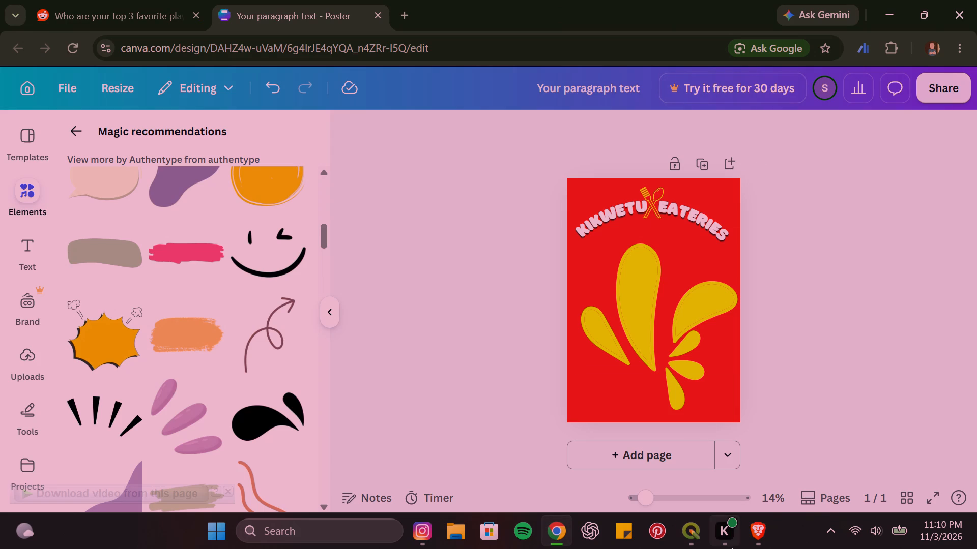
left_click(761, 534)
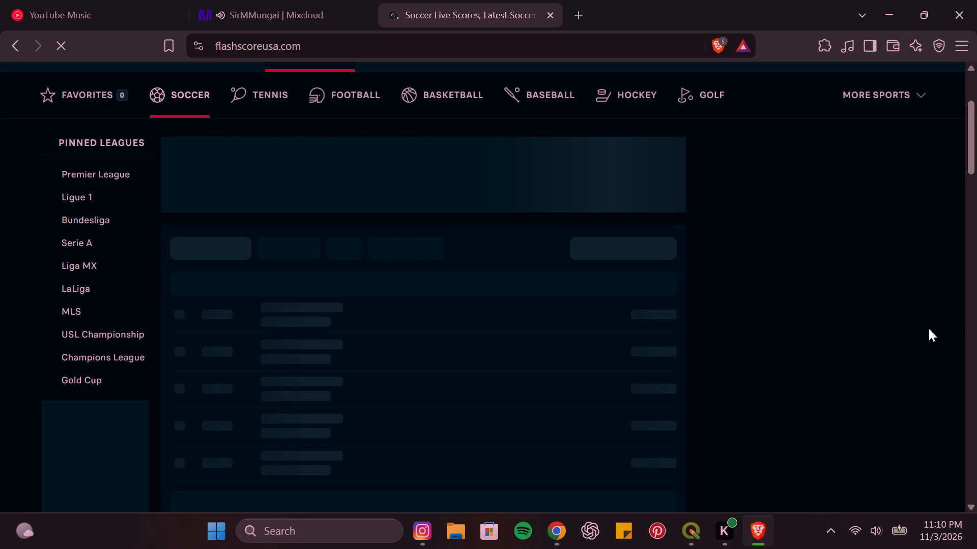
Switch to the Canva poster in Chrome and show it full screen.
left_click(558, 539)
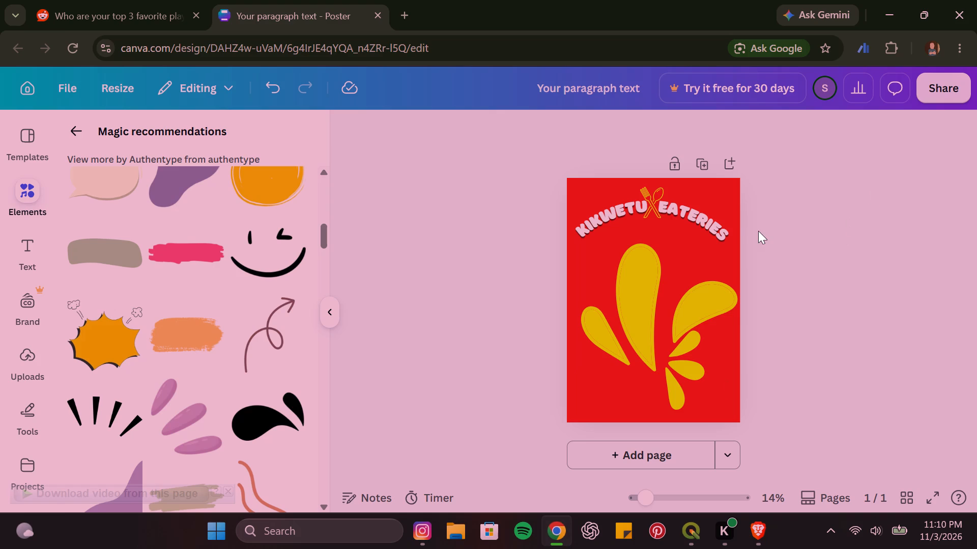
key("F11")
left_click(838, 254)
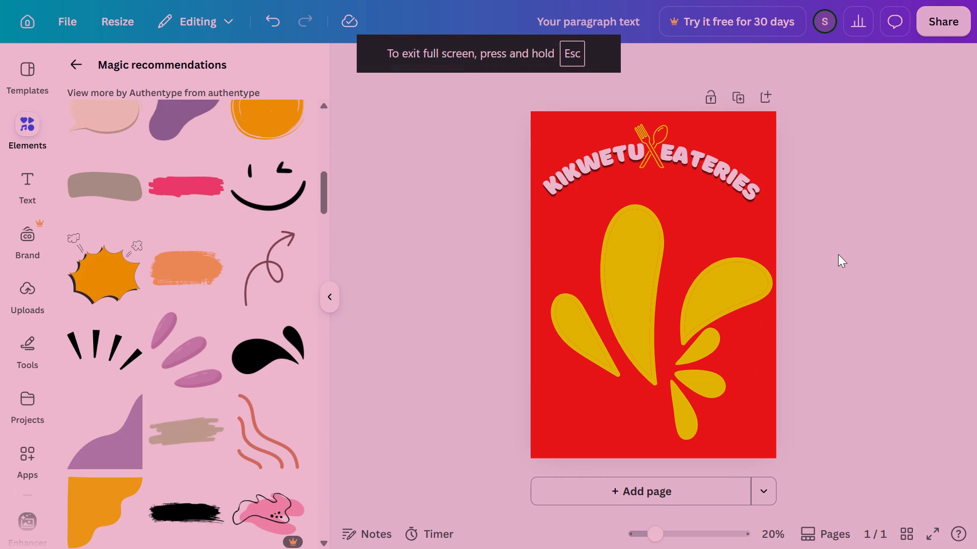
Delete the large yellow three-drop splash and the small yellow three-drop fan from the poster.
left_click(650, 265)
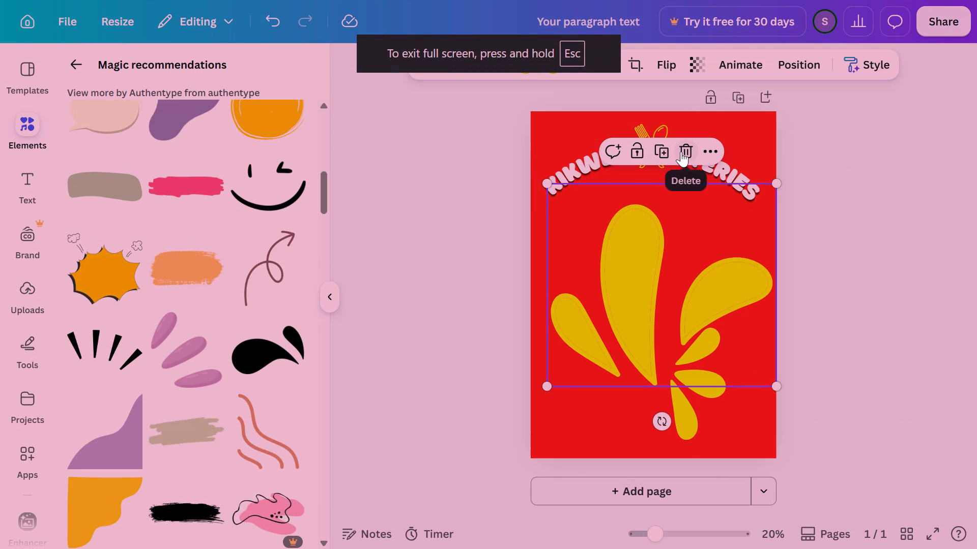
left_click(682, 151)
left_click(707, 348)
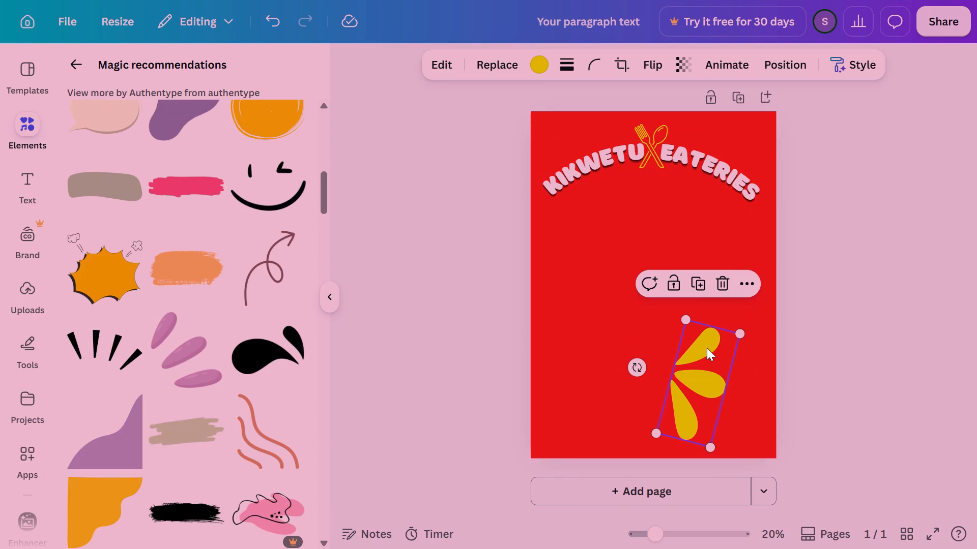
left_click(721, 280)
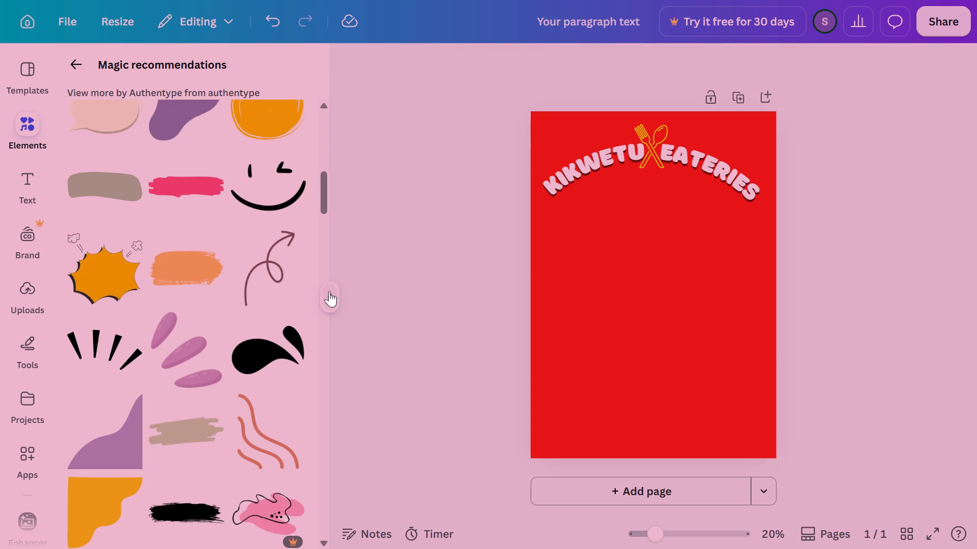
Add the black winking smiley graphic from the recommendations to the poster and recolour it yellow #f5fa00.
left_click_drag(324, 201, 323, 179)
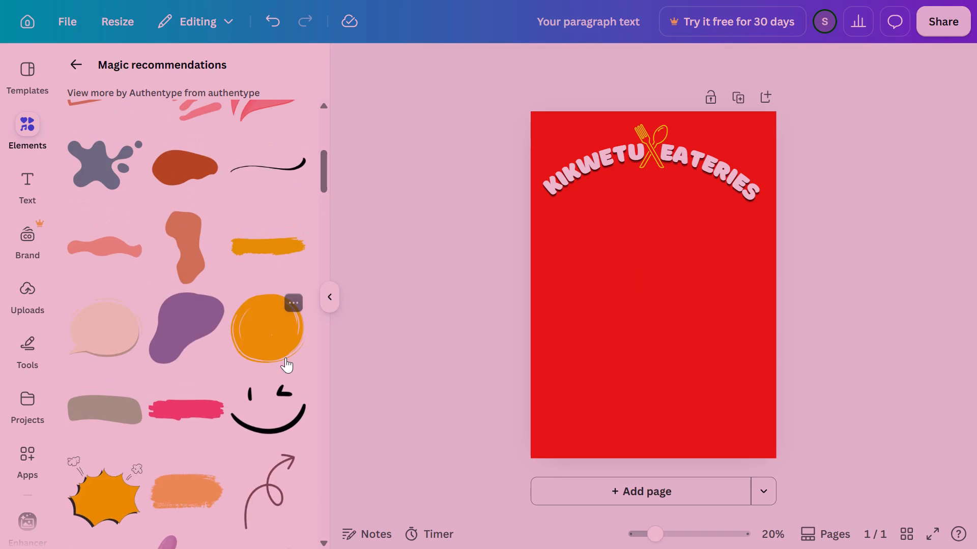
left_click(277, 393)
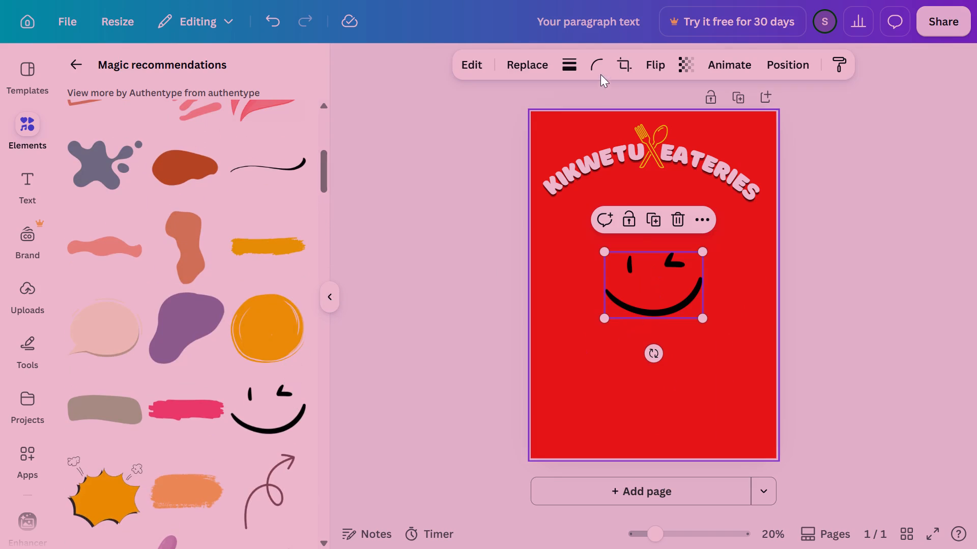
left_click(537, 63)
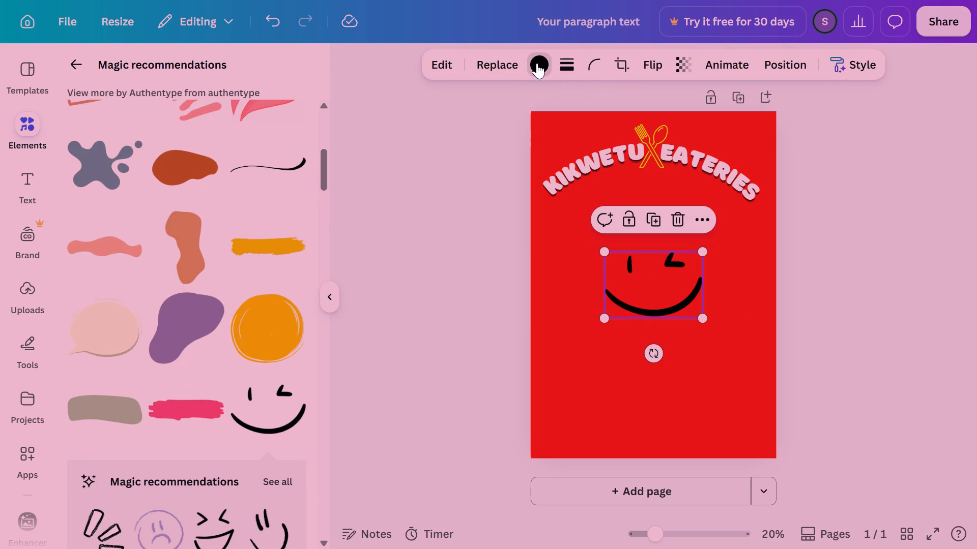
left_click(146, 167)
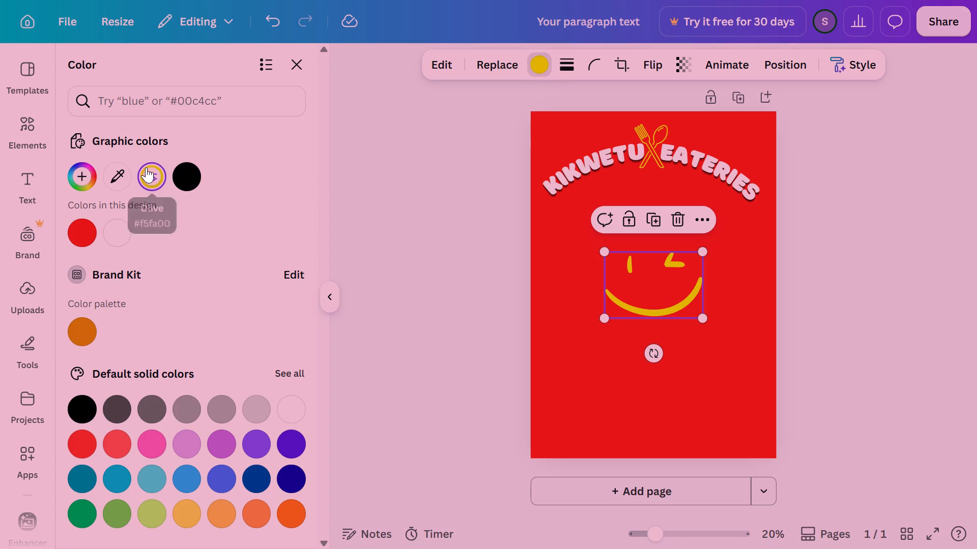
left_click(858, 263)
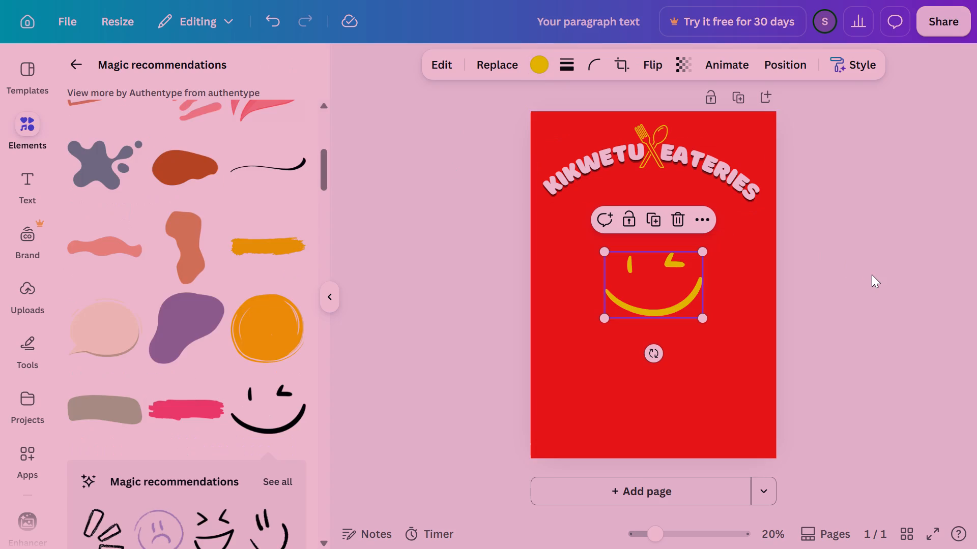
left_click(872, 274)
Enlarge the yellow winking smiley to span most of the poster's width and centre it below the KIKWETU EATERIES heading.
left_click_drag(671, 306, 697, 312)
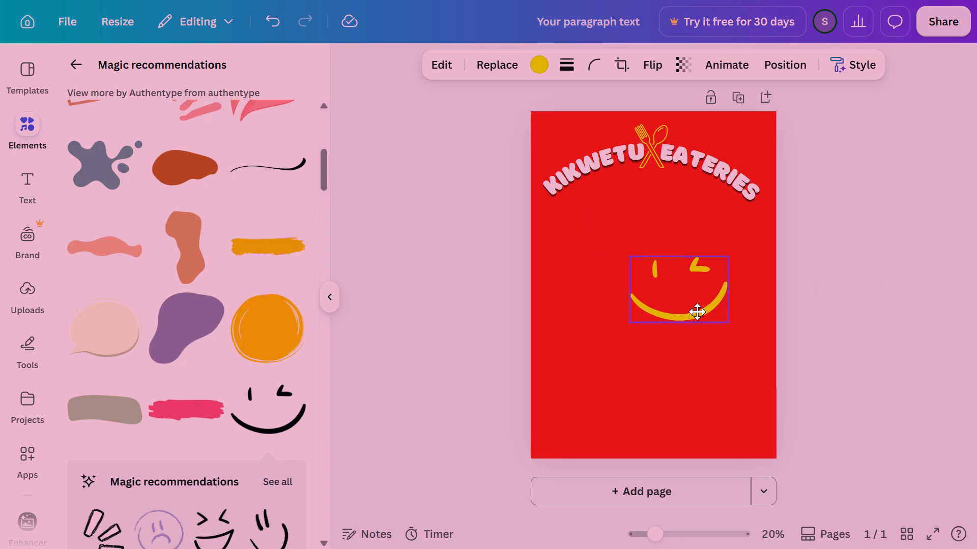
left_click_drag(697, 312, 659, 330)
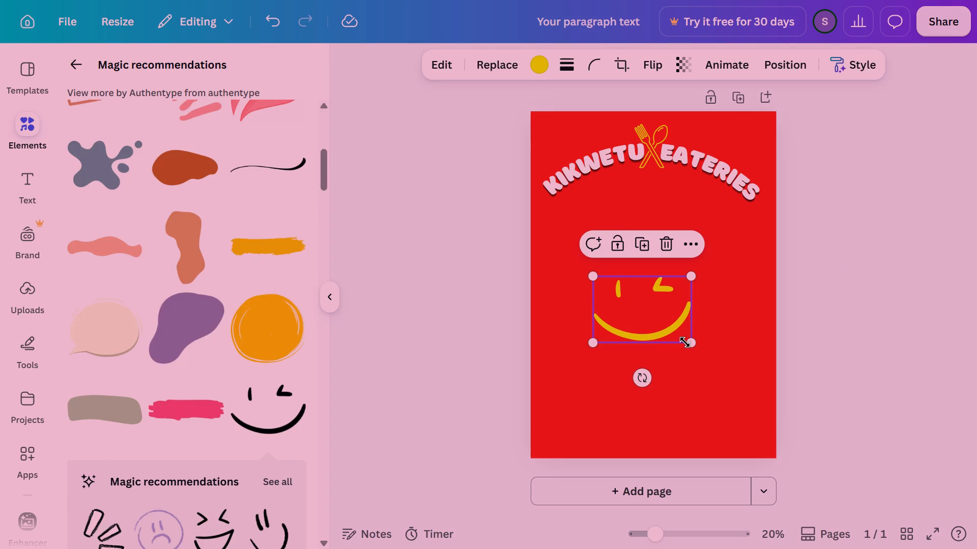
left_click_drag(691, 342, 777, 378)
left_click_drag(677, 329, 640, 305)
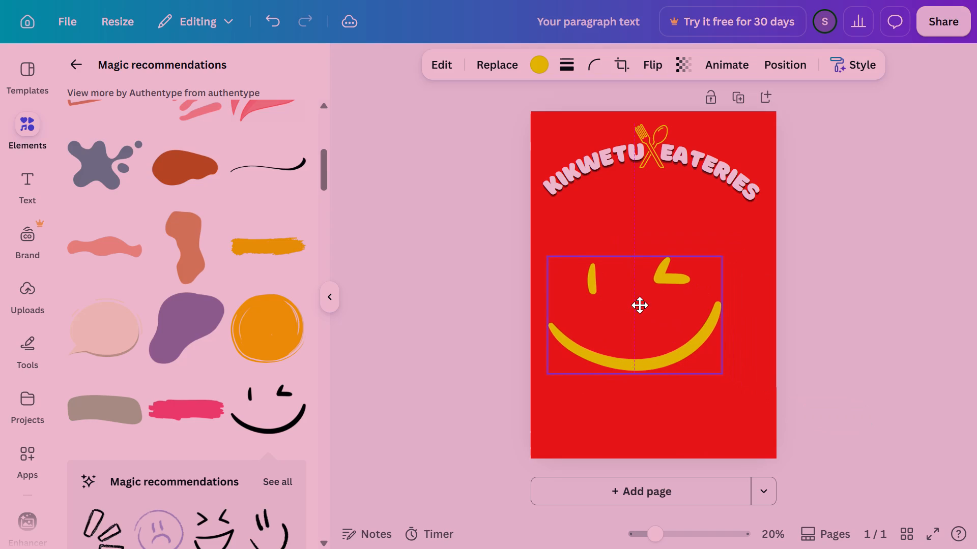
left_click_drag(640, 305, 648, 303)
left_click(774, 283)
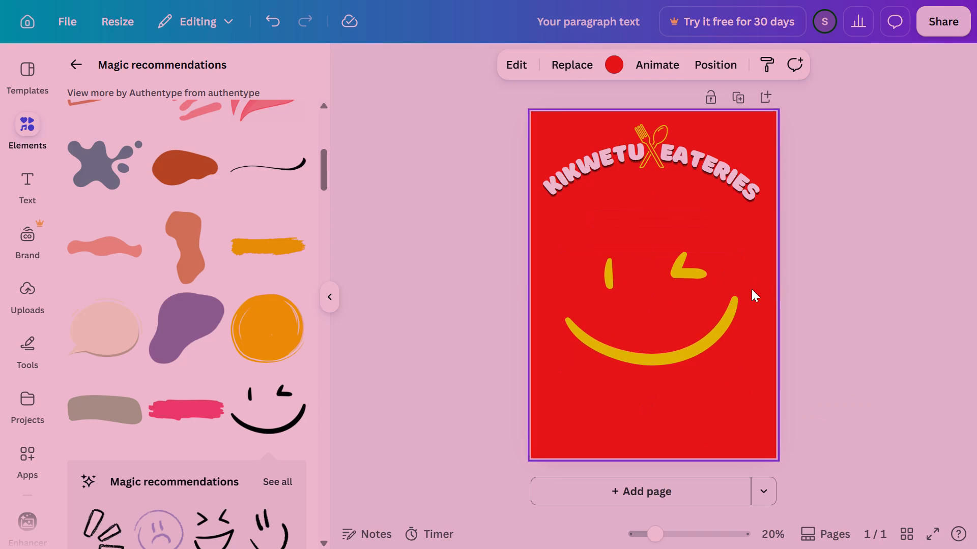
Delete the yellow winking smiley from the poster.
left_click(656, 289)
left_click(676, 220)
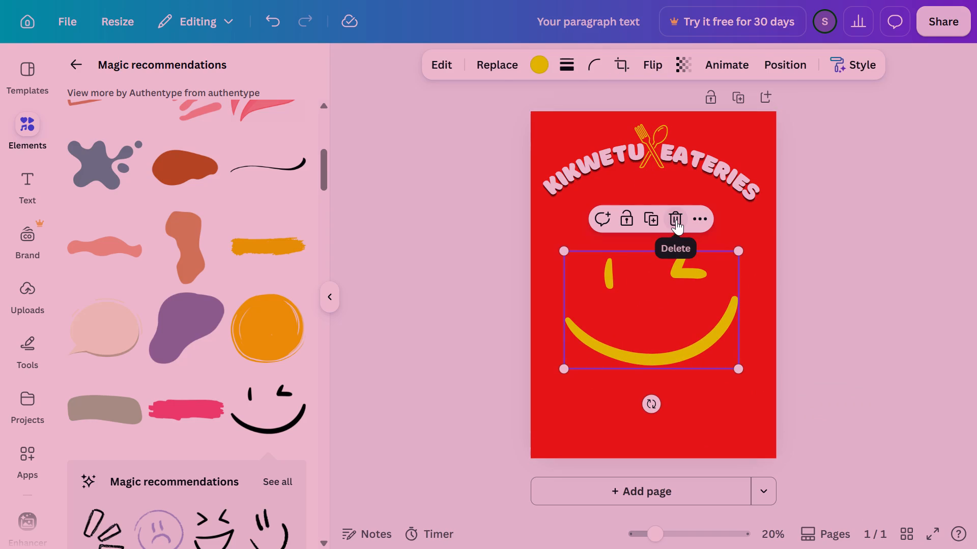
Leave the magic recommendations and replace the "drops" elements search with a search for "bread".
left_click_drag(325, 182, 322, 155)
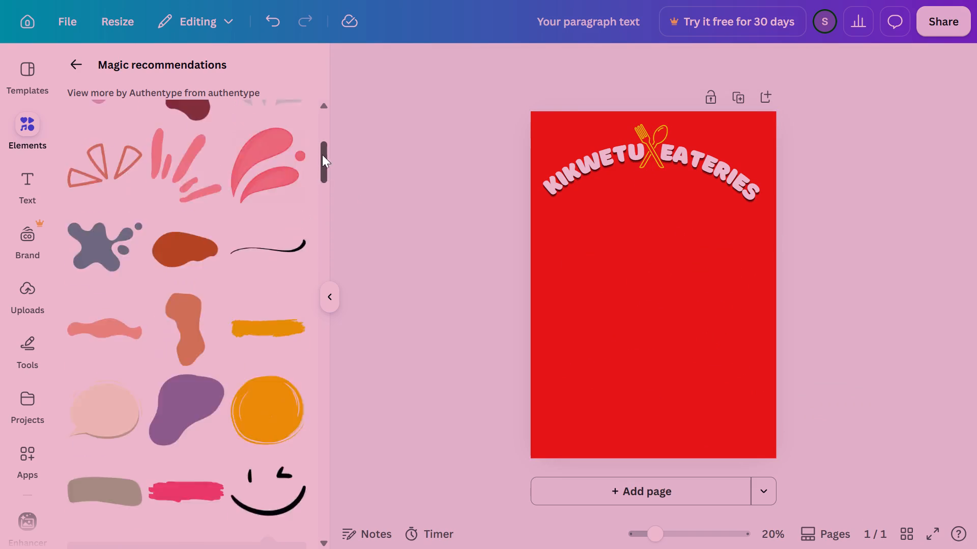
left_click_drag(322, 155, 331, 99)
left_click(70, 60)
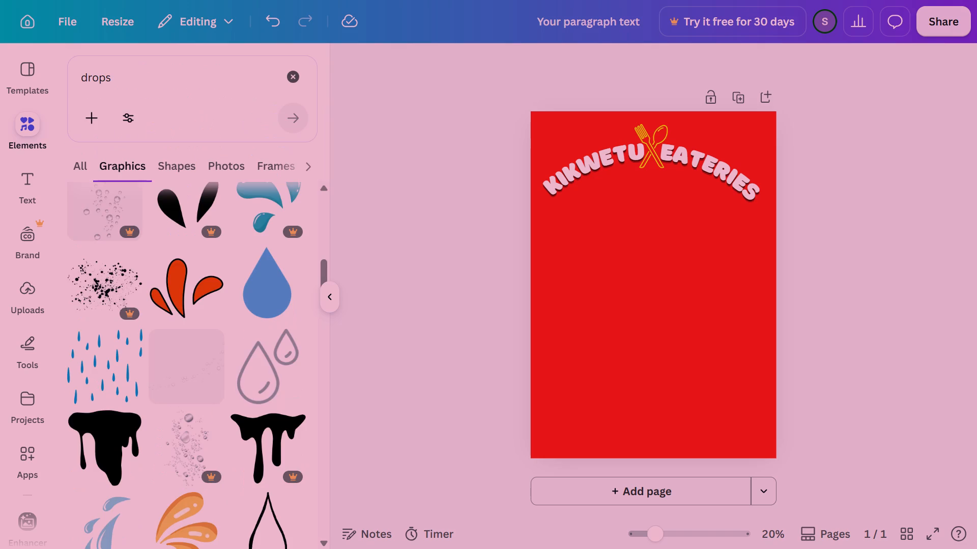
left_click(153, 85)
key("BackSpace")
key("BackSpace")
key("BackSpace")
key("BackSpace")
key("BackSpace")
key("BackSpace")
key("BackSpace")
key("BackSpace")
key("BackSpace")
key("BackSpace")
key("BackSpace")
key("BackSpace")
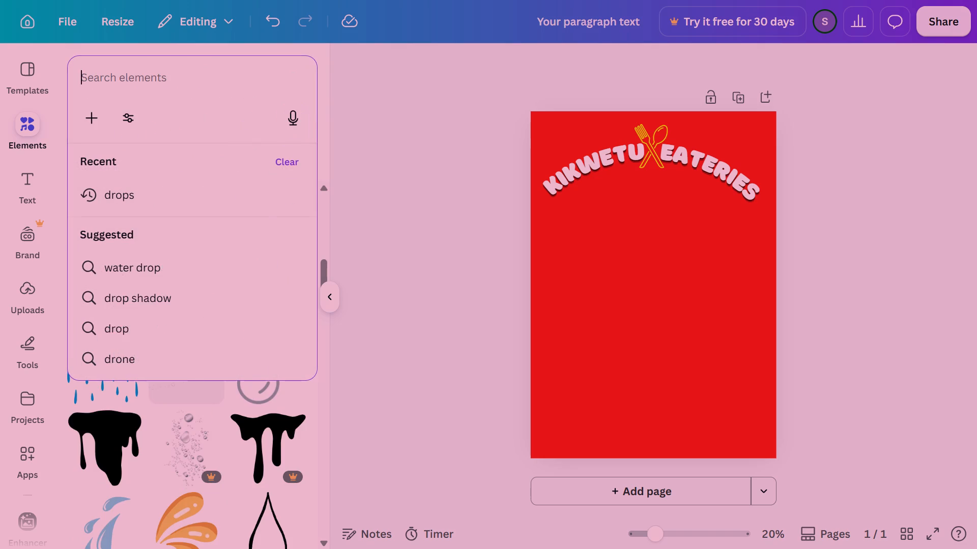
type("bread")
key("Return")
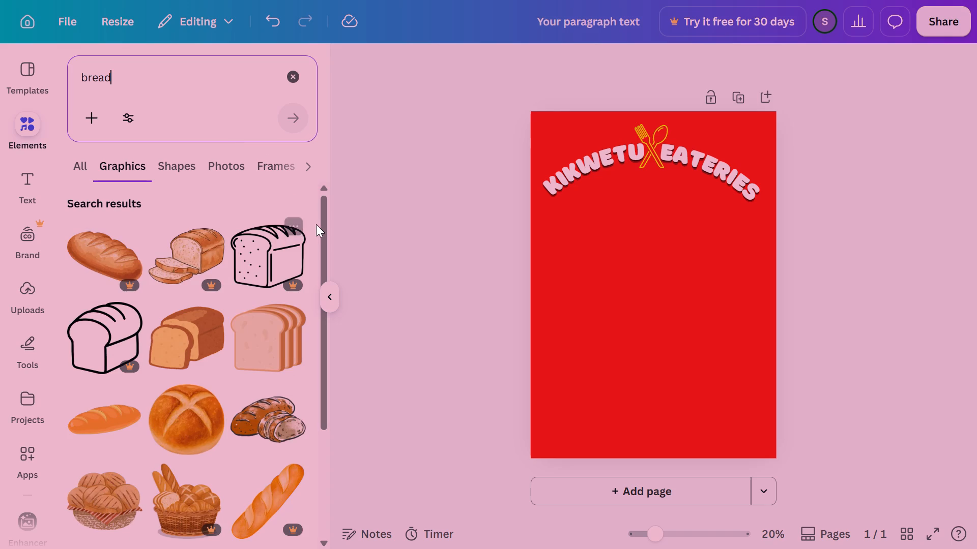
Browse the bread graphics and add the free long, scored golden loaf to the middle of the poster.
left_click_drag(324, 235, 336, 394)
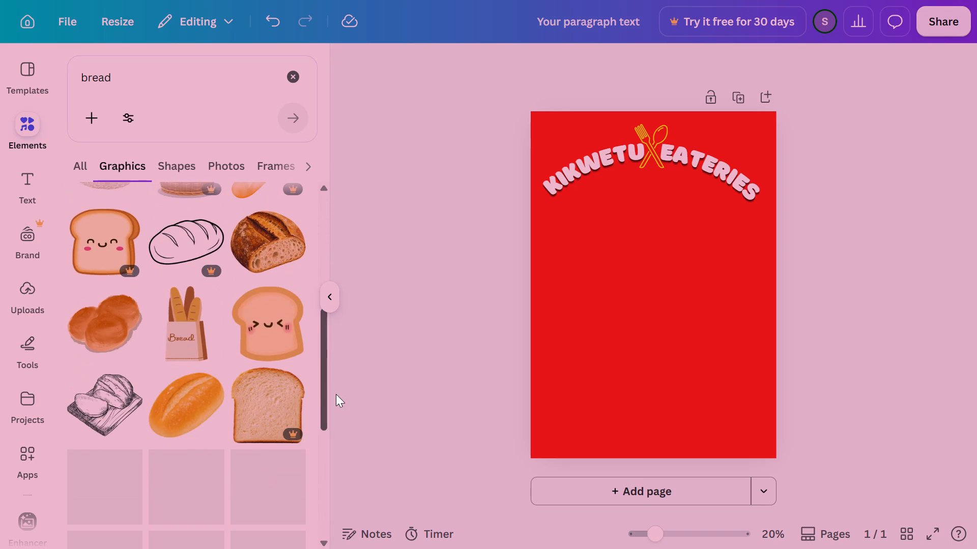
left_click_drag(336, 394, 337, 434)
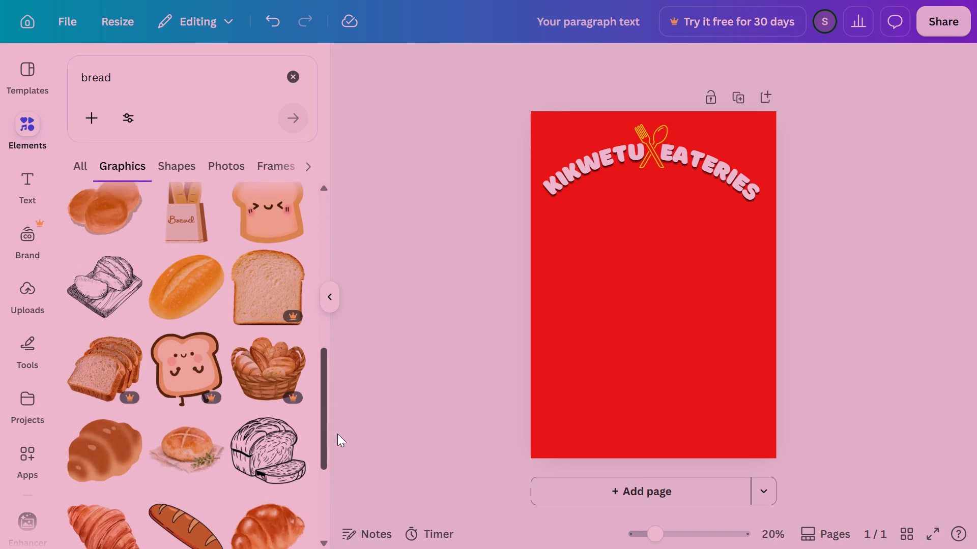
left_click_drag(337, 434, 332, 303)
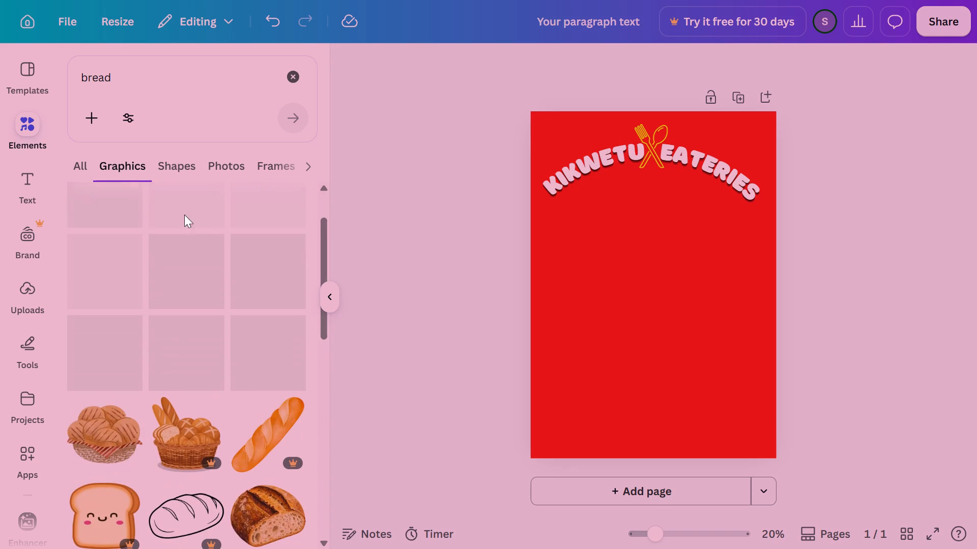
left_click(87, 167)
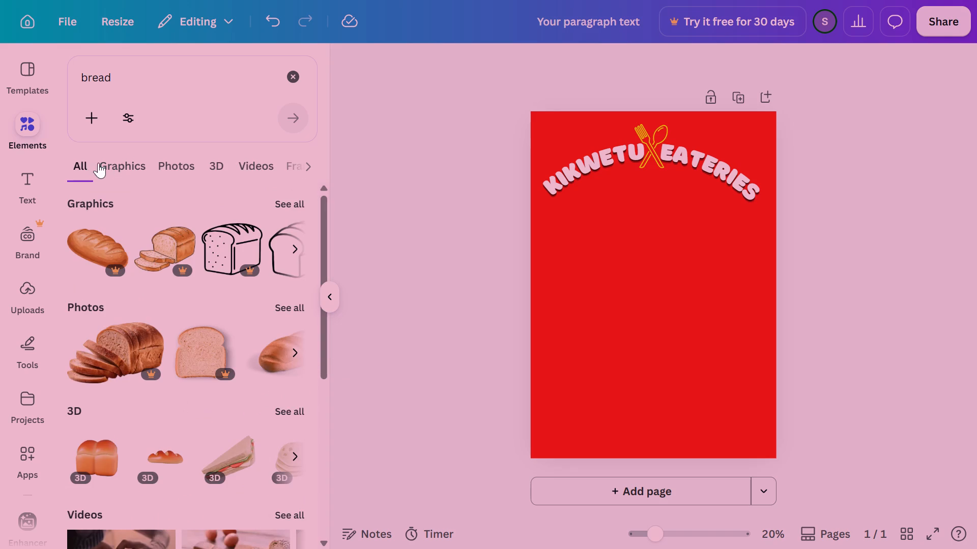
left_click(131, 160)
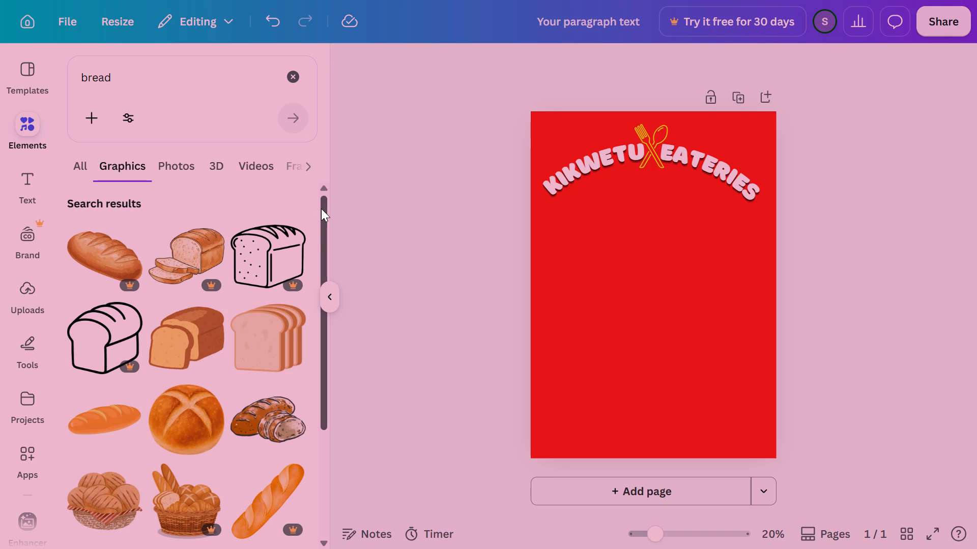
left_click_drag(321, 208, 322, 282)
left_click(104, 278)
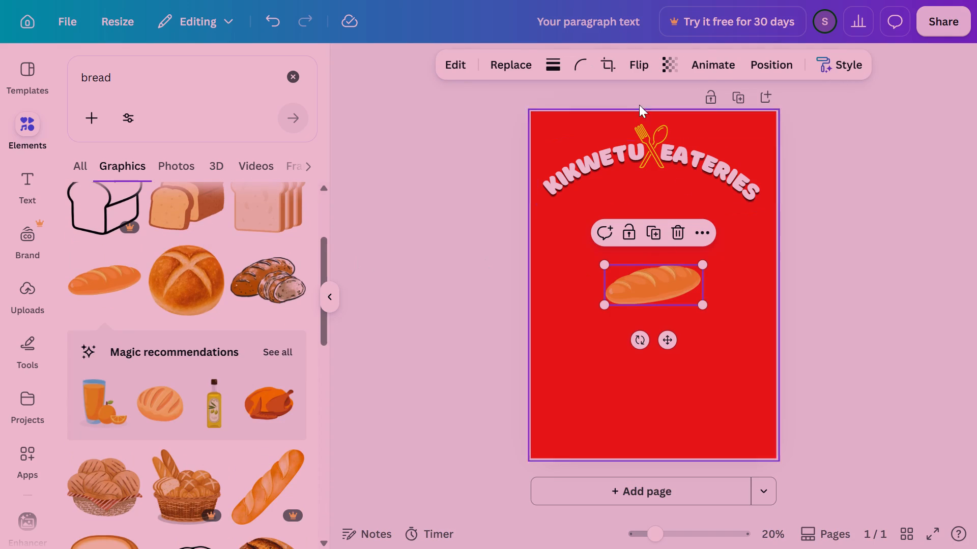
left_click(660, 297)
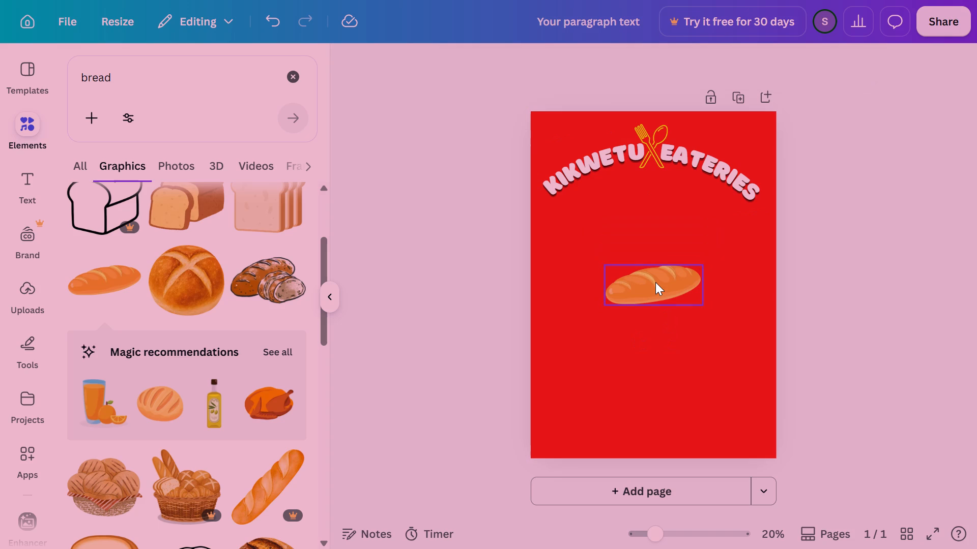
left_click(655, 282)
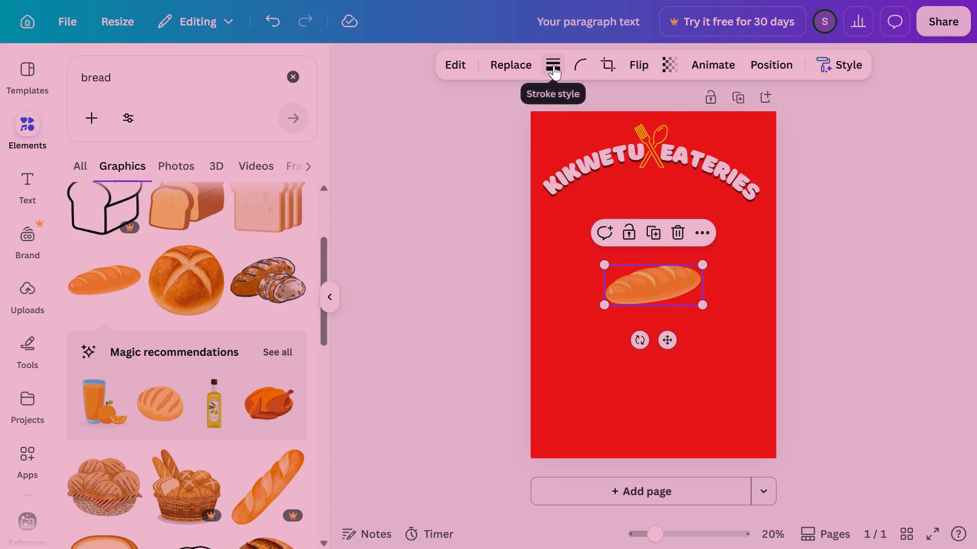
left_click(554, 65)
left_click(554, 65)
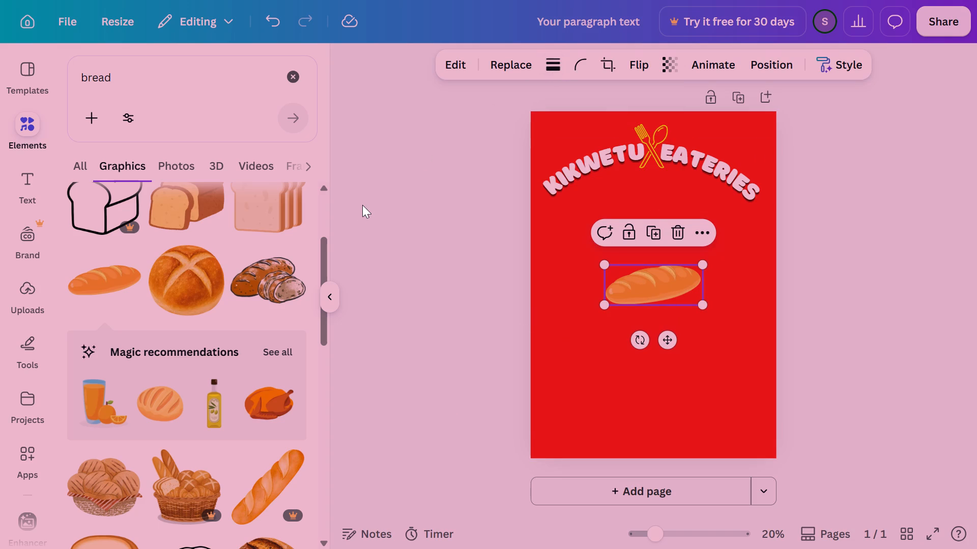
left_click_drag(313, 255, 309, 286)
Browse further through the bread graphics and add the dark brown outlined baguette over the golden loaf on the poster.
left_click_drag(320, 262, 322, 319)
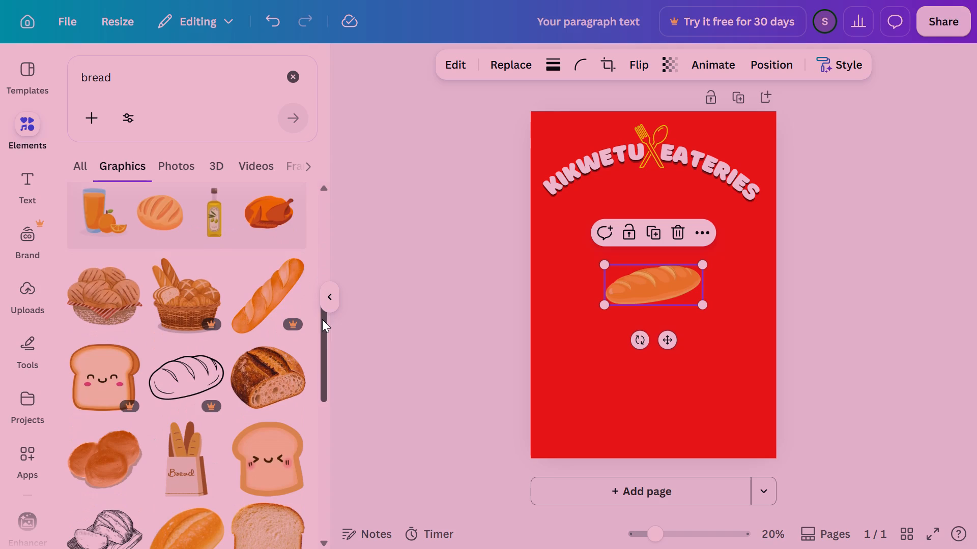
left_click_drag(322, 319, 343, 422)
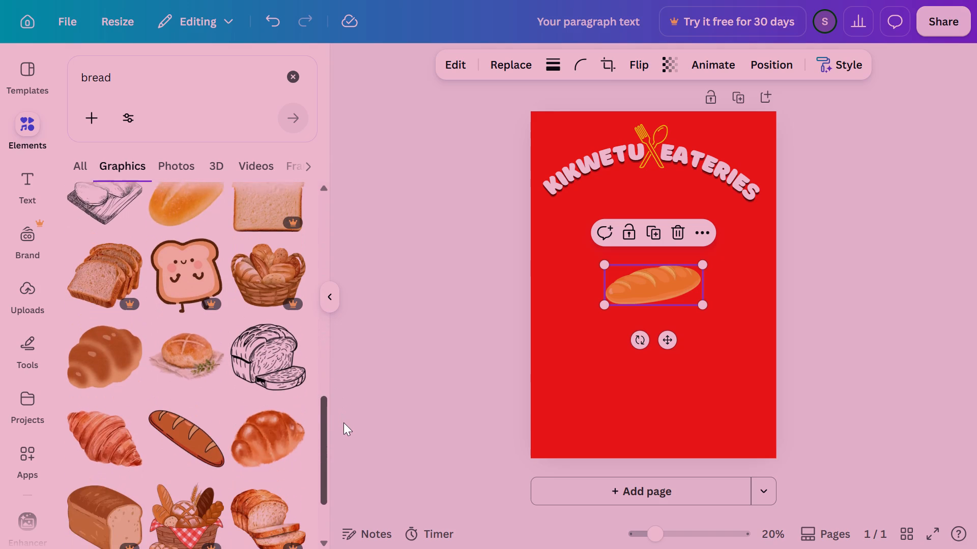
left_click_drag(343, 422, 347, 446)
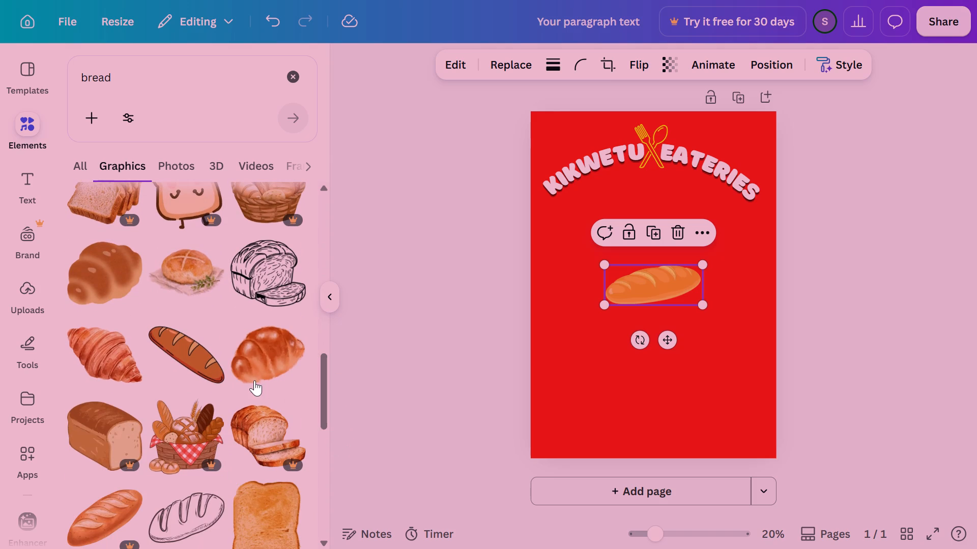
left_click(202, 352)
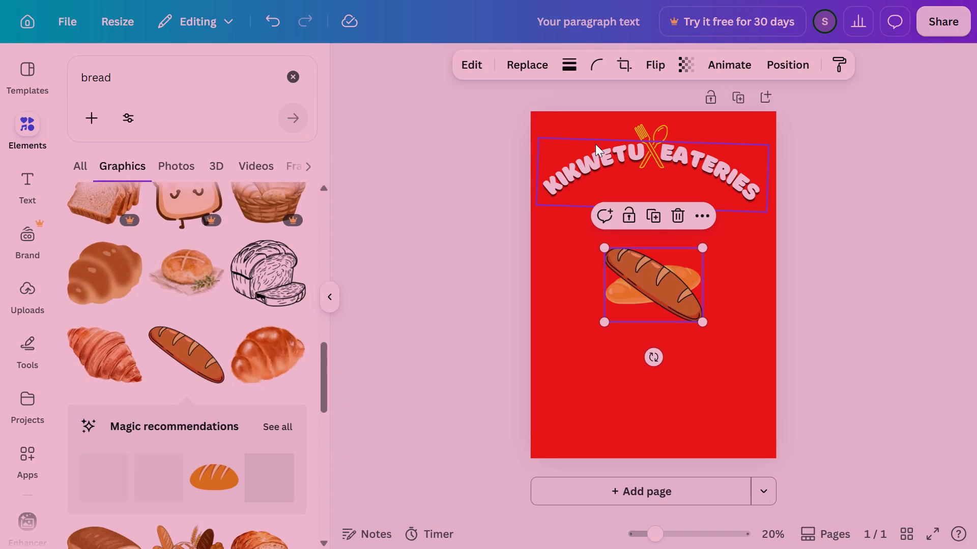
Look through the remaining bread graphics for other options and return to the start of the results.
left_click_drag(322, 356, 321, 380)
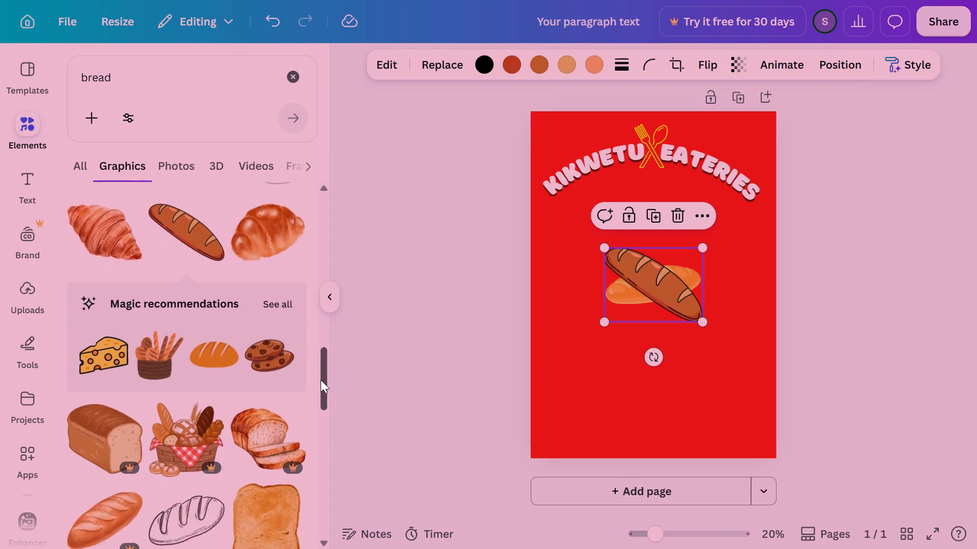
left_click_drag(321, 380, 324, 399)
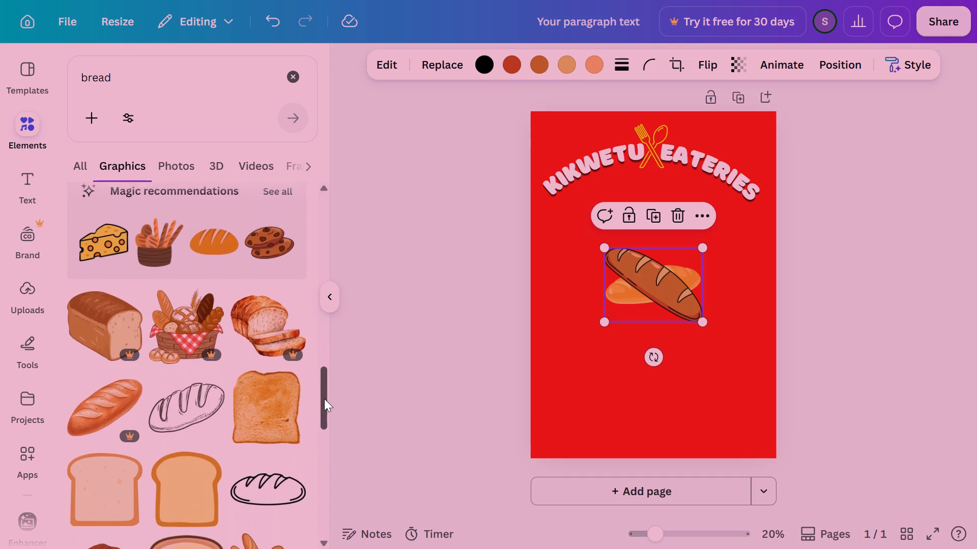
left_click_drag(324, 399, 335, 482)
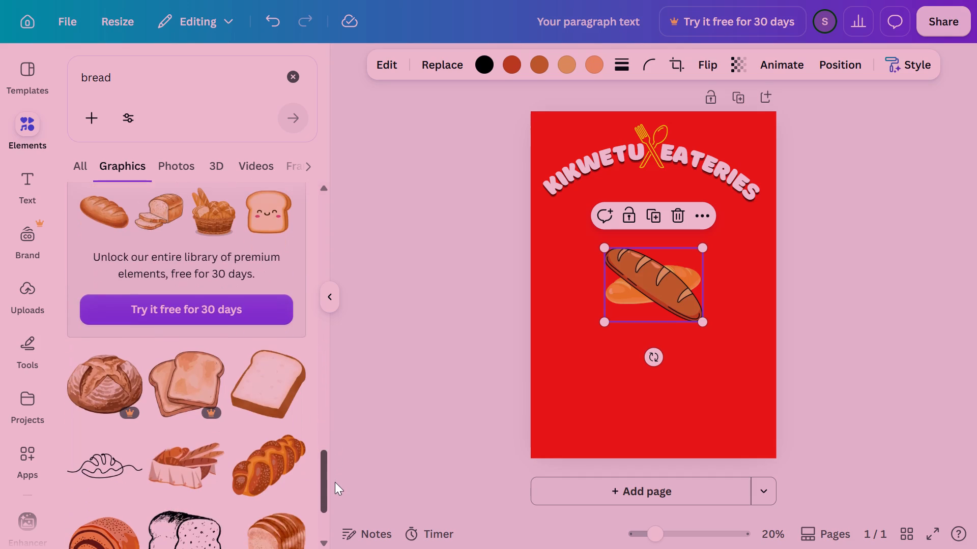
left_click_drag(335, 482, 339, 500)
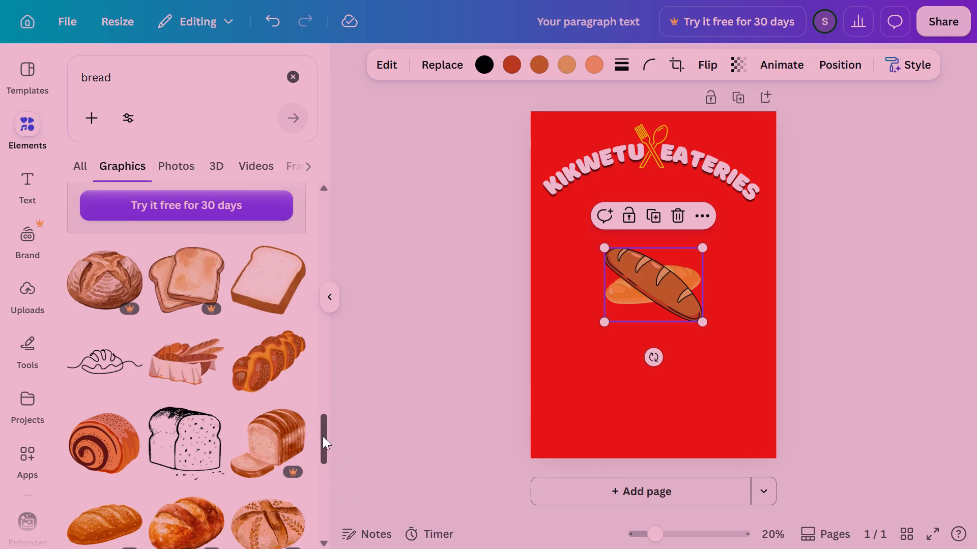
left_click_drag(321, 436, 329, 489)
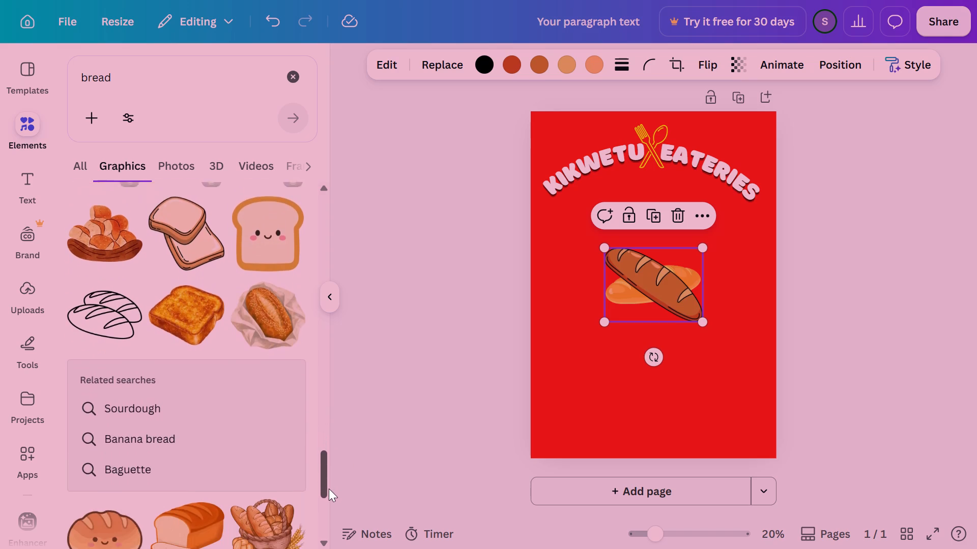
left_click_drag(329, 489, 340, 166)
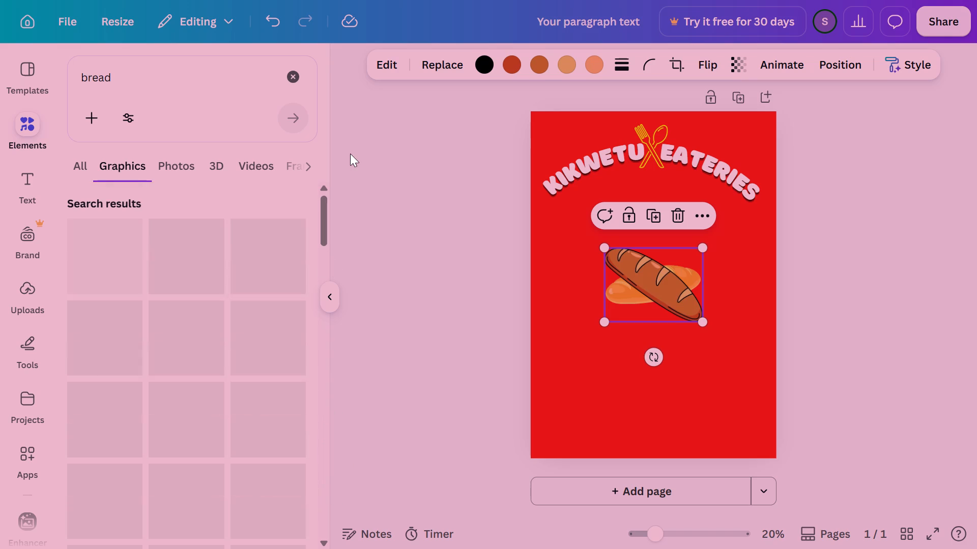
Delete both the brown outlined baguette and the golden loaf from the middle of the poster.
left_click(677, 220)
left_click(660, 291)
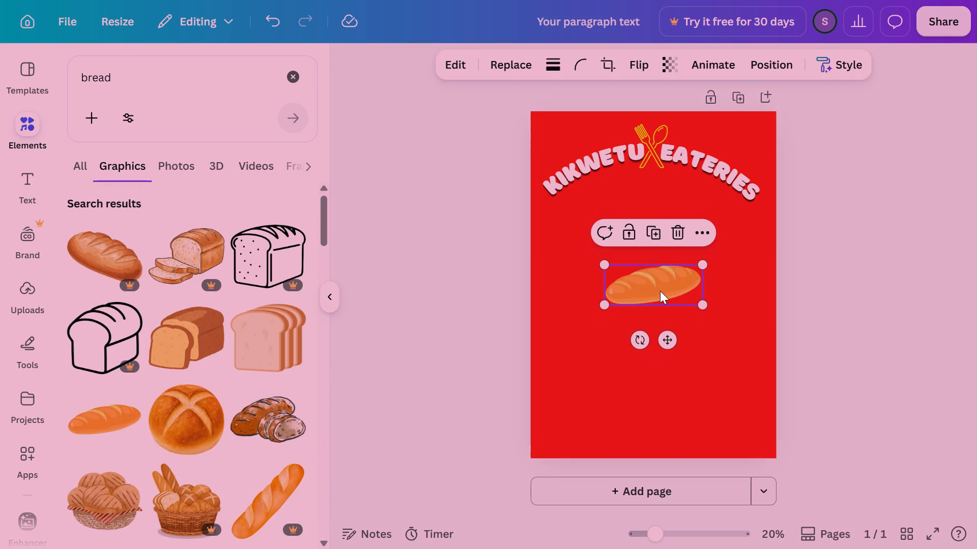
left_click(679, 228)
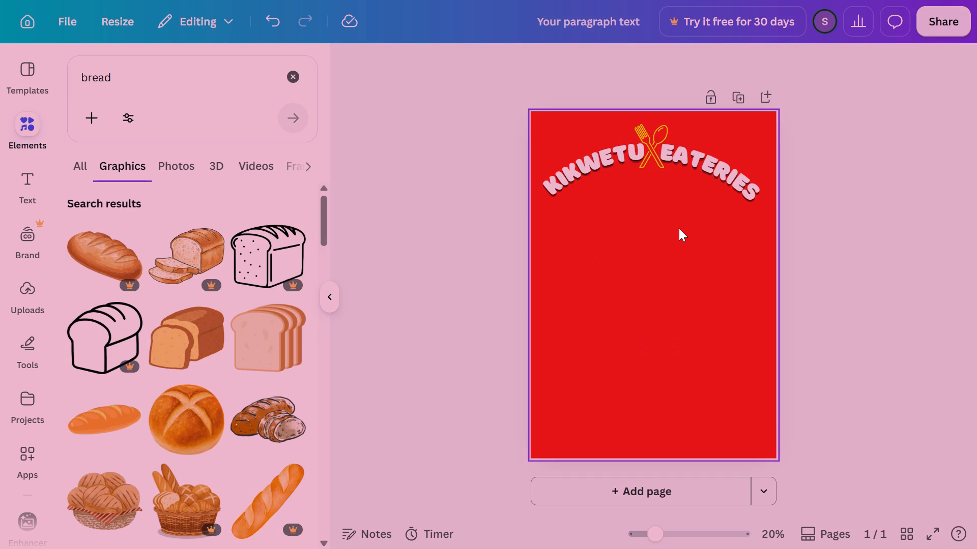
left_click(889, 205)
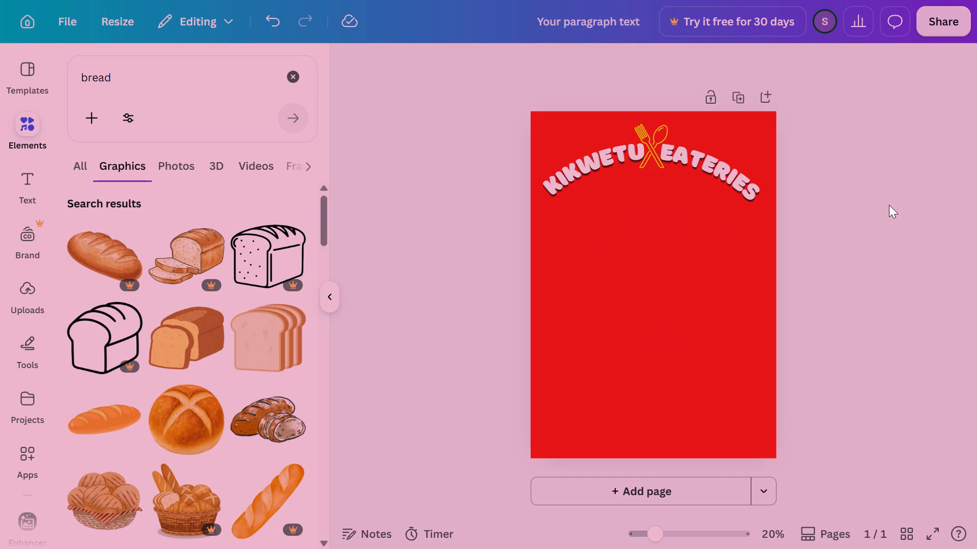
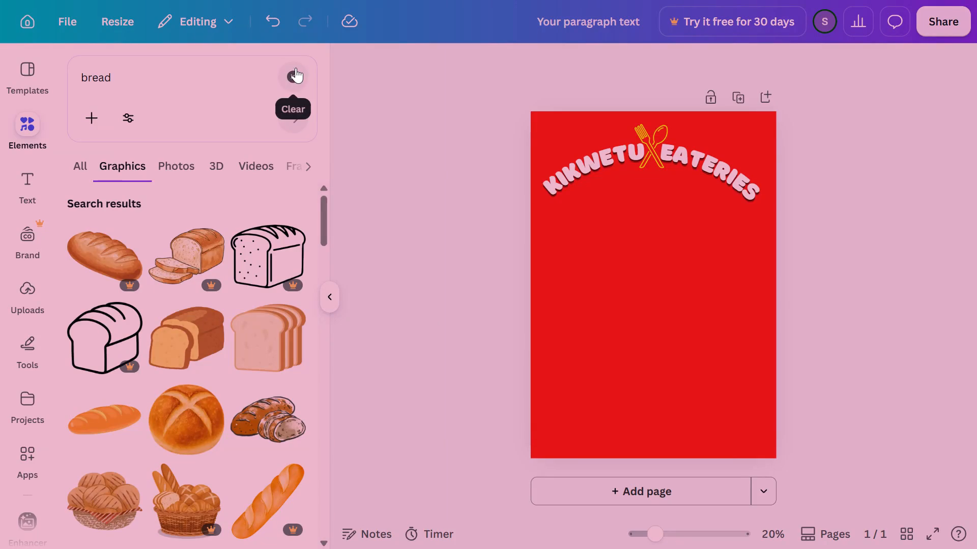
Replace the bread search with a search of the elements library for "lingerie".
left_click(296, 68)
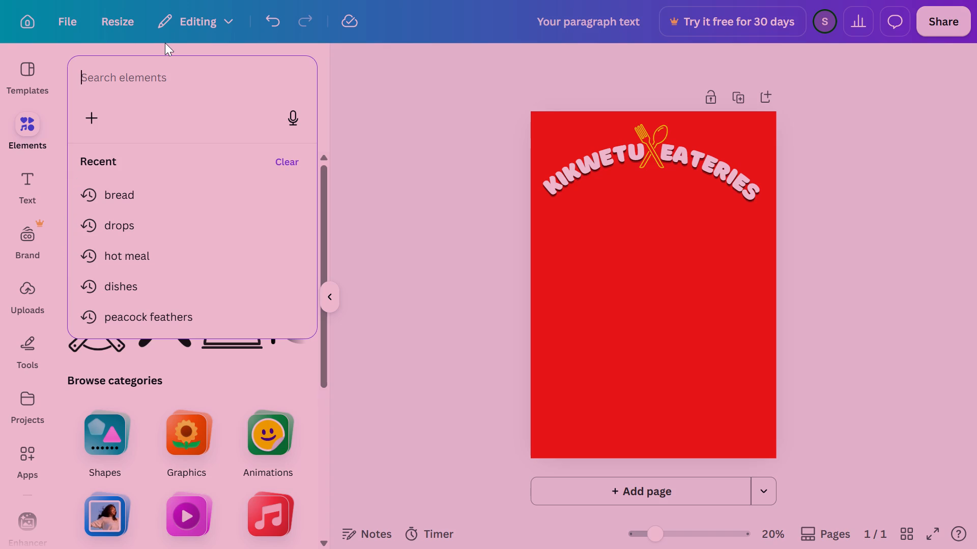
type("lingeries")
key("BackSpace")
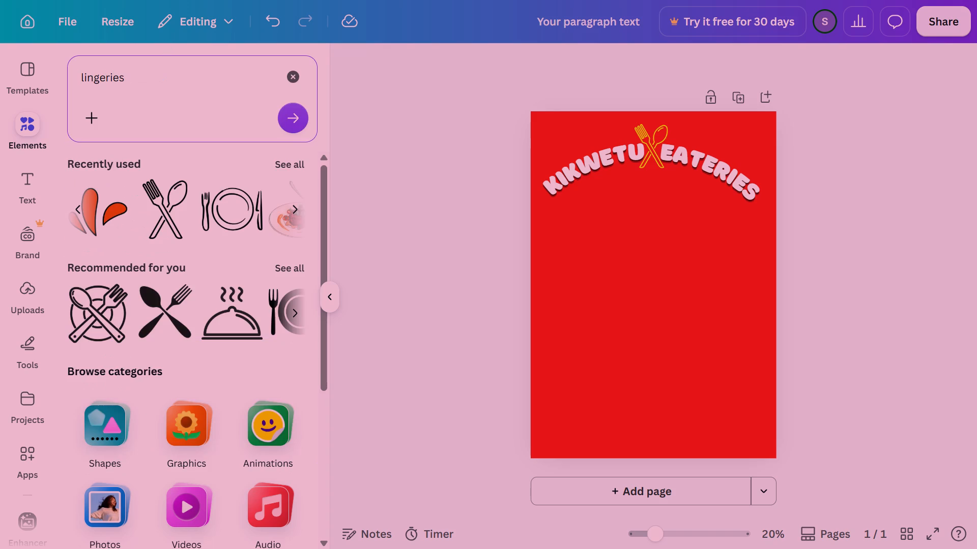
left_click(300, 109)
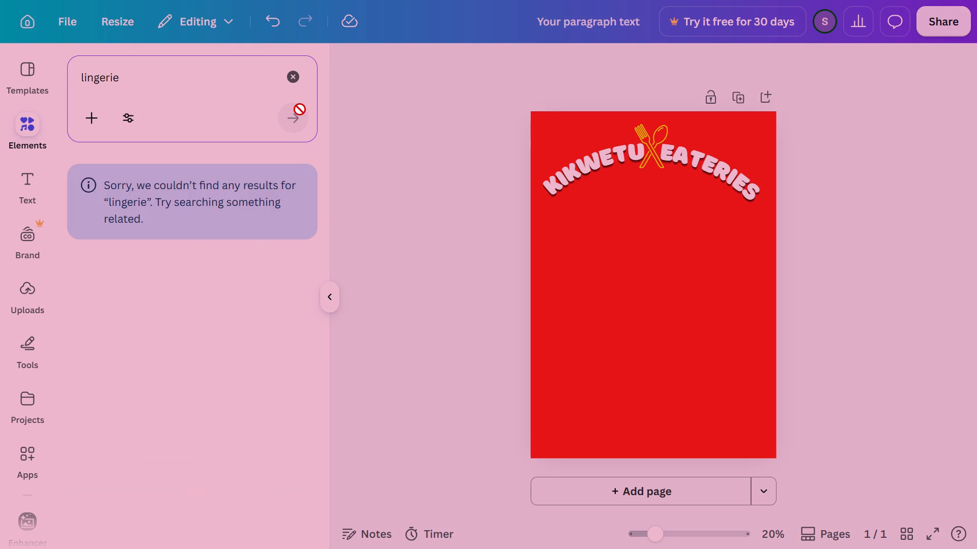
Search the elements library for "legs" and look through the graphics results for a suitable food image.
left_click(210, 70)
key("BackSpace")
key("BackSpace")
key("BackSpace")
key("BackSpace")
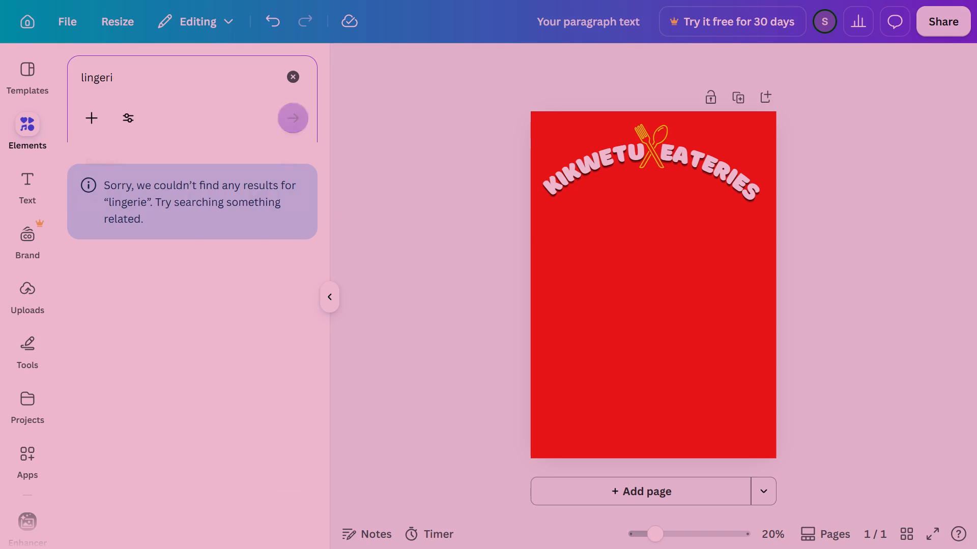
key("BackSpace")
key("BackSpace")
key("BackSpace")
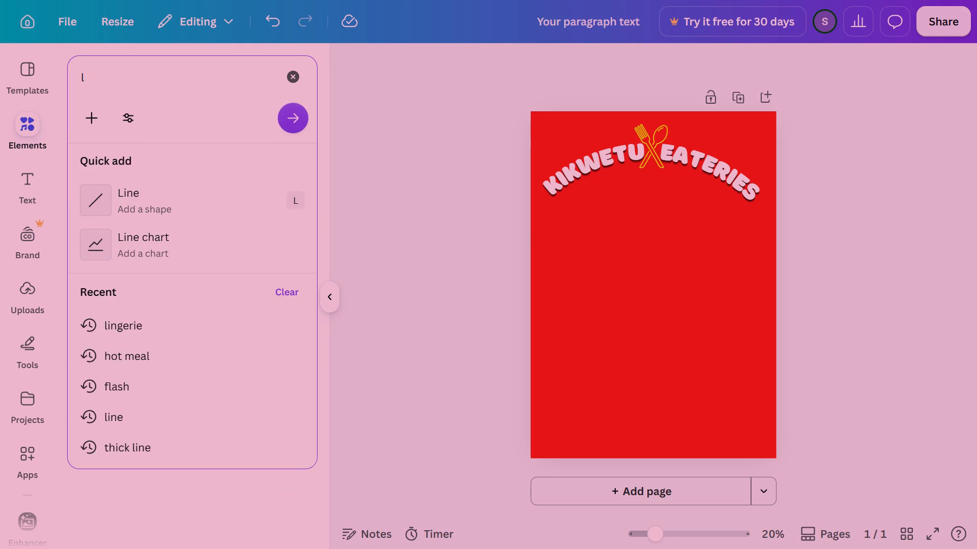
type("egs")
key("Return")
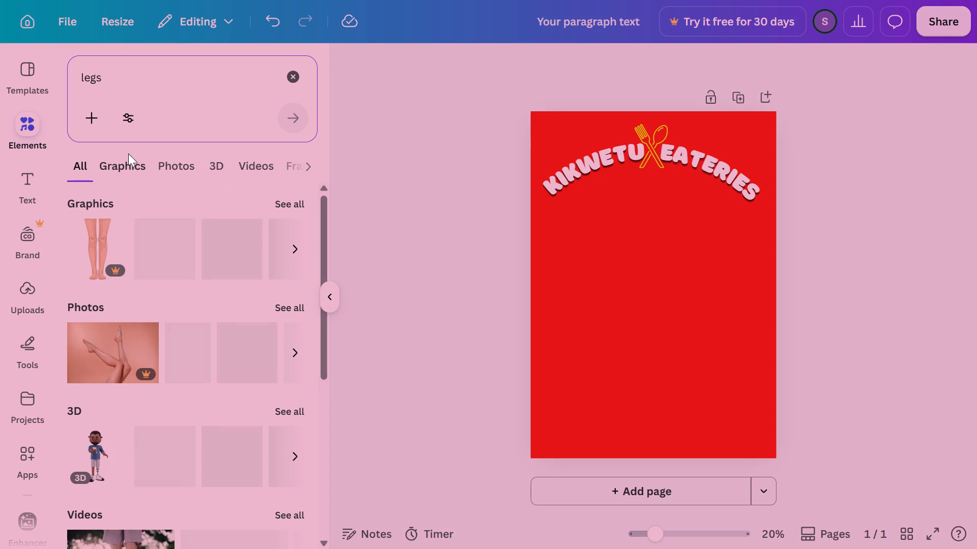
left_click(128, 161)
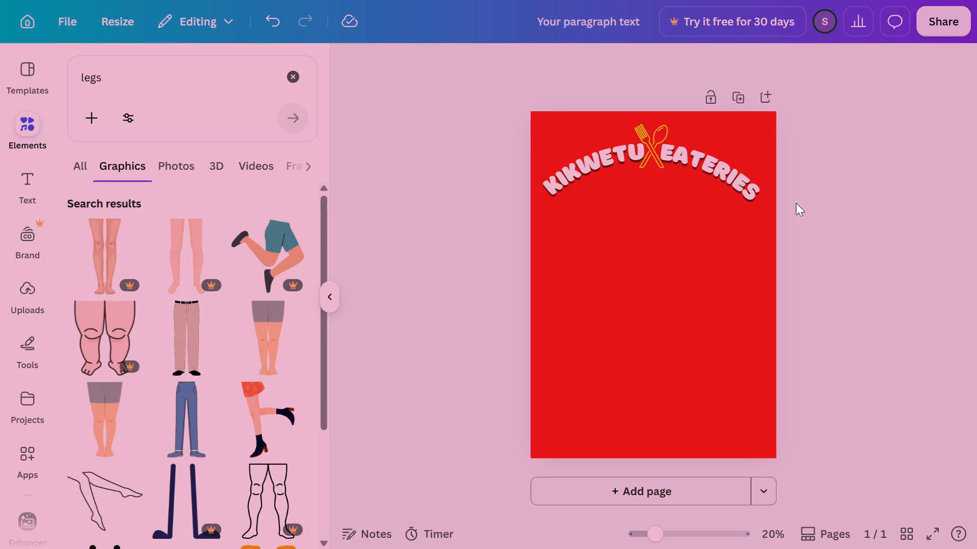
left_click_drag(324, 254, 310, 371)
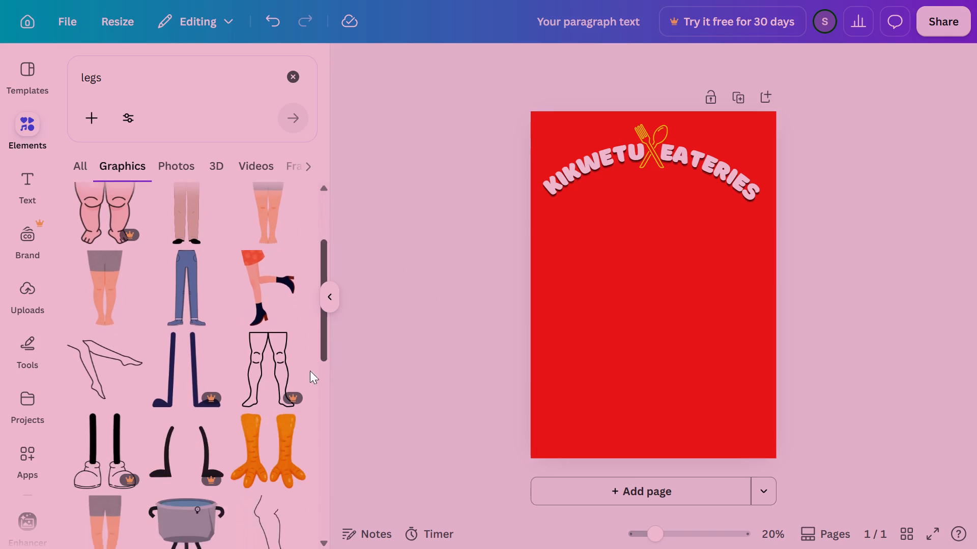
left_click_drag(310, 371, 320, 380)
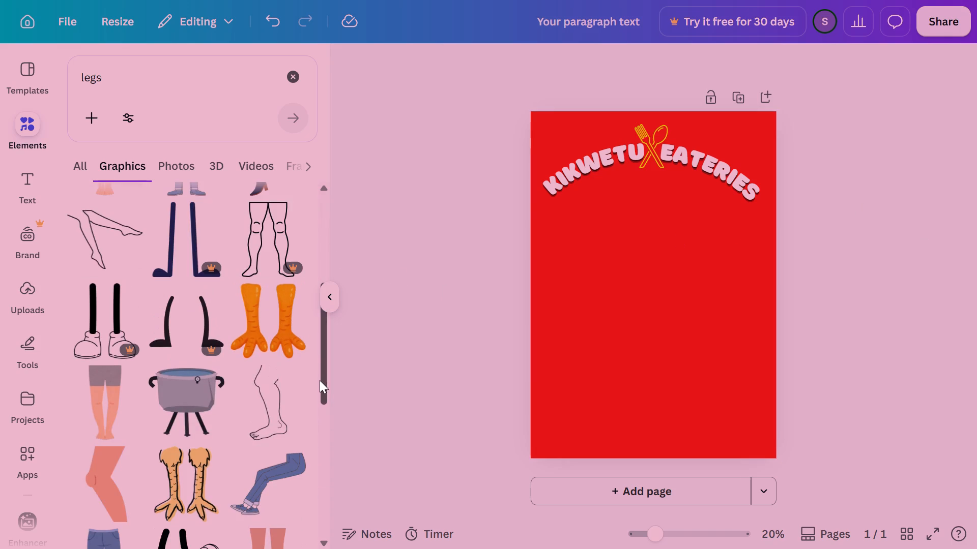
left_click_drag(320, 380, 320, 426)
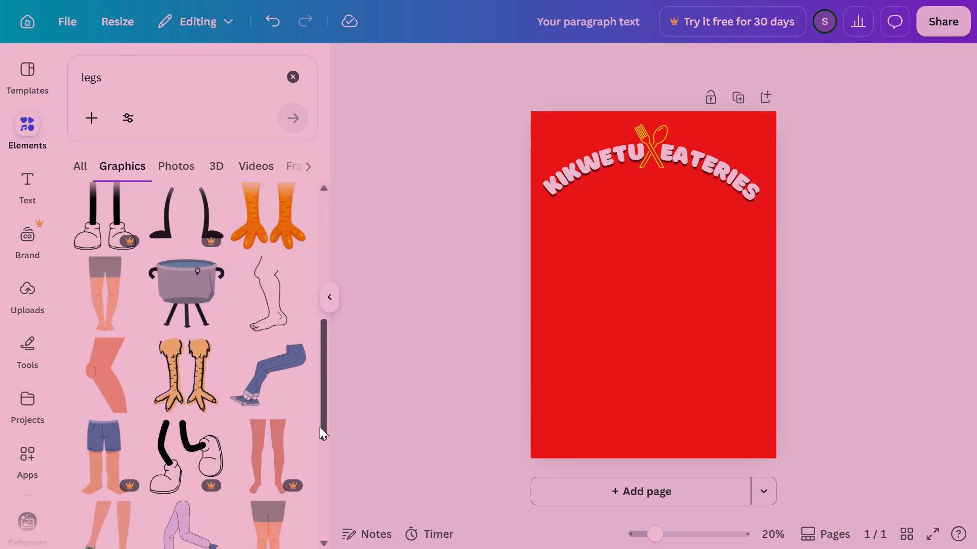
left_click_drag(320, 426, 319, 516)
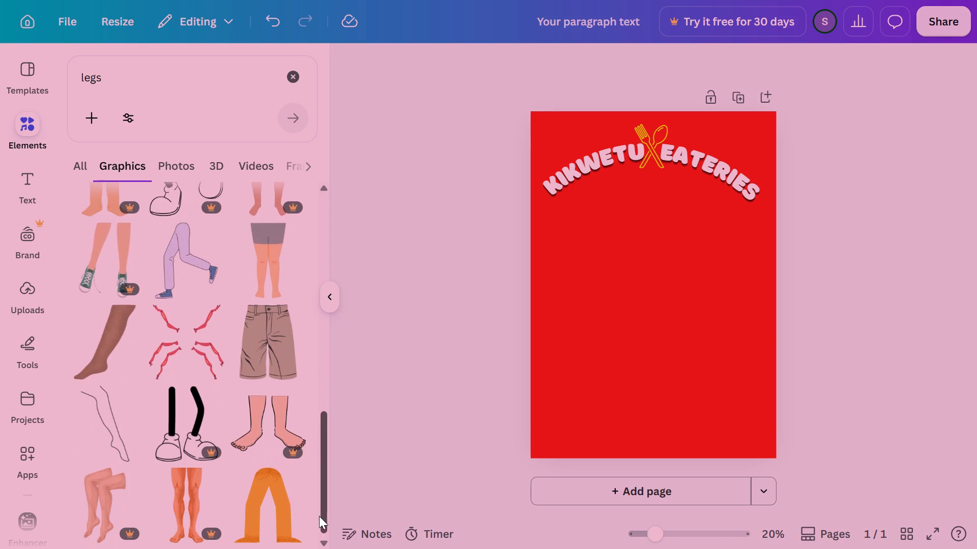
left_click_drag(319, 516, 266, 65)
Replace the search term and search the graphics for "chicken legs".
left_click(250, 69)
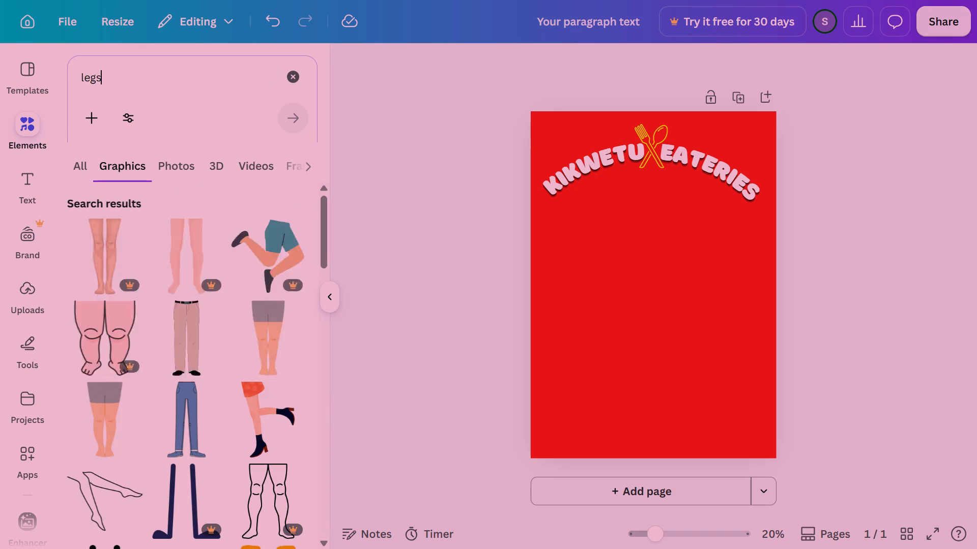
key("BackSpace")
key("BackSpace")
key("BackSpace")
key("BackSpace")
key("BackSpace")
key("BackSpace")
key("BackSpace")
key("BackSpace")
key("BackSpace")
key("BackSpace")
key("BackSpace")
key("BackSpace")
key("BackSpace")
key("BackSpace")
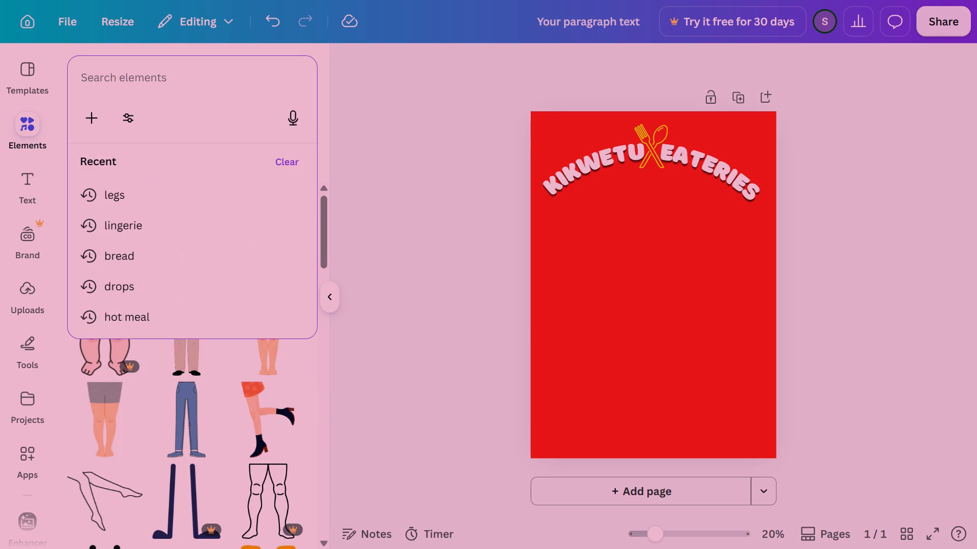
type("chick")
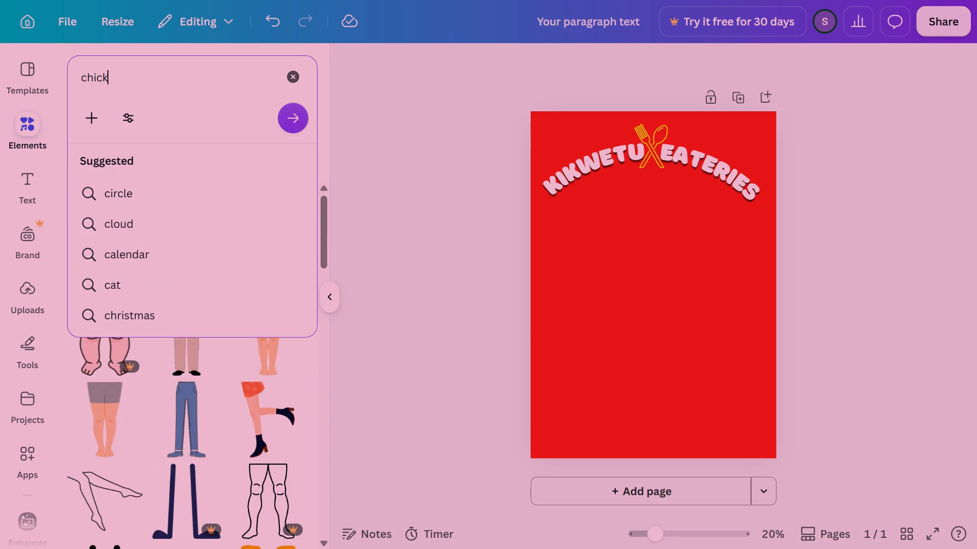
type("en")
key("space")
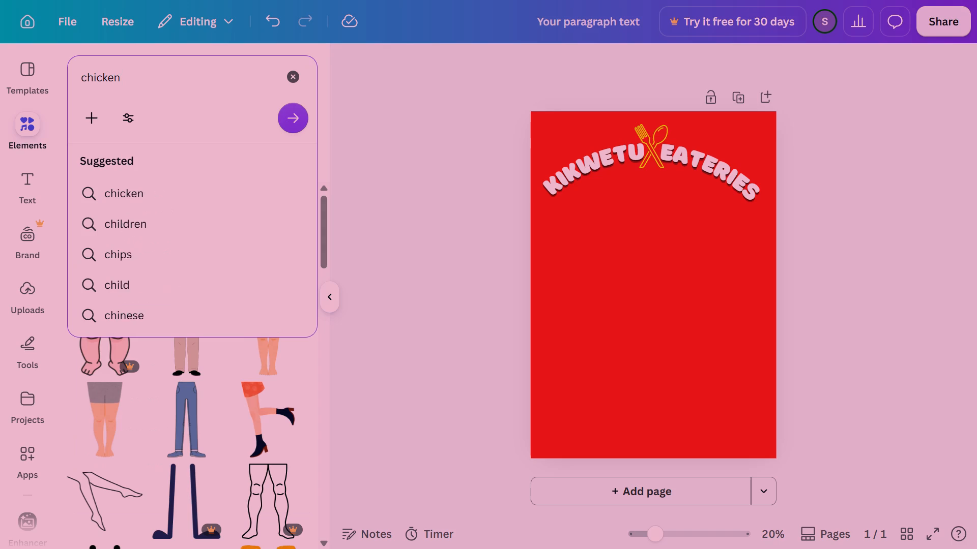
type("legs")
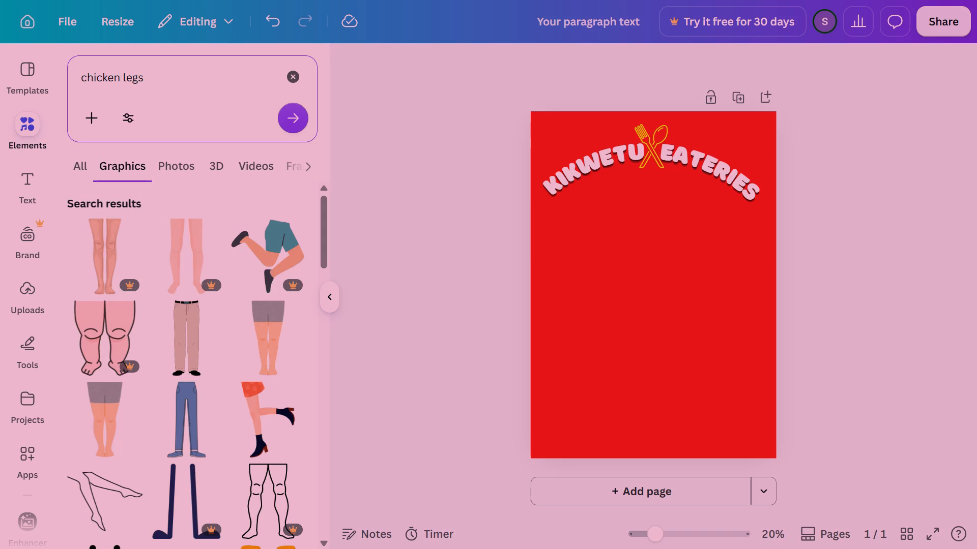
left_click(296, 119)
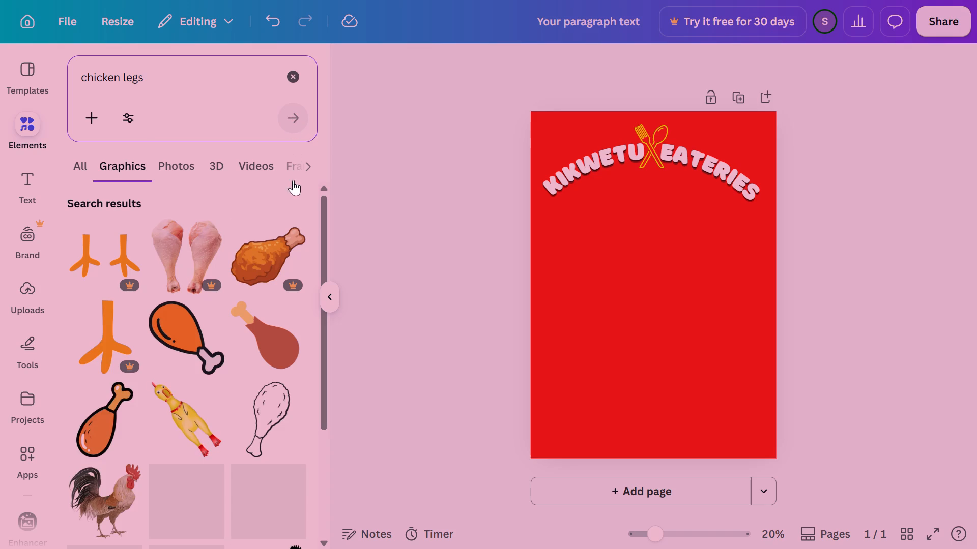
Look through the chicken legs graphics for a suitable drumstick illustration for the poster.
left_click_drag(327, 212, 327, 222)
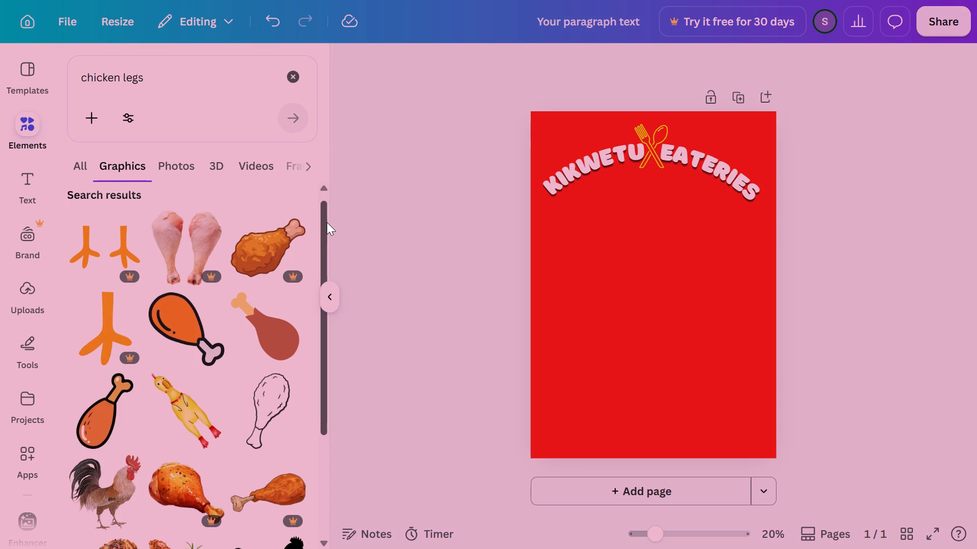
left_click_drag(327, 222, 326, 314)
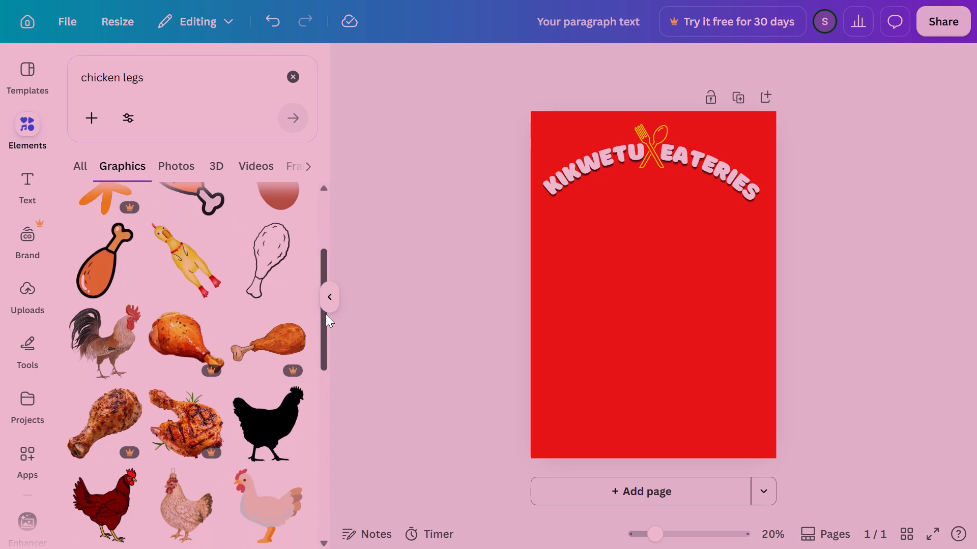
left_click_drag(326, 314, 326, 353)
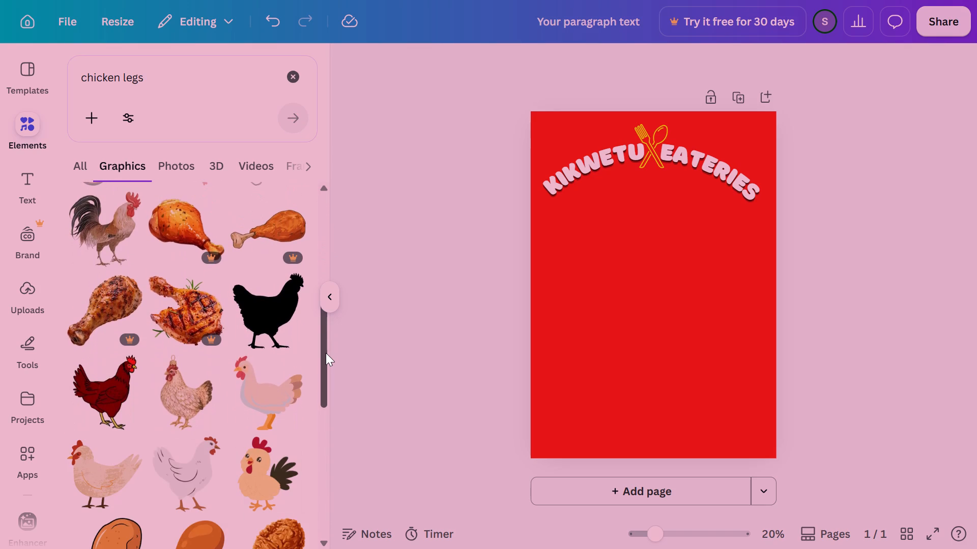
left_click_drag(326, 353, 325, 282)
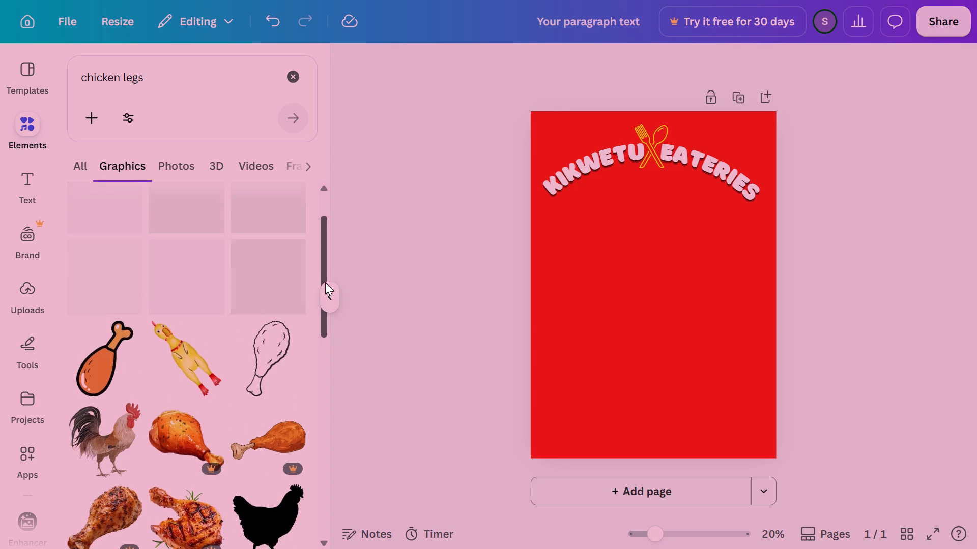
left_click_drag(325, 282, 326, 225)
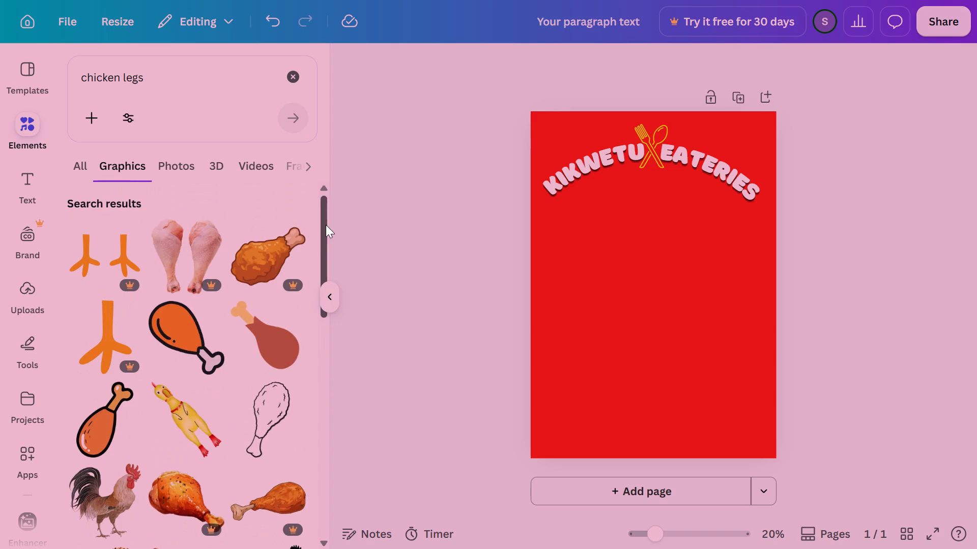
left_click_drag(326, 225, 303, 397)
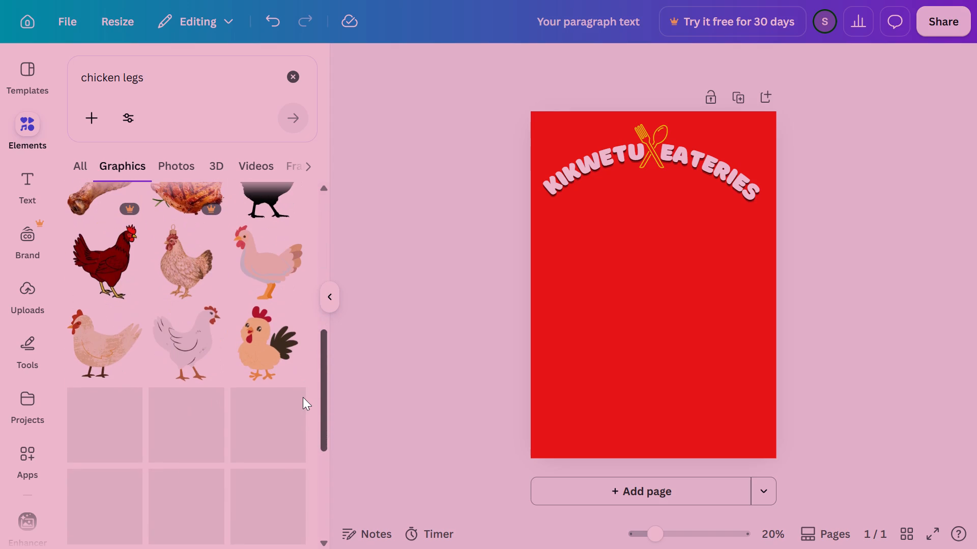
left_click_drag(303, 397, 300, 458)
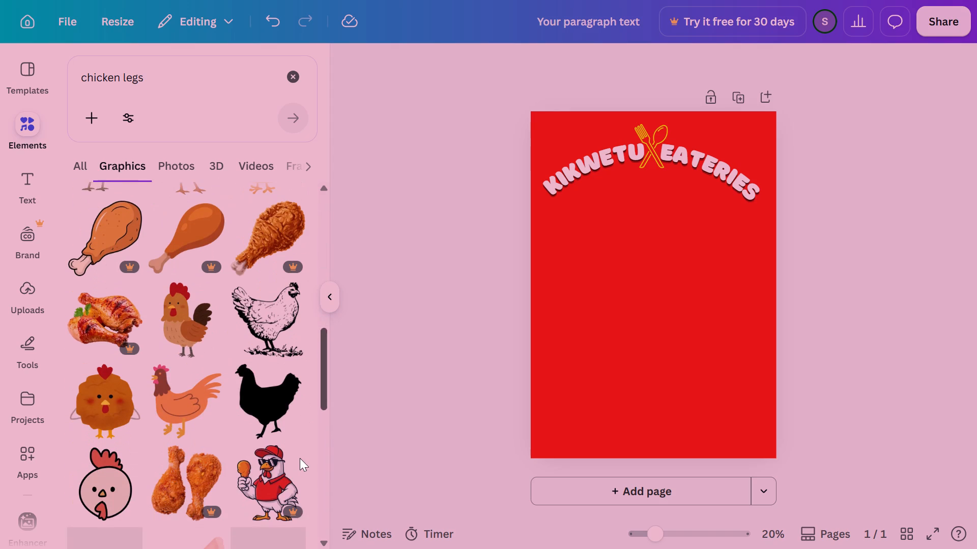
left_click_drag(300, 458, 297, 529)
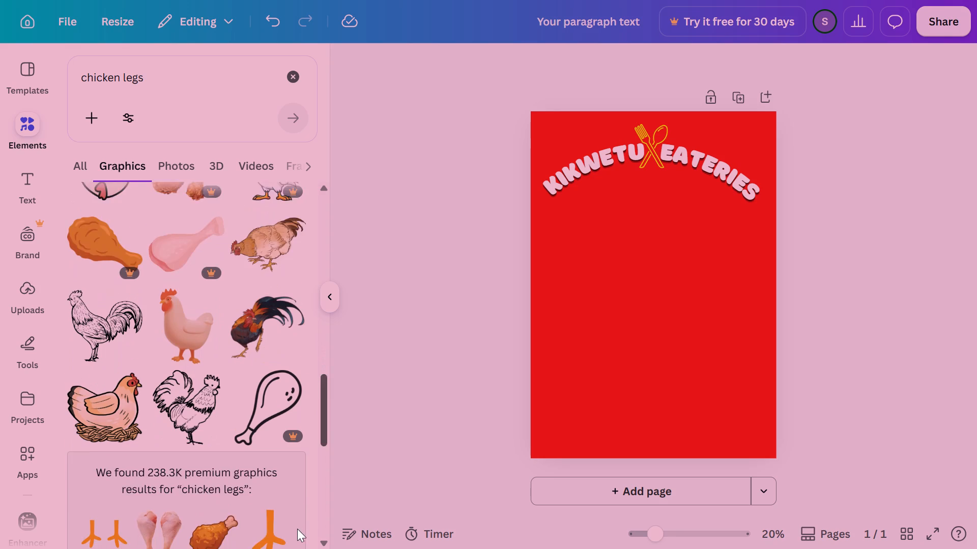
left_click_drag(297, 529, 293, 548)
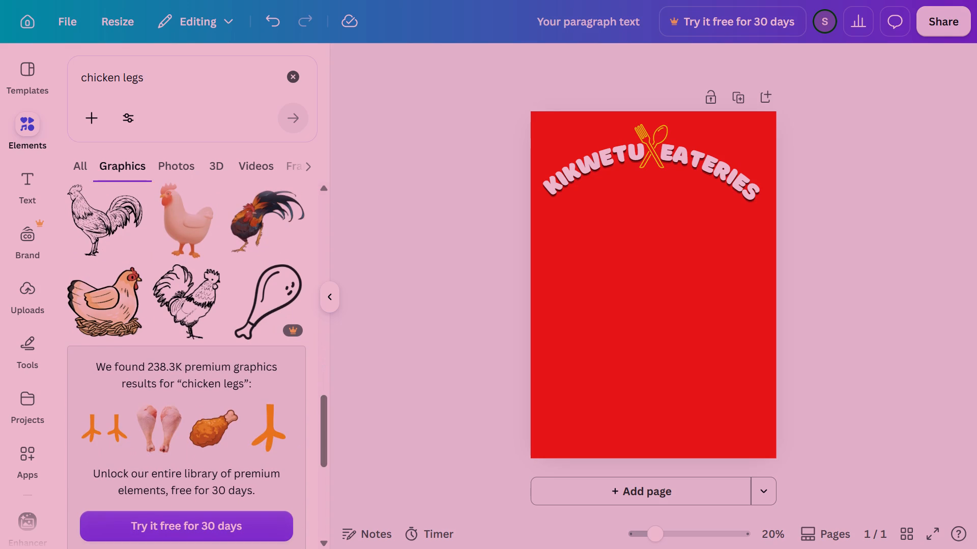
Change the wording in the element search to "chicken foot".
left_click(191, 75)
key("BackSpace")
key("BackSpace")
key("BackSpace")
key("BackSpace")
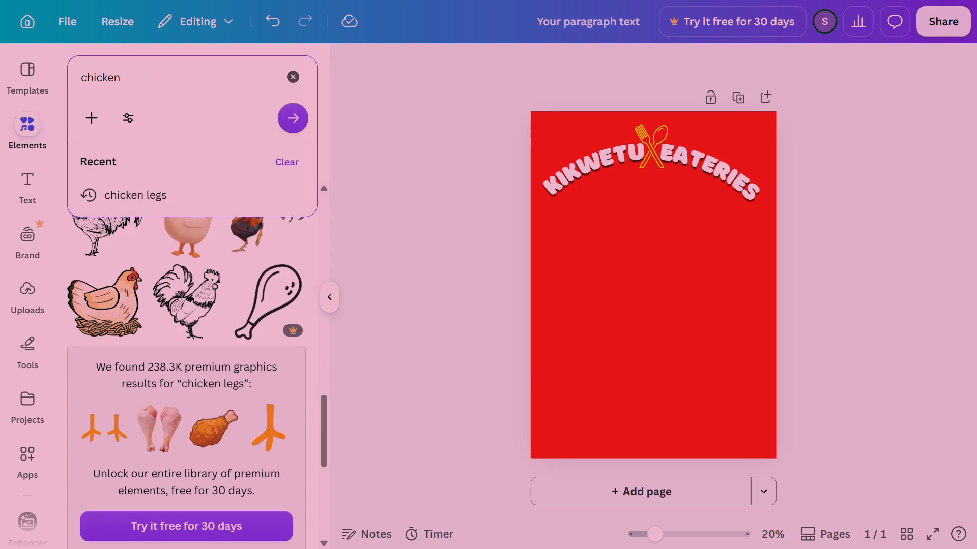
type("foot")
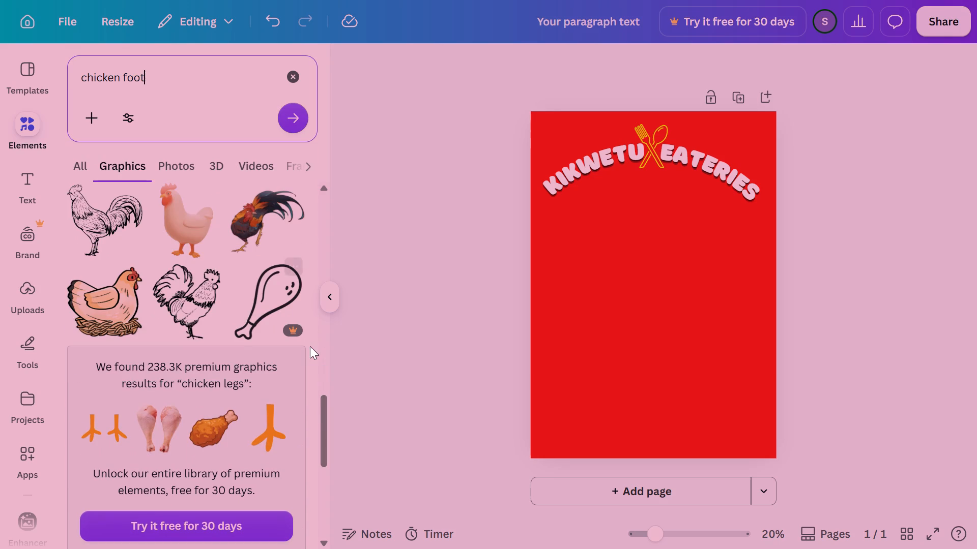
Look further through the chicken graphics results for a suitable drumstick or foot illustration for the poster.
left_click_drag(317, 408, 315, 451)
left_click_drag(322, 440, 323, 500)
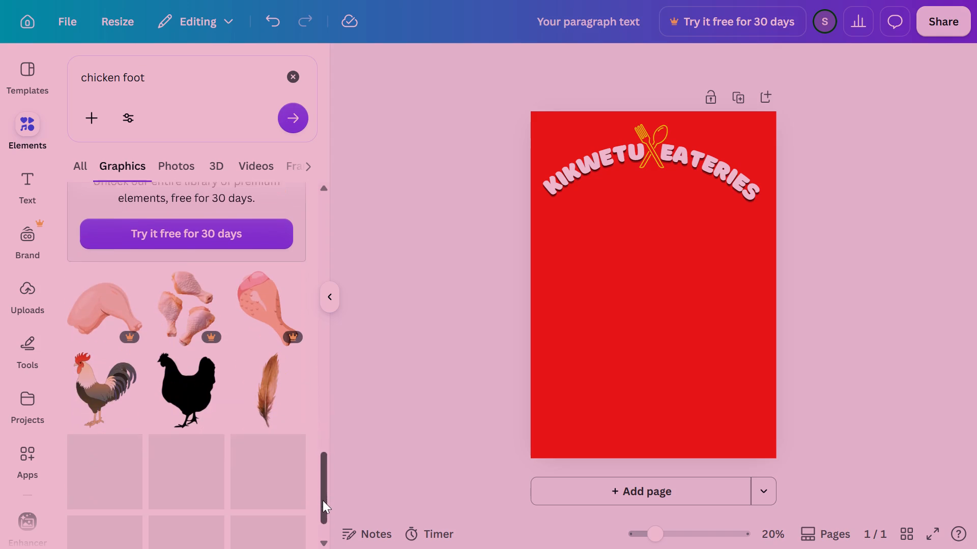
left_click_drag(323, 500, 323, 530)
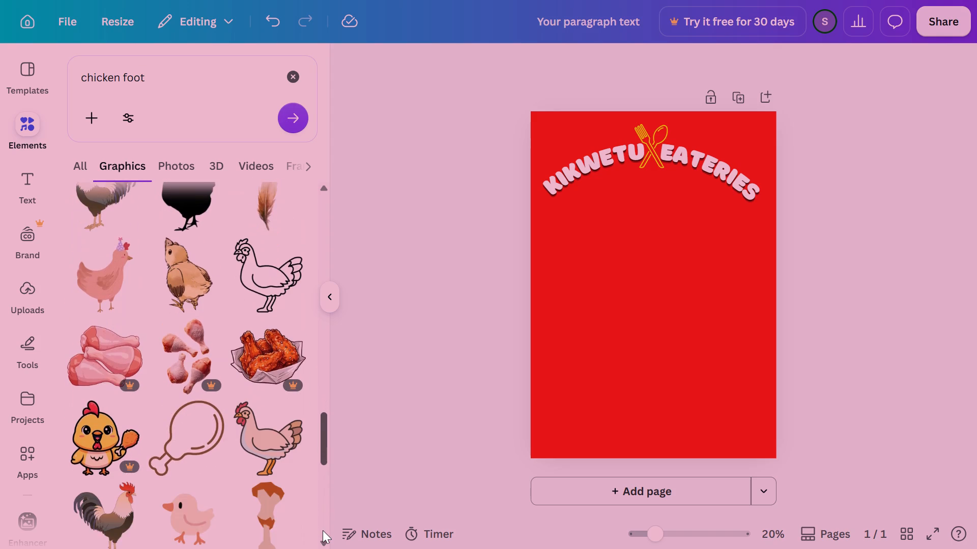
left_click_drag(323, 530, 323, 548)
left_click_drag(328, 461, 326, 506)
left_click_drag(327, 456, 327, 480)
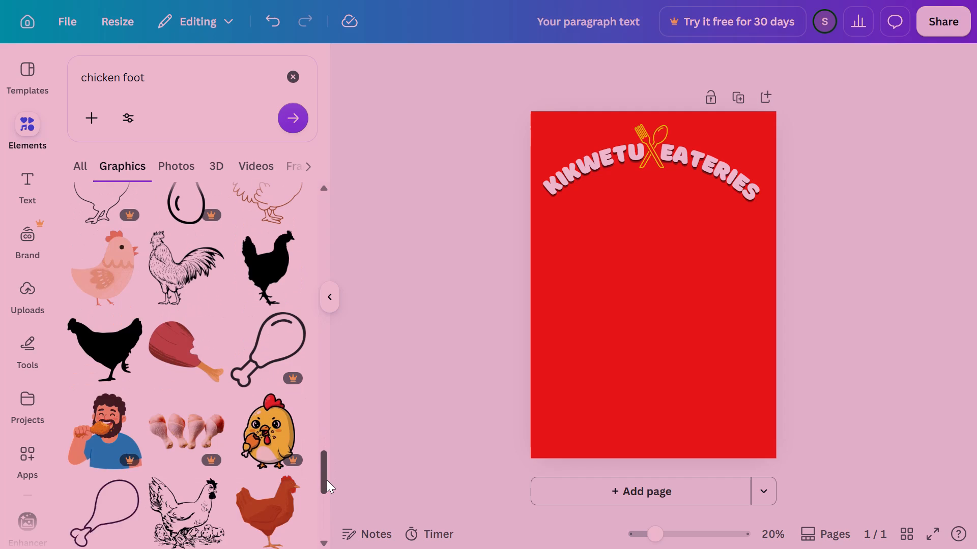
left_click_drag(327, 480, 327, 507)
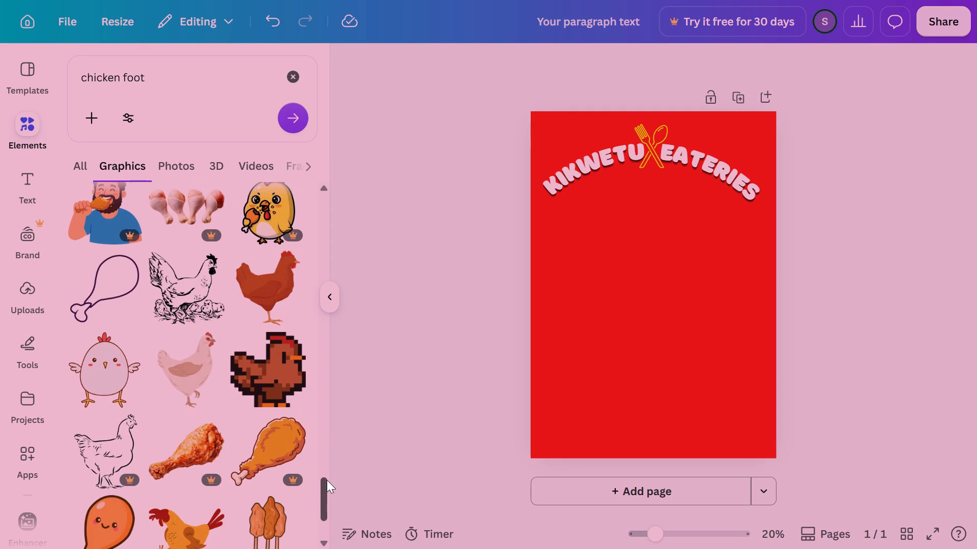
left_click_drag(326, 482, 316, 529)
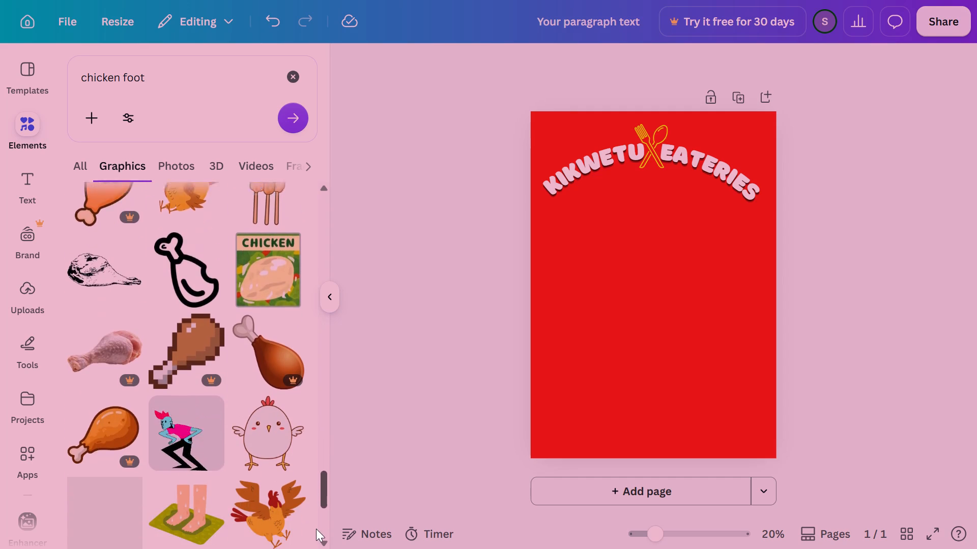
left_click_drag(316, 529, 315, 537)
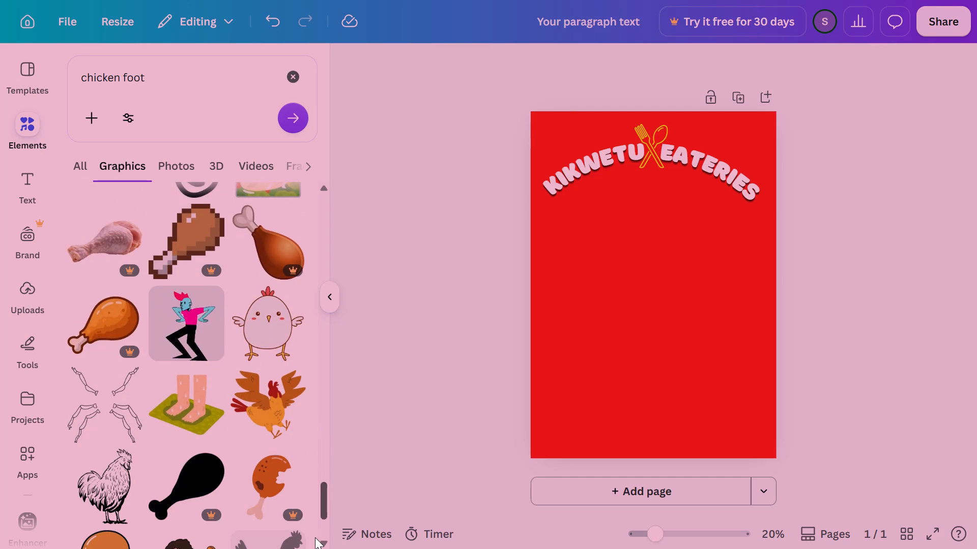
Go back to the premium graphics suggestions and add the single orange chicken foot to the poster.
left_click_drag(315, 537, 309, 447)
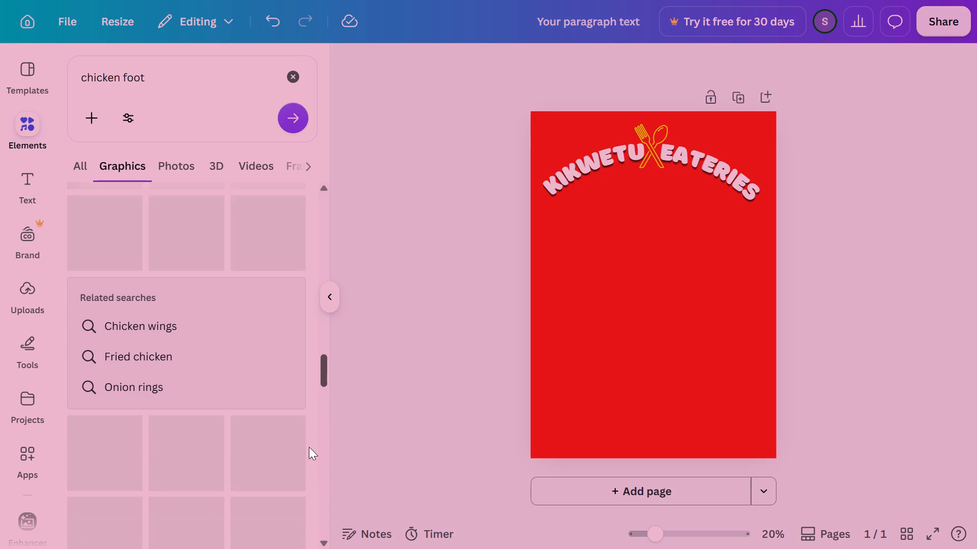
left_click_drag(309, 447, 310, 439)
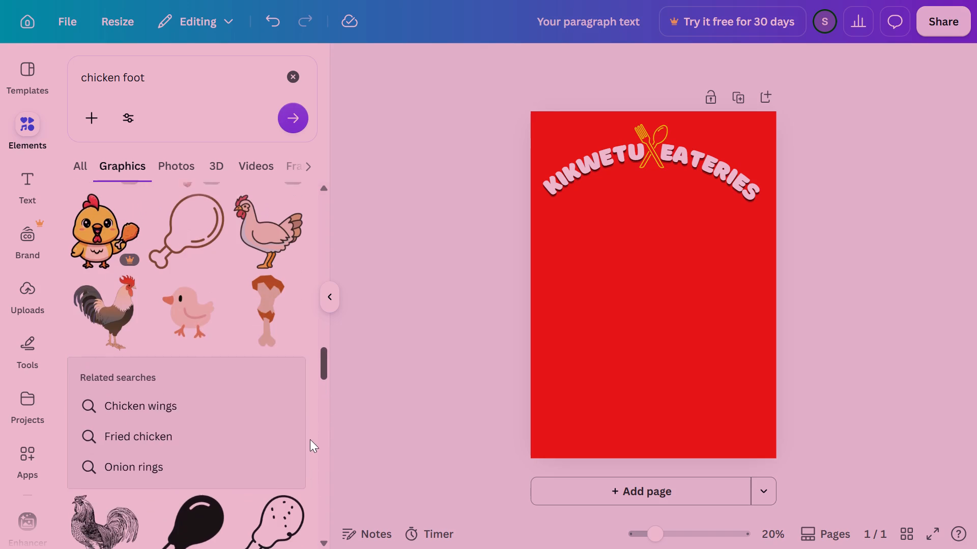
left_click_drag(310, 439, 309, 415)
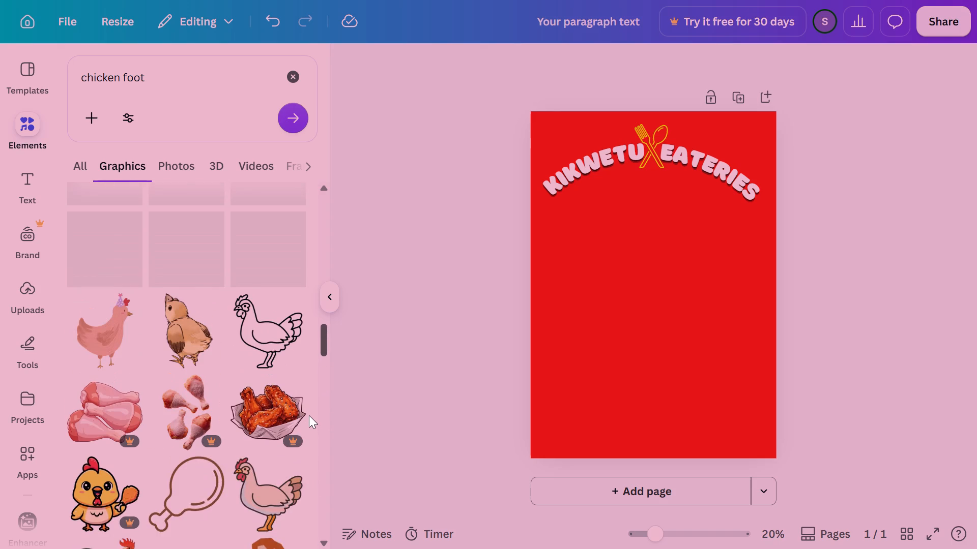
left_click_drag(309, 415, 302, 372)
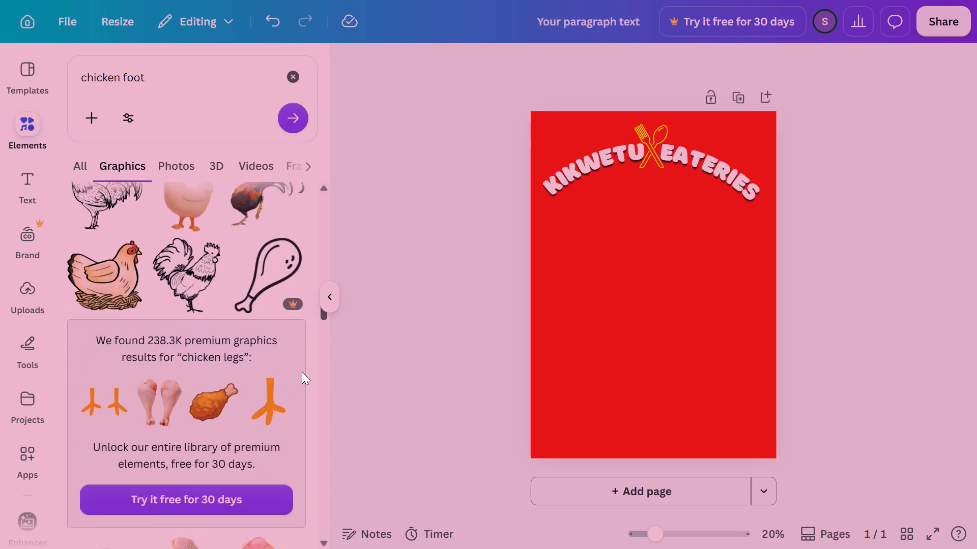
left_click_drag(302, 372, 302, 381)
left_click(278, 389)
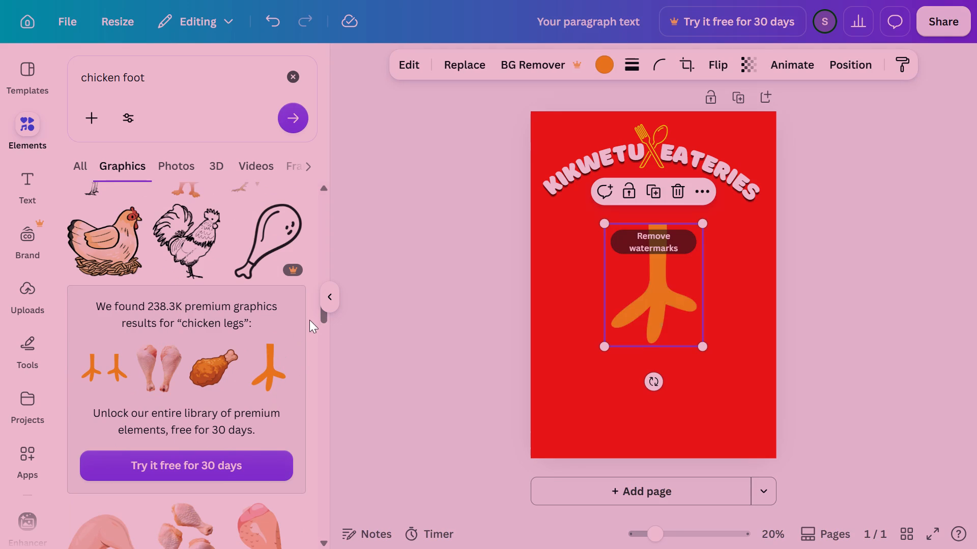
Find the orange hen with the dark brown head among the graphics results and add it to the poster.
left_click_drag(324, 315, 324, 287)
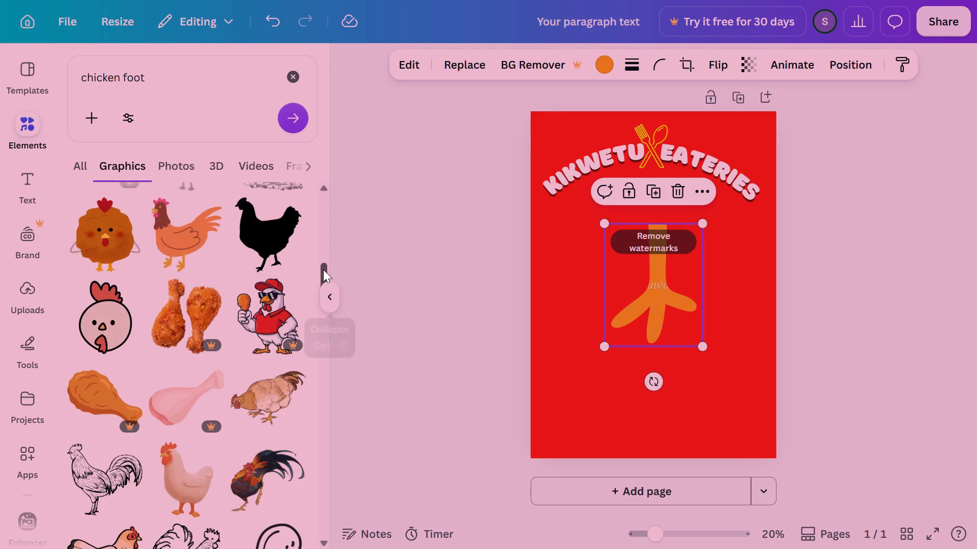
left_click_drag(323, 267, 319, 236)
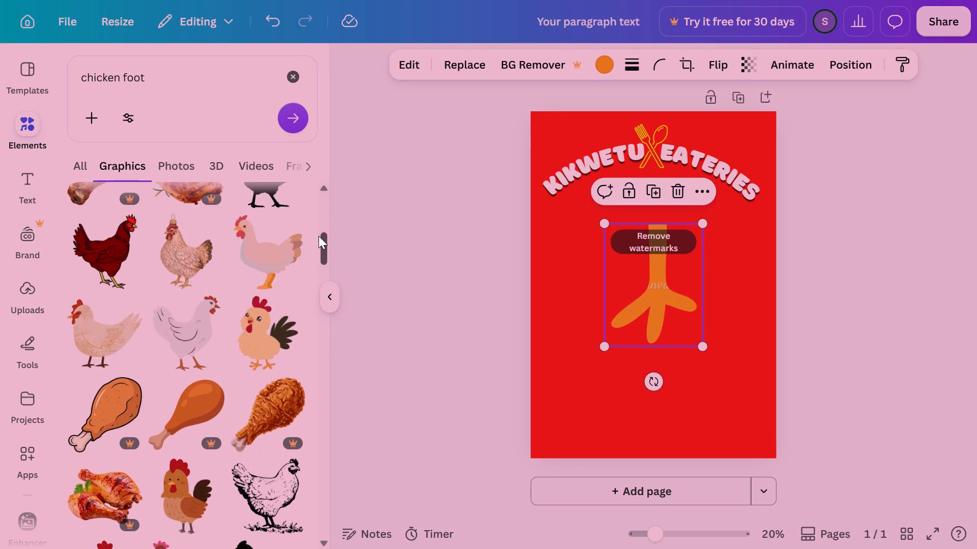
left_click_drag(319, 236, 318, 195)
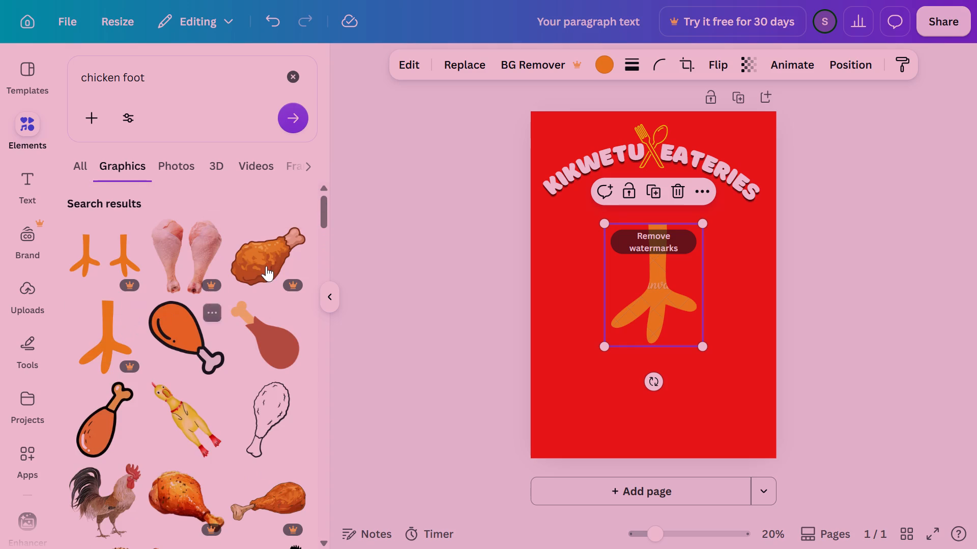
left_click_drag(323, 209, 311, 245)
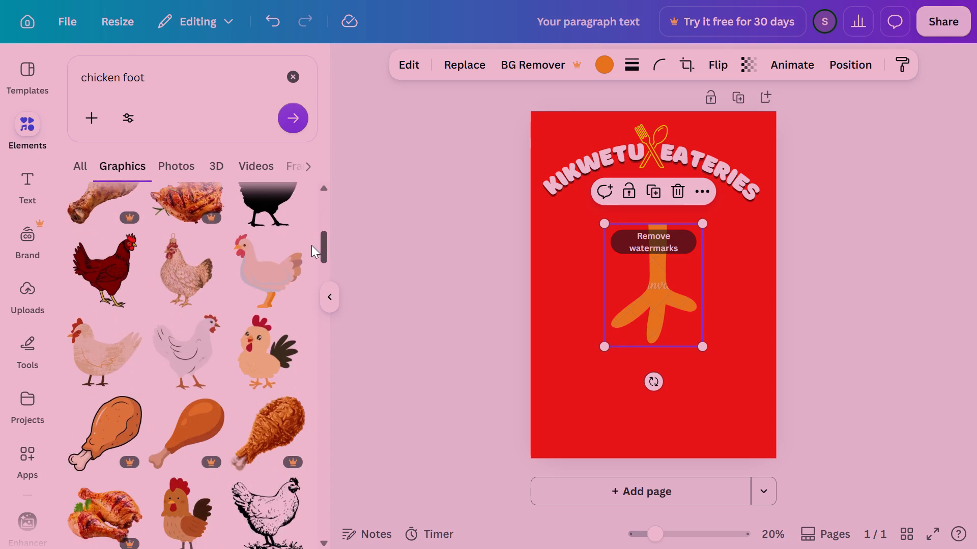
left_click_drag(311, 245, 306, 258)
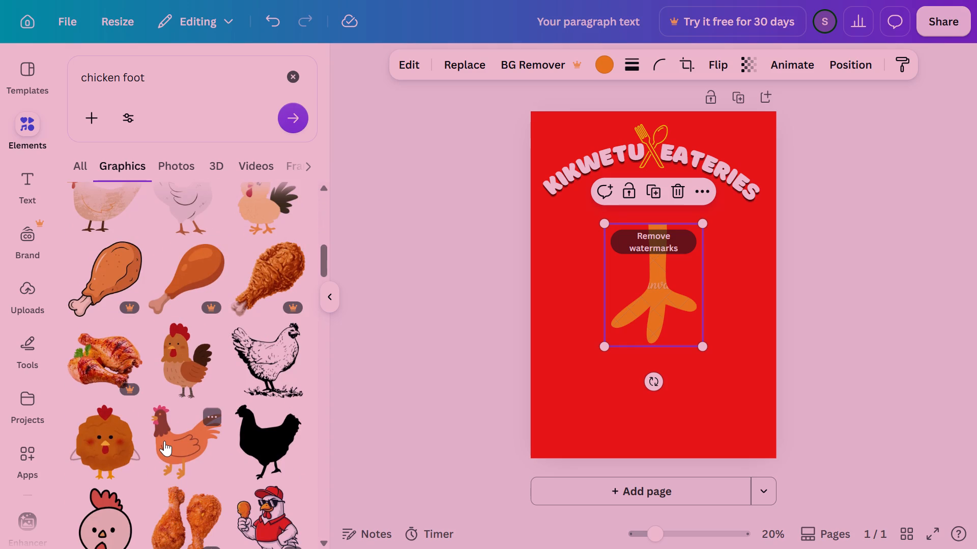
left_click(164, 441)
Add the pale hen and the nest of eggs from the Magic recommendations to the poster.
left_click_drag(321, 262, 321, 284)
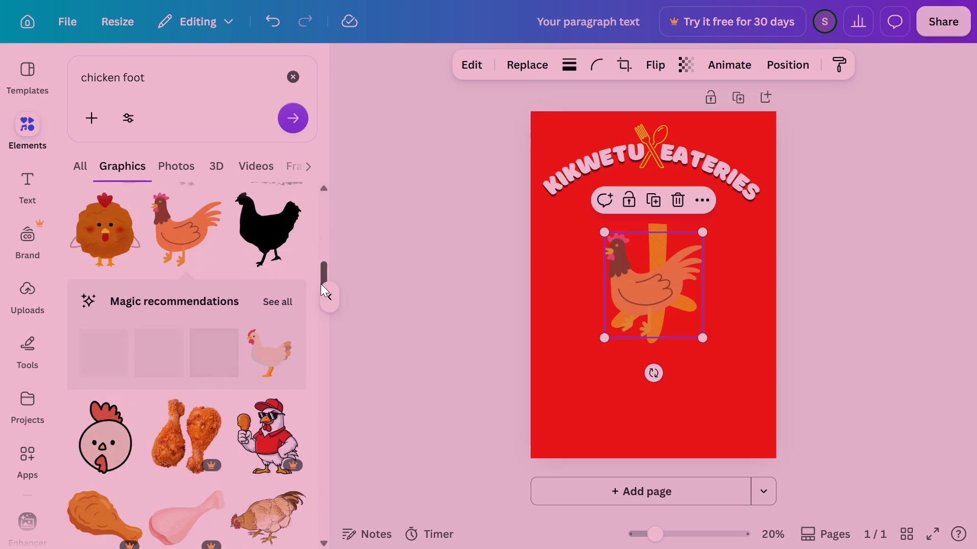
left_click_drag(321, 284, 321, 285)
left_click(272, 310)
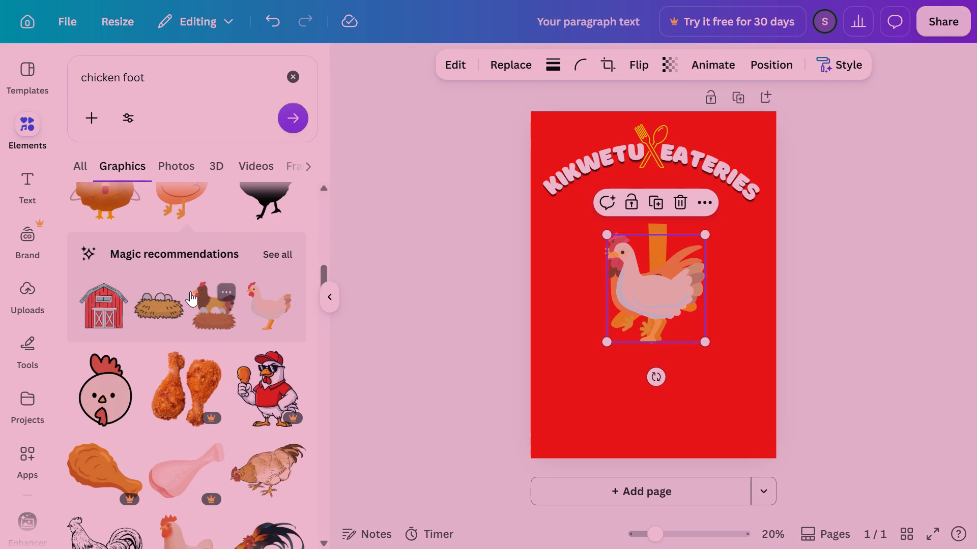
left_click(160, 306)
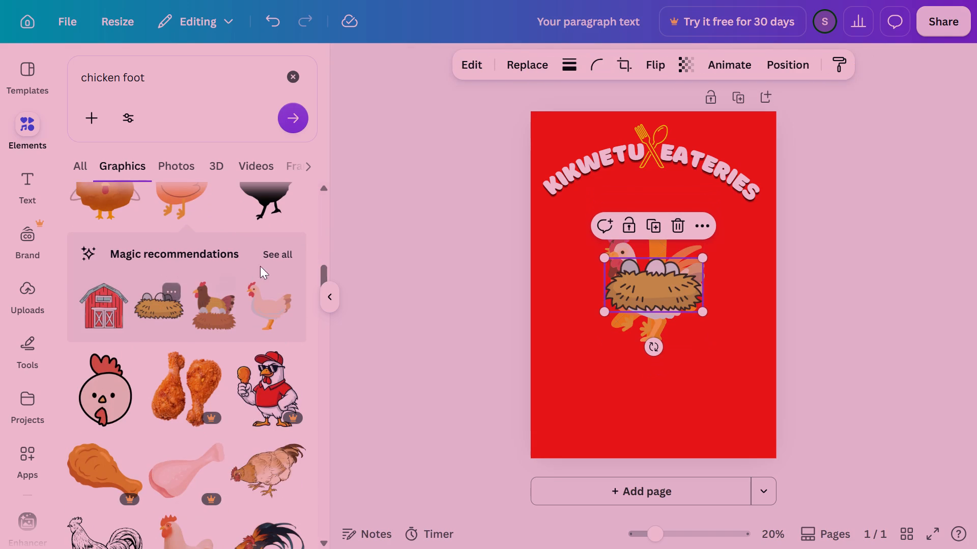
Show all the Magic recommendations and look through the farm animal graphics.
left_click(275, 255)
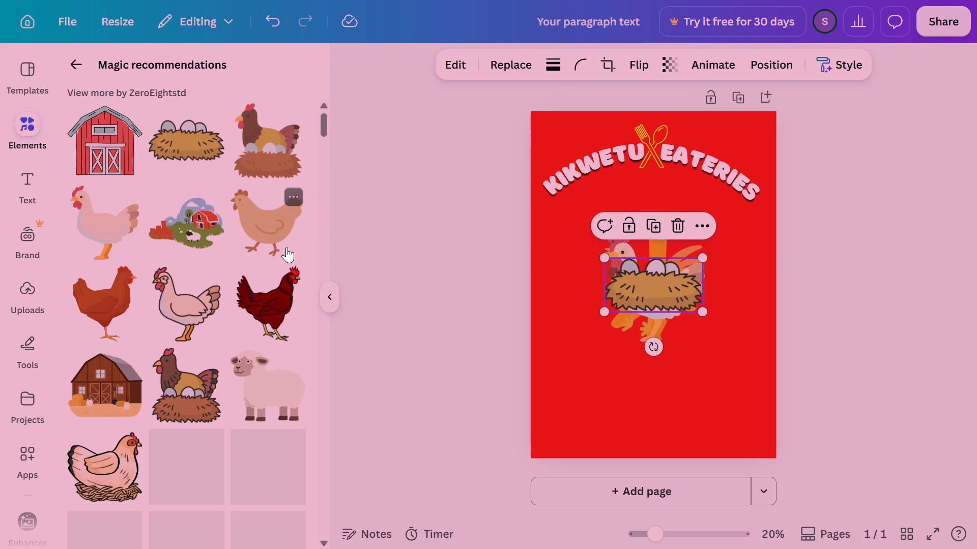
left_click_drag(325, 118, 327, 141)
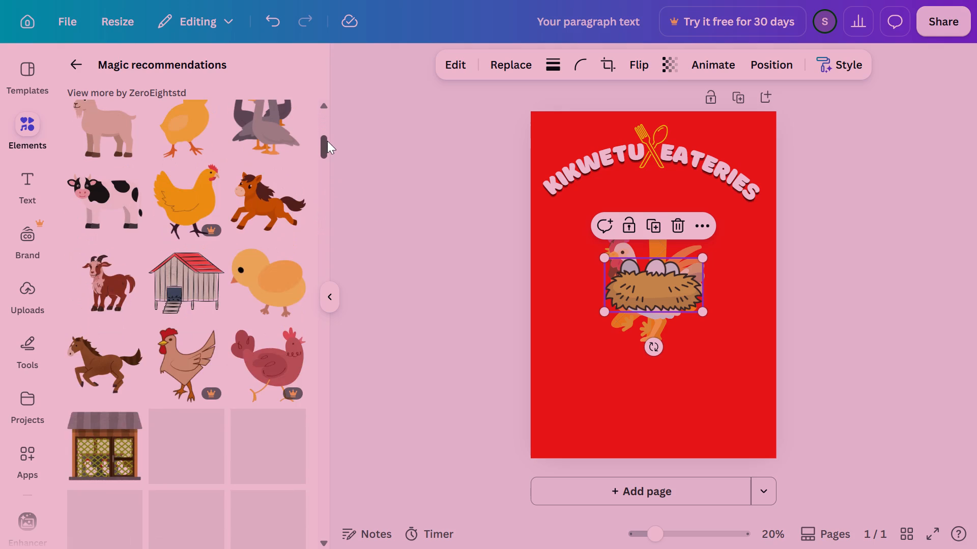
left_click_drag(327, 141, 327, 156)
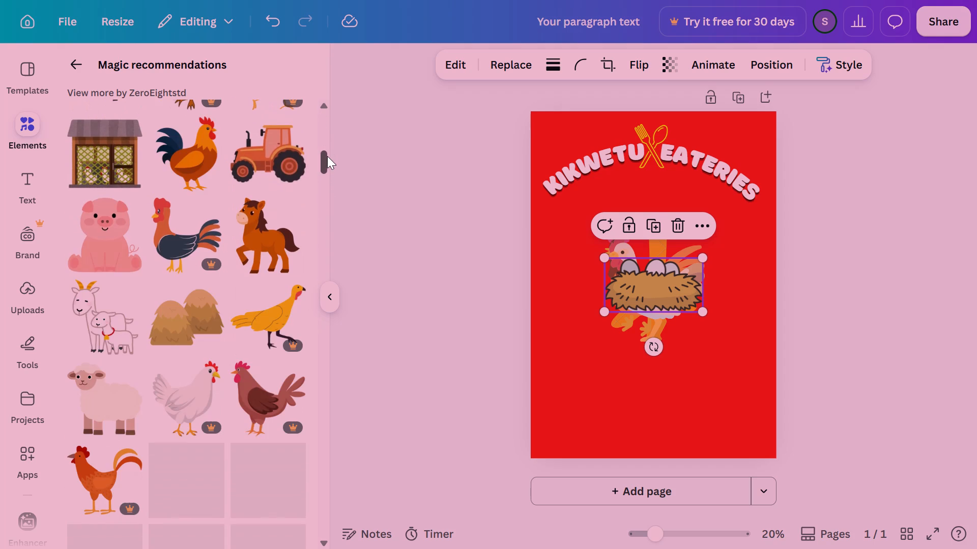
left_click_drag(327, 156, 333, 195)
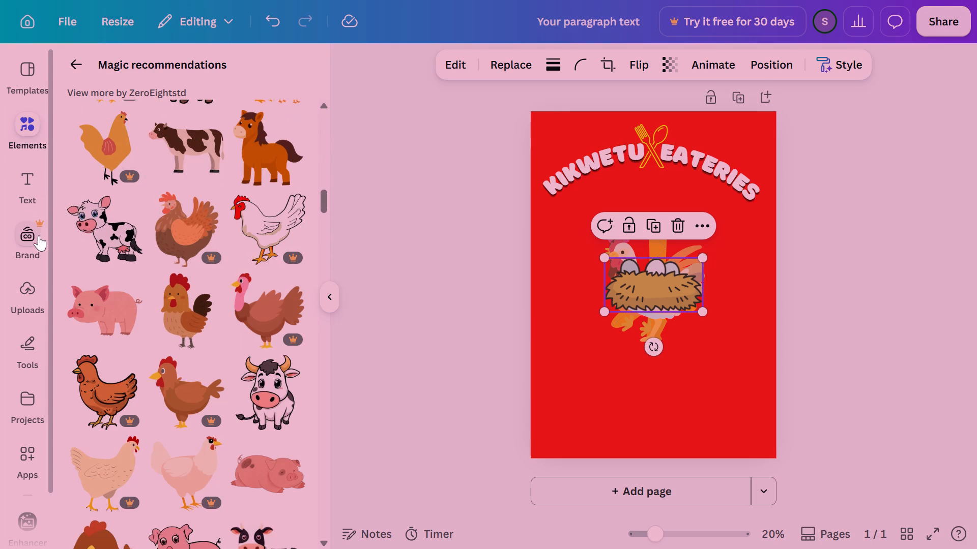
Open the Canva apps library and look through its collections, trending and recommended apps.
left_click(26, 470)
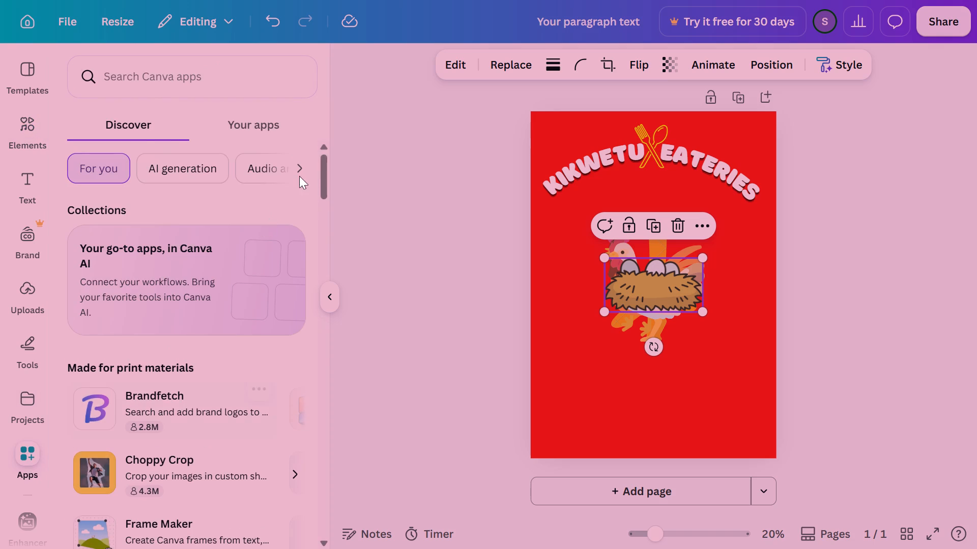
left_click_drag(319, 167, 313, 216)
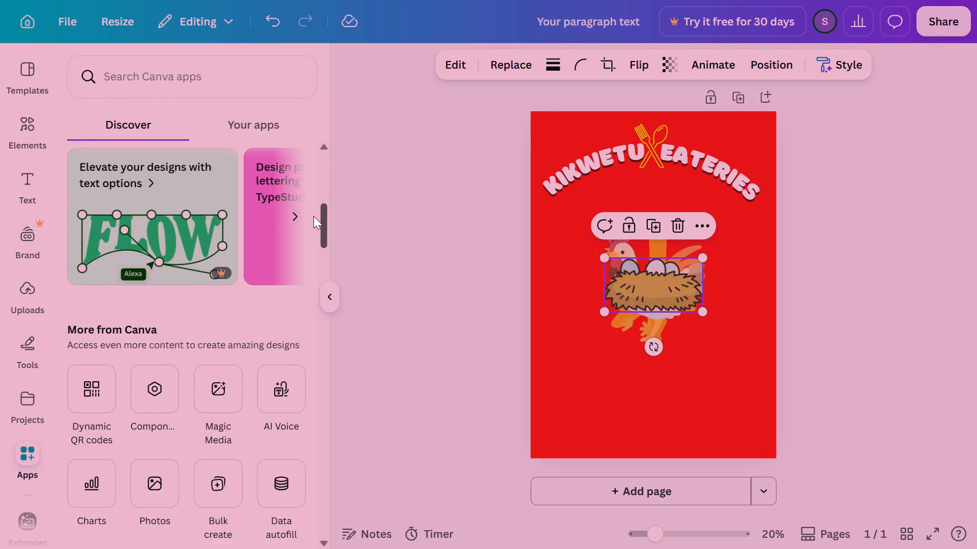
left_click_drag(313, 216, 313, 236)
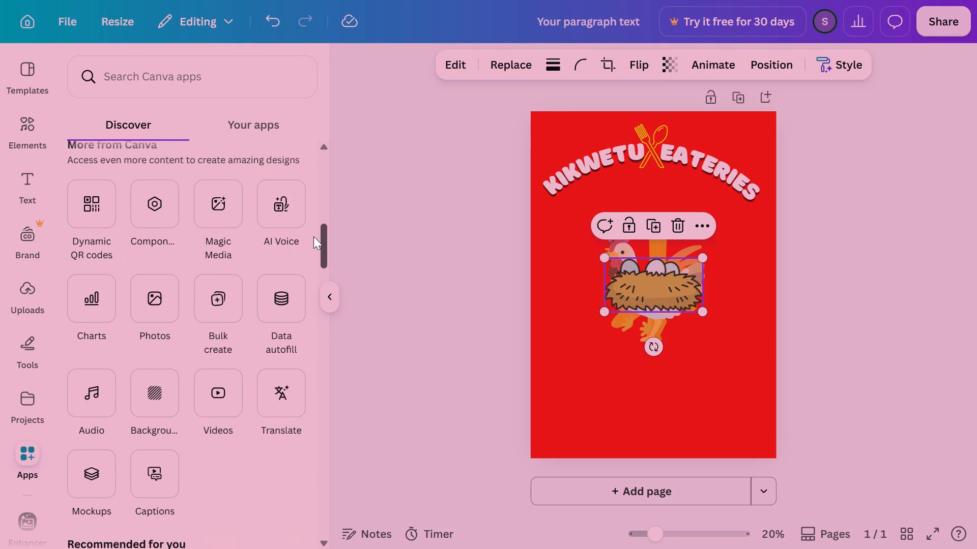
left_click_drag(313, 236, 313, 258)
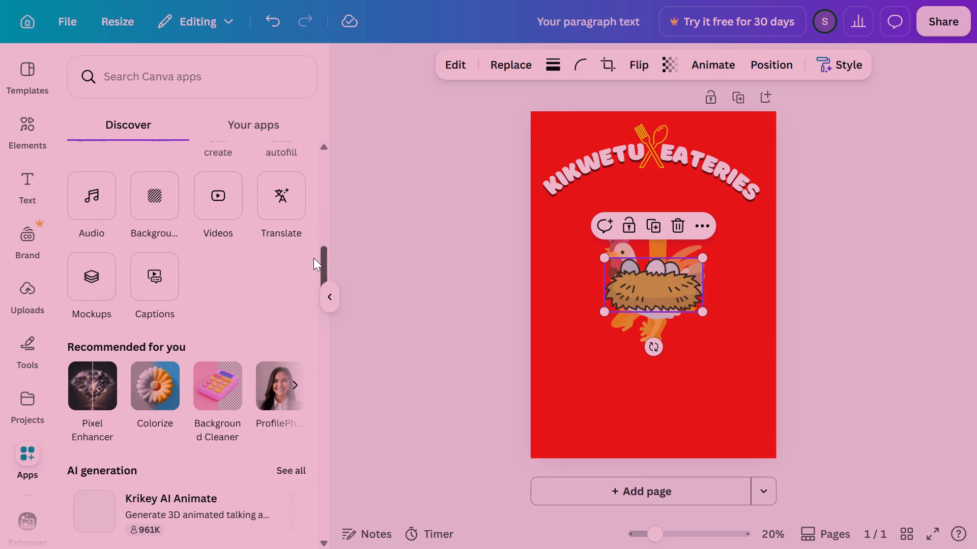
left_click_drag(313, 258, 307, 159)
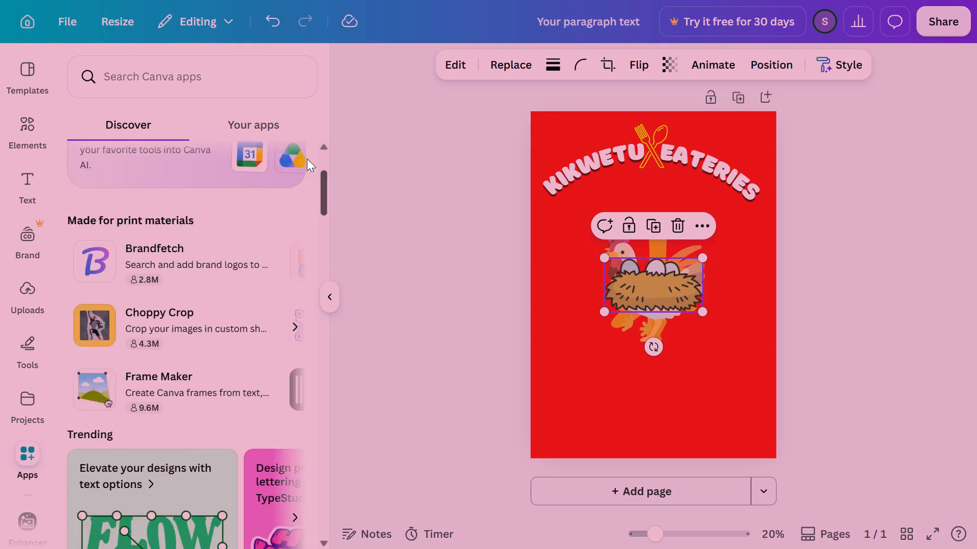
left_click_drag(307, 159, 307, 125)
Show the AI generation apps and look through the audio, documents, images, text and videos sections.
left_click(181, 164)
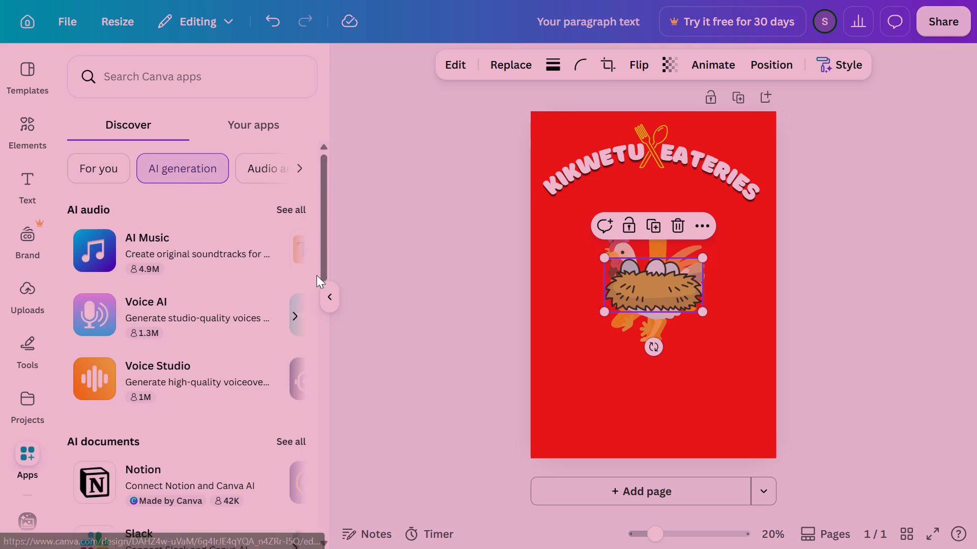
left_click(296, 311)
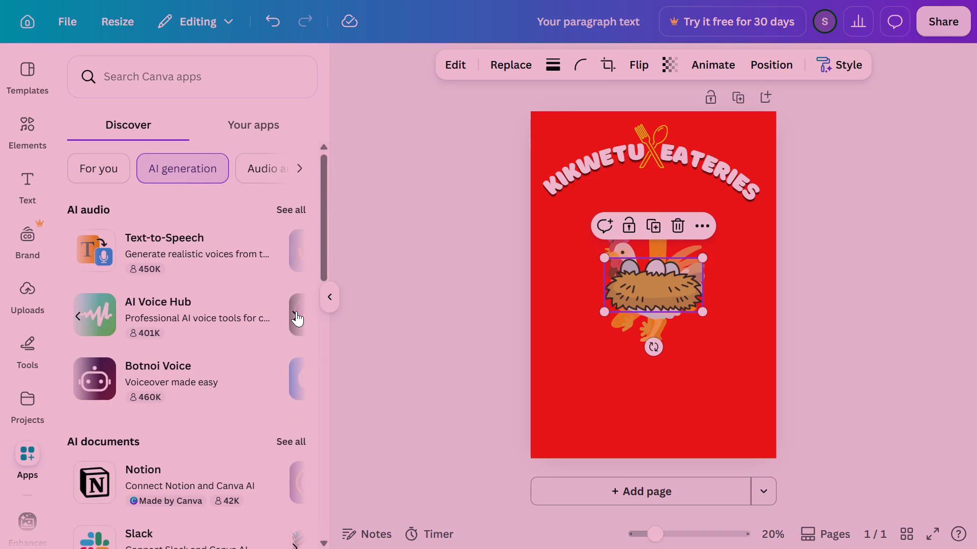
left_click(296, 311)
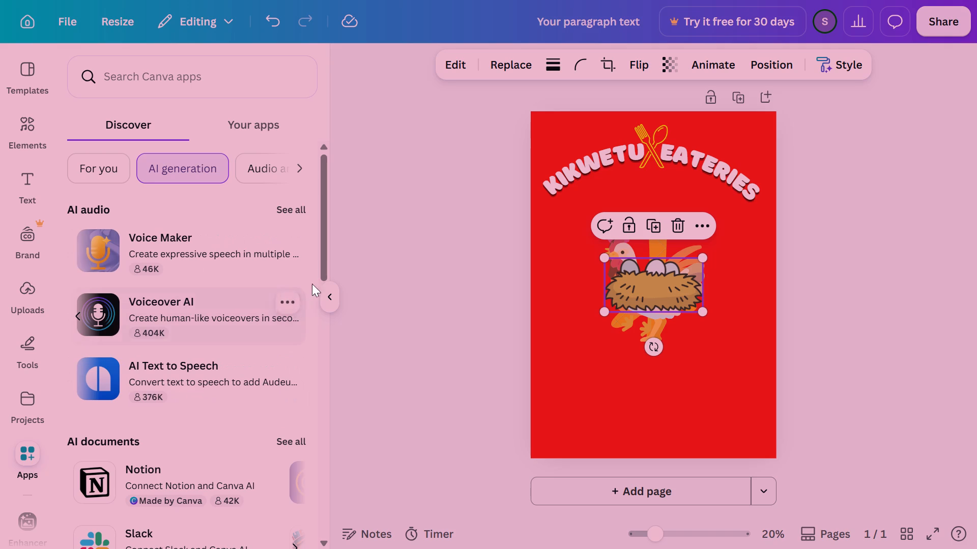
left_click_drag(324, 231, 321, 285)
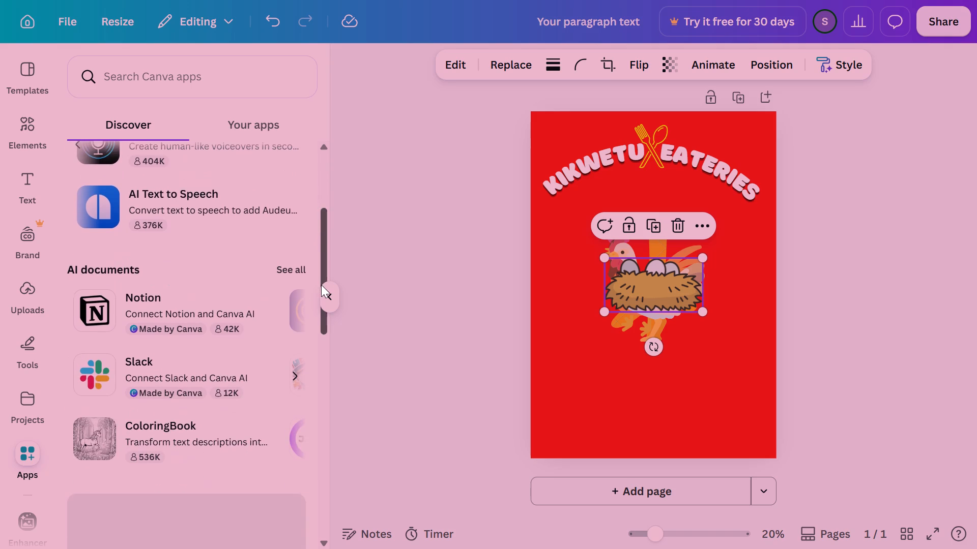
left_click_drag(321, 285, 323, 318)
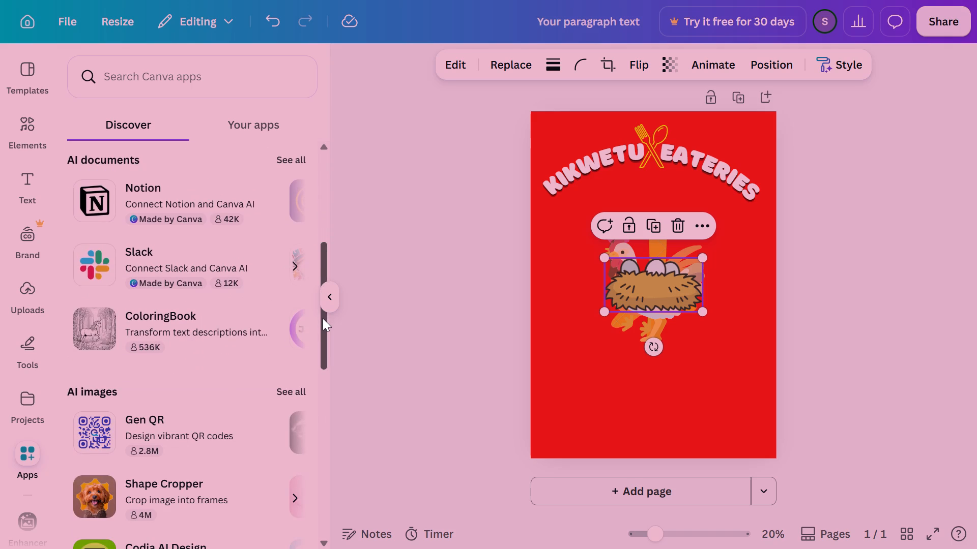
left_click_drag(323, 318, 323, 355)
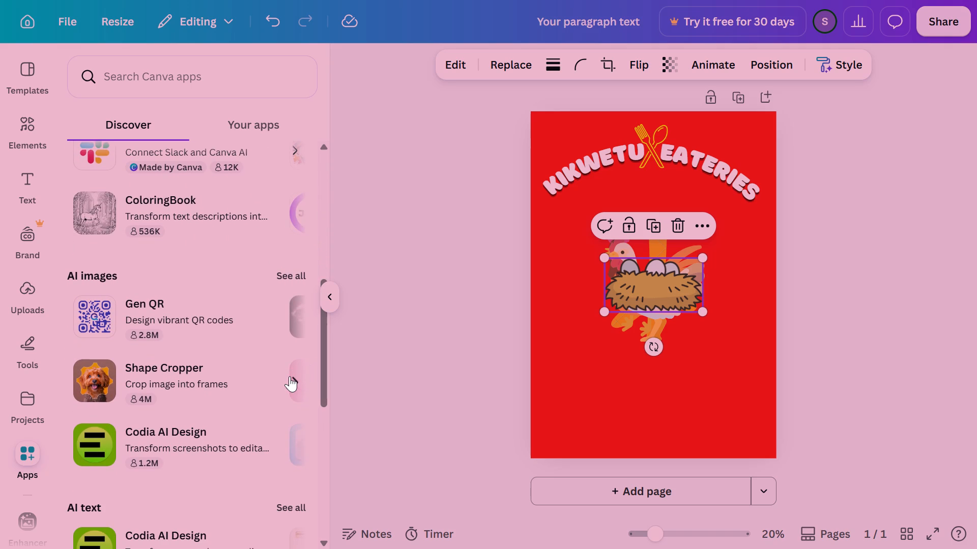
left_click(290, 376)
left_click(290, 376)
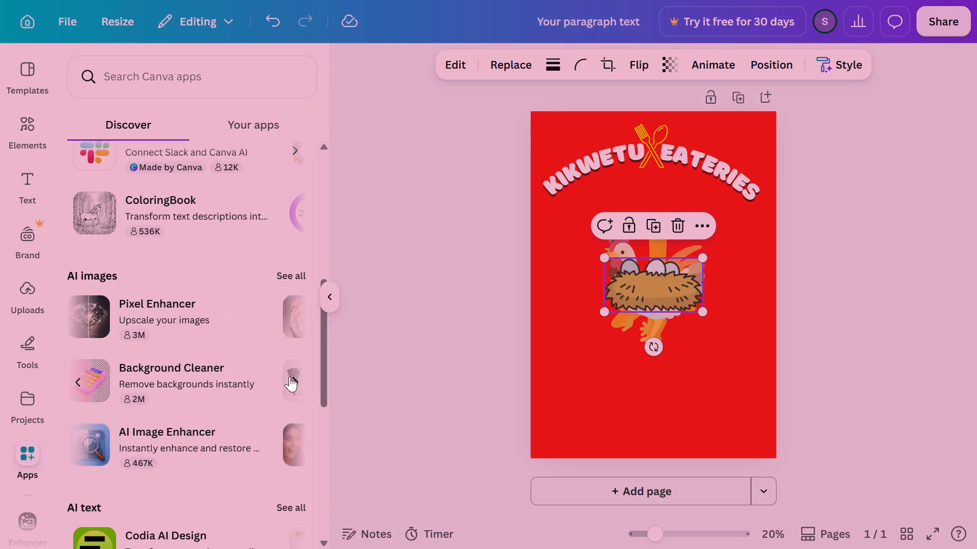
left_click_drag(327, 368, 322, 395)
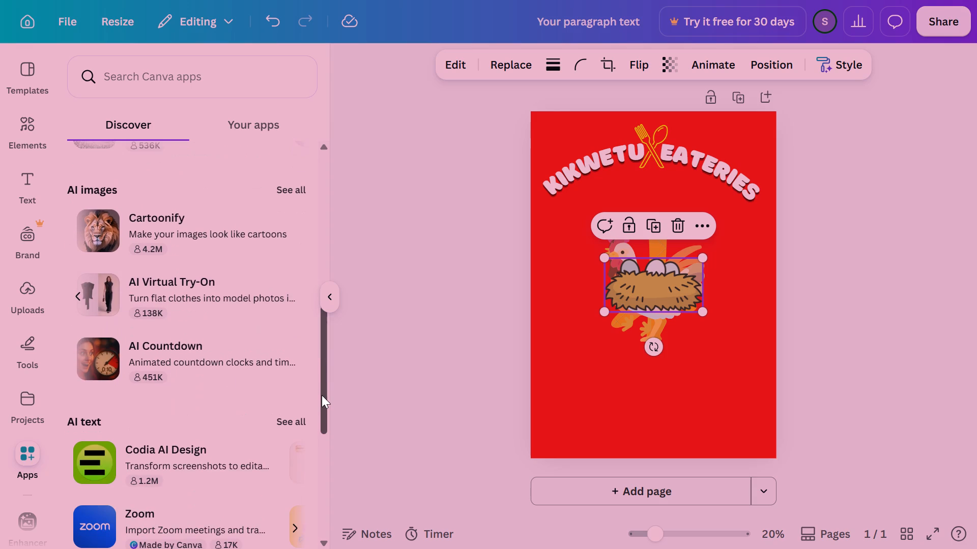
left_click_drag(322, 395, 322, 471)
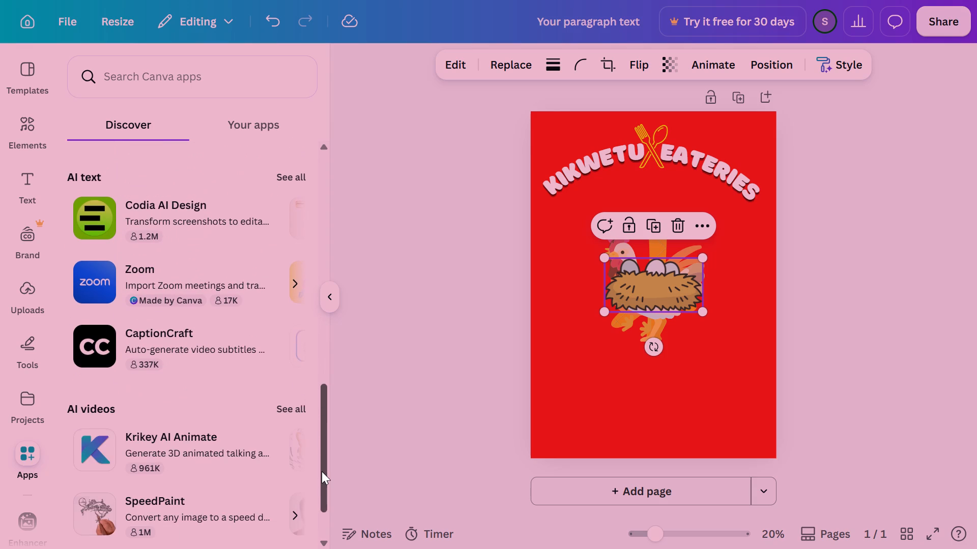
left_click_drag(322, 471, 335, 439)
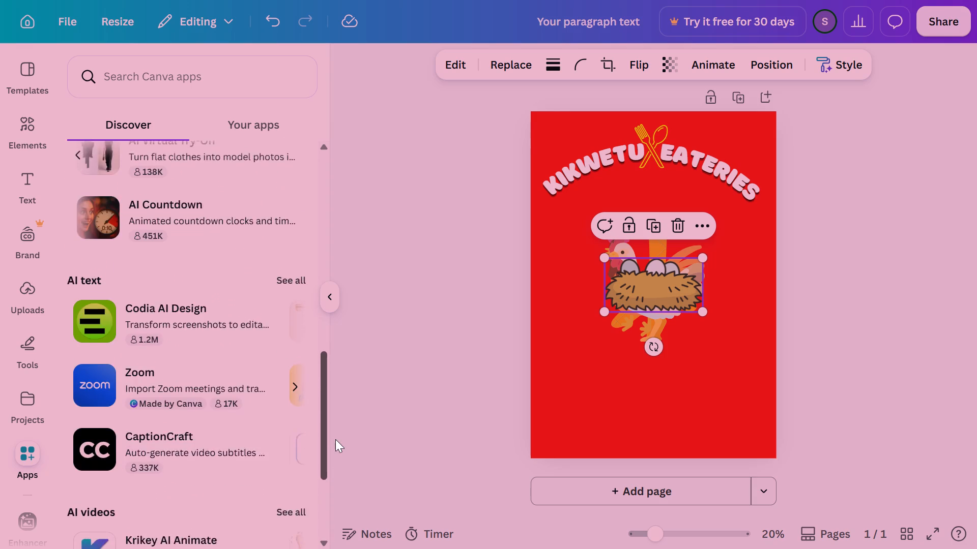
left_click_drag(335, 439, 325, 306)
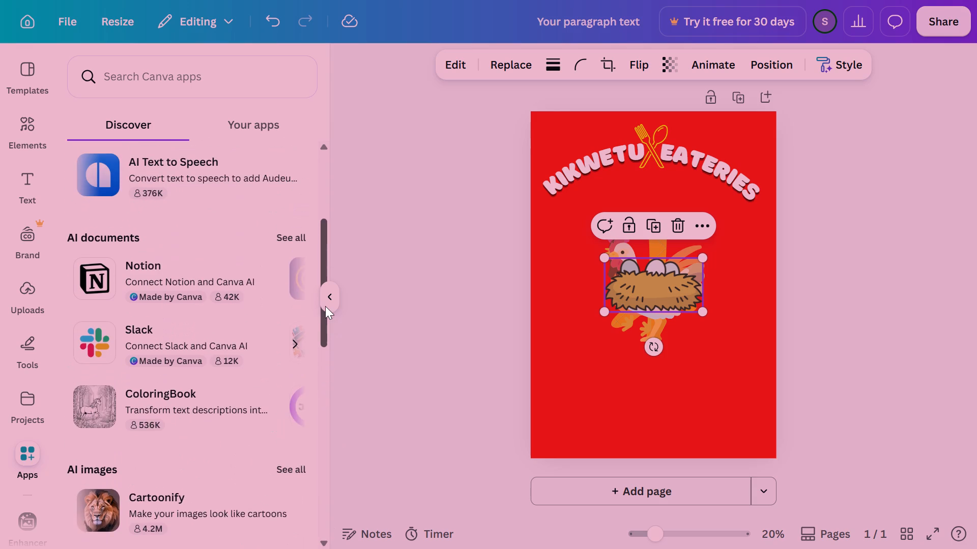
left_click_drag(325, 306, 318, 340)
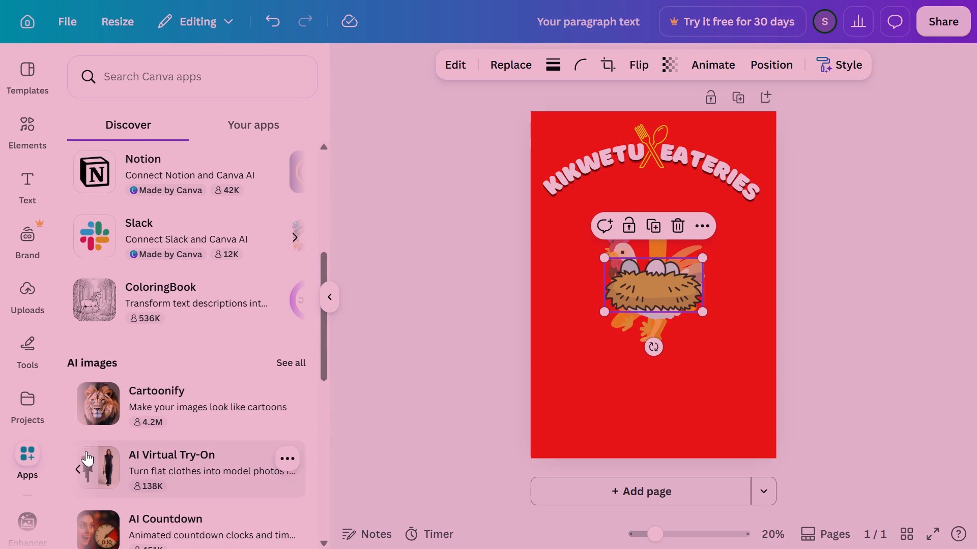
left_click(74, 467)
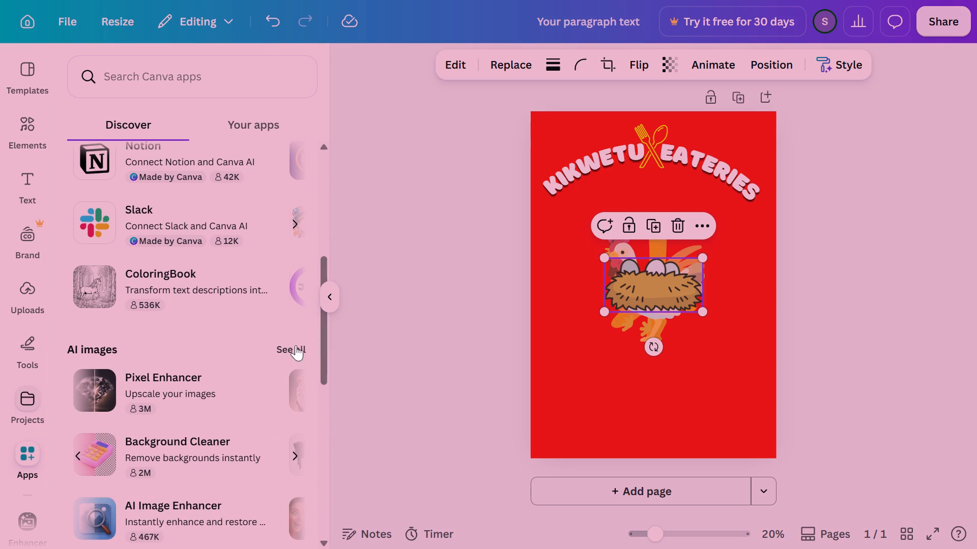
Delete the nest of eggs, the pale hen, the orange hen and the orange chicken foot from the poster.
left_click(678, 225)
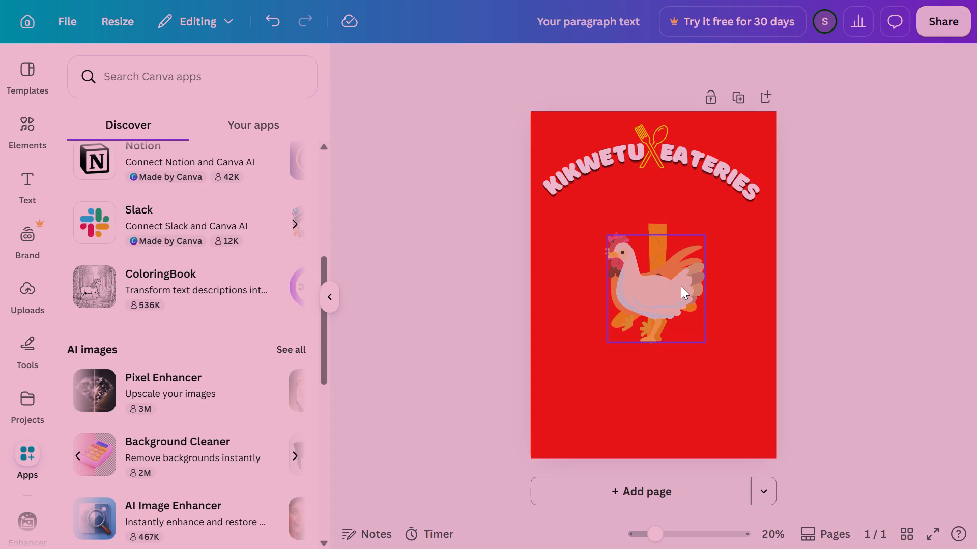
left_click(681, 286)
left_click(680, 204)
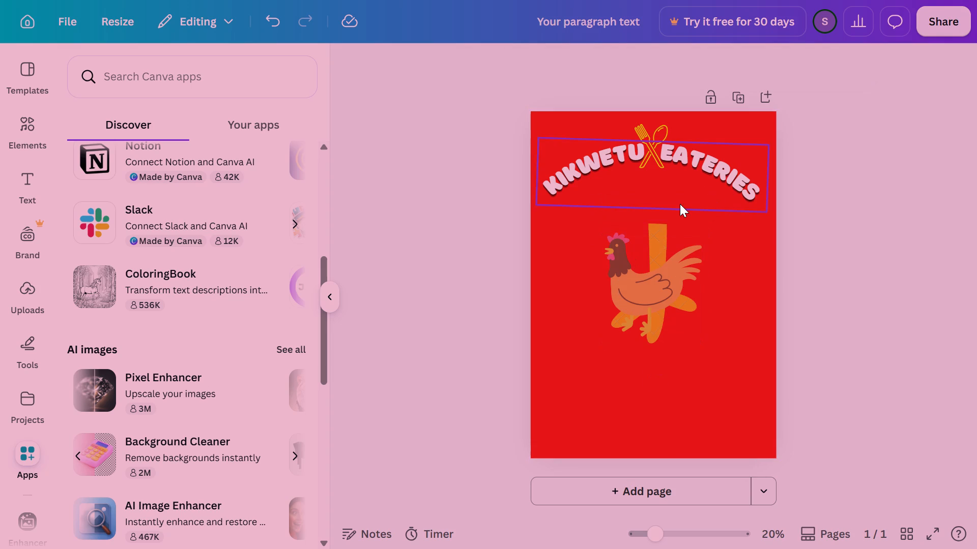
left_click(656, 264)
left_click(670, 205)
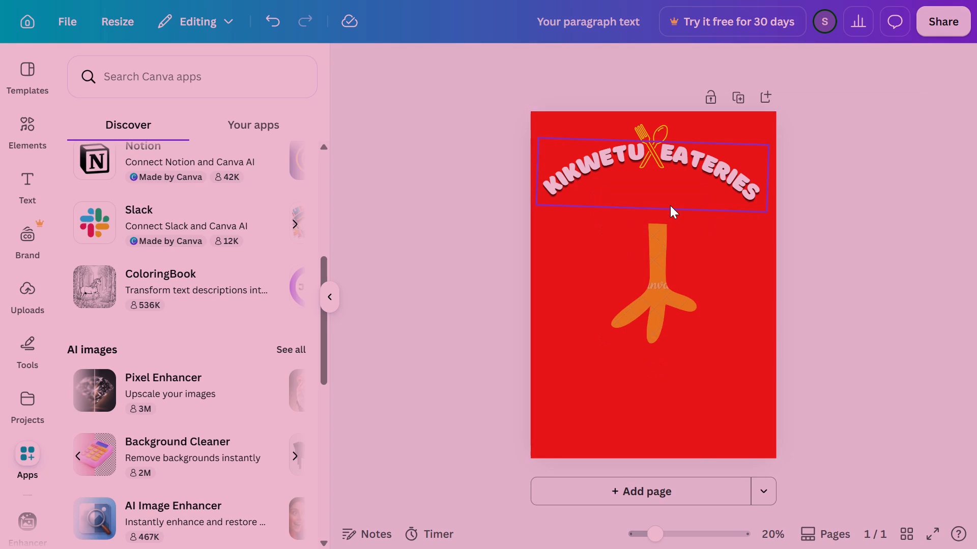
left_click_drag(662, 269, 662, 258)
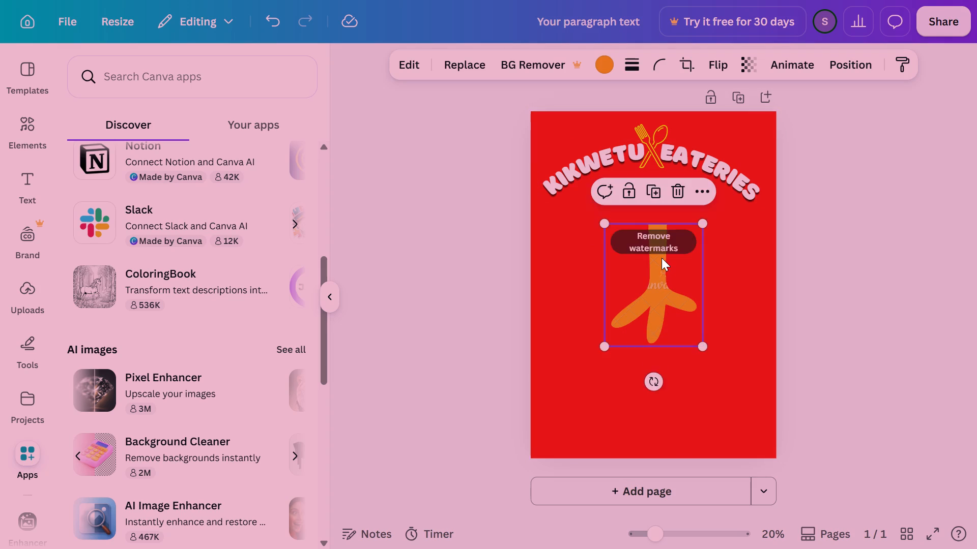
left_click_drag(662, 258, 659, 293)
left_click(674, 223)
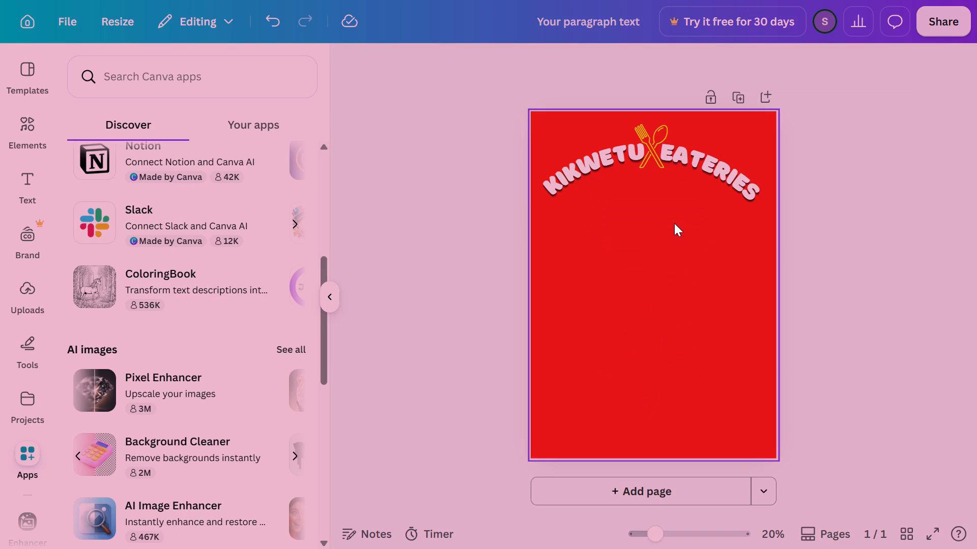
Leave full screen, switch to Pinterest and search for "chicken feet".
key("F11")
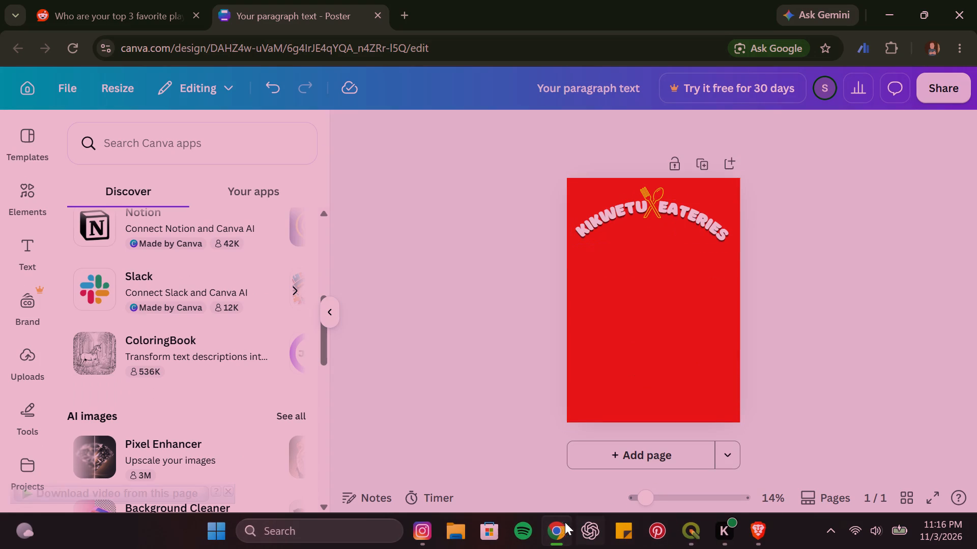
left_click(656, 542)
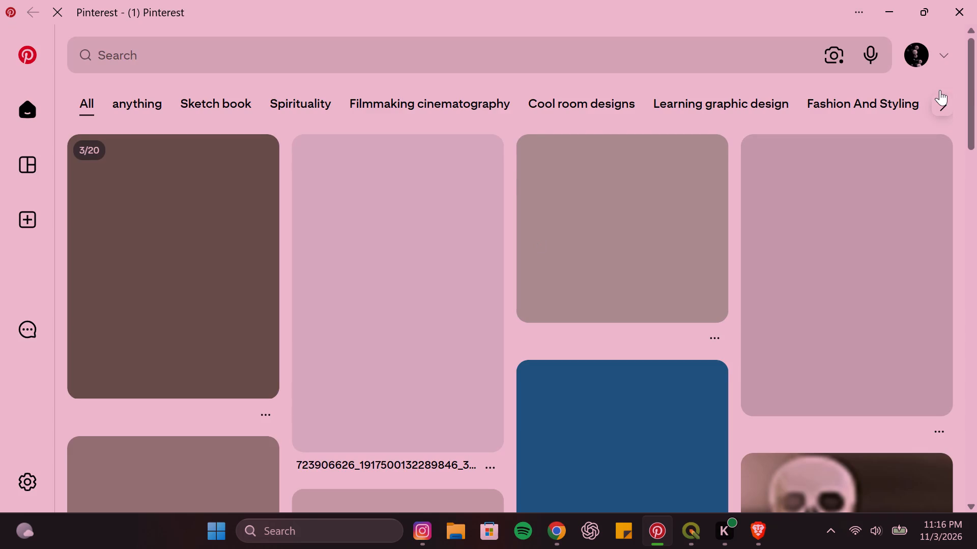
left_click_drag(968, 85, 976, 128)
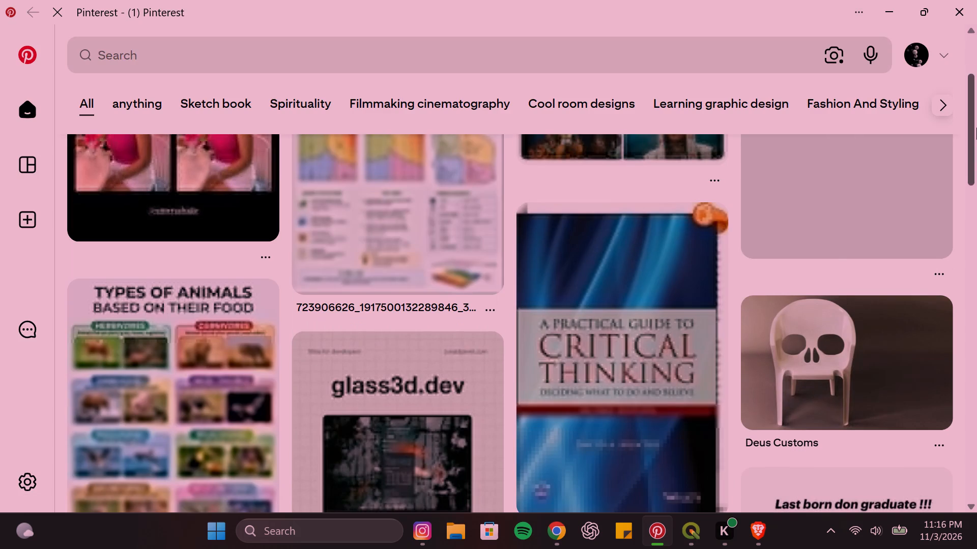
left_click_drag(976, 128, 976, 168)
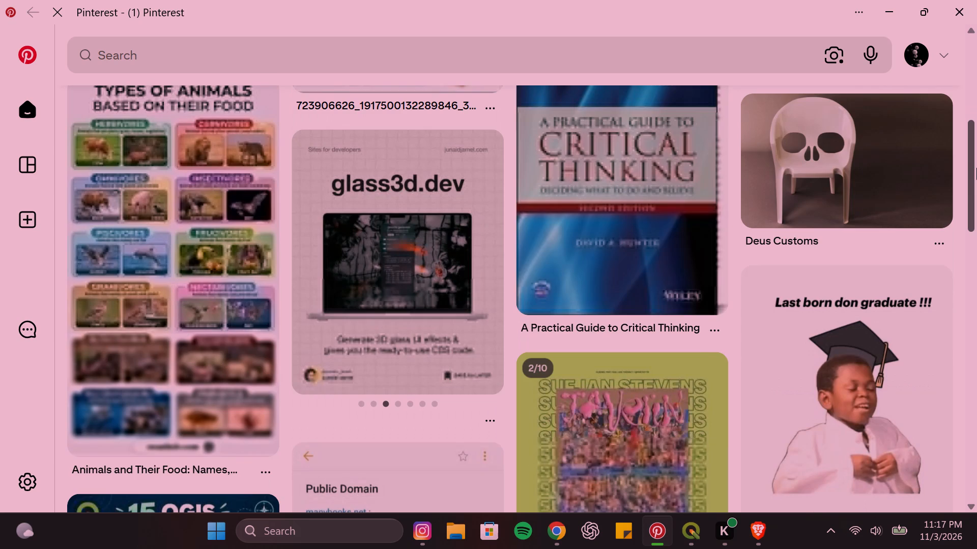
left_click_drag(976, 168, 953, 0)
left_click(390, 41)
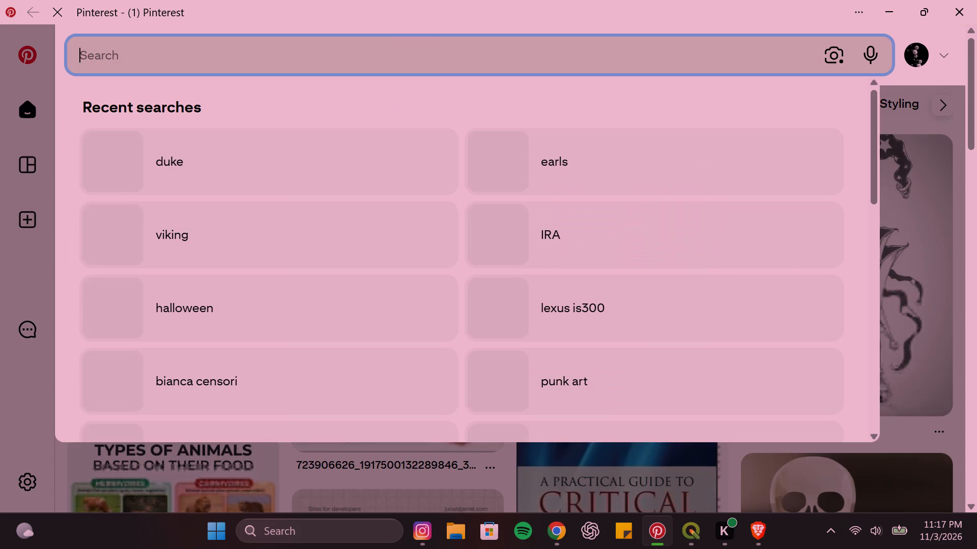
type("chicken")
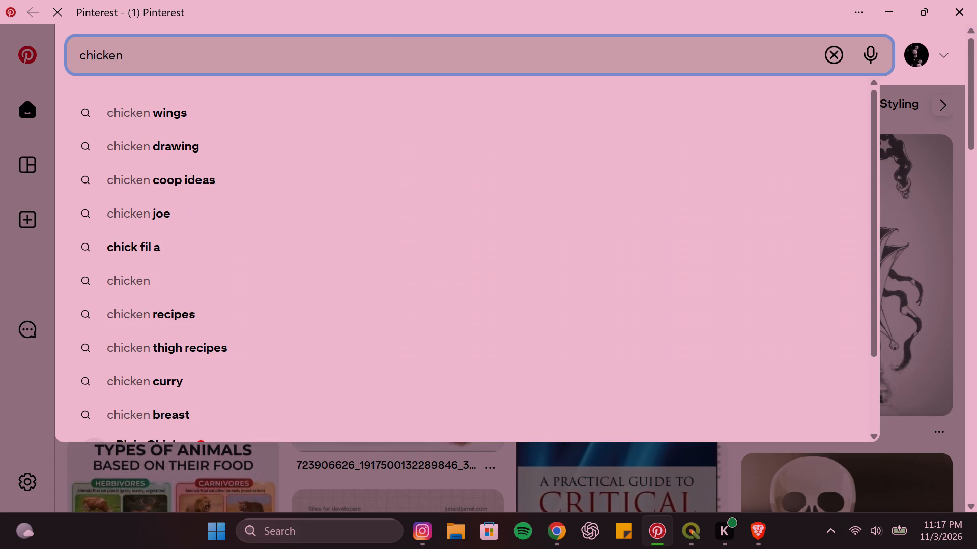
key("f")
key("BackSpace")
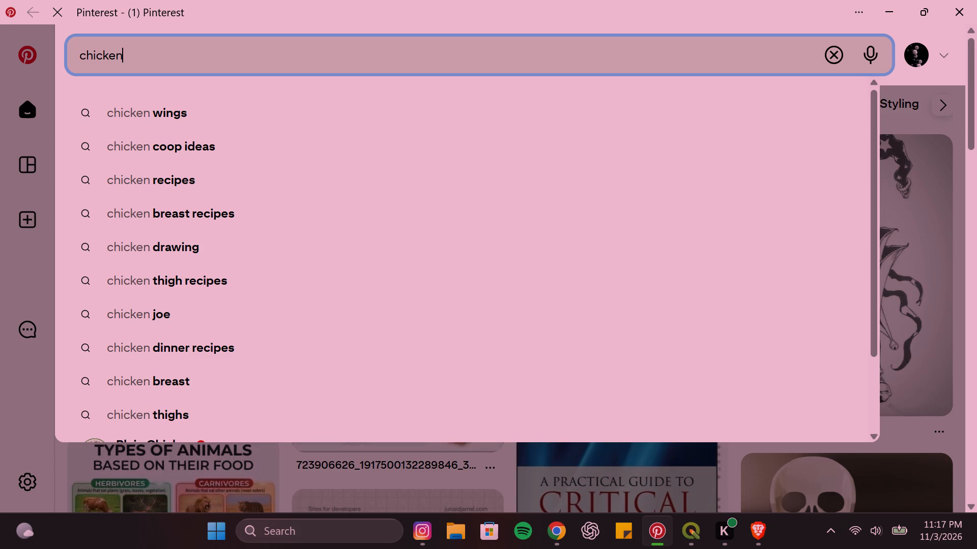
key("space")
type("feet")
key("Return")
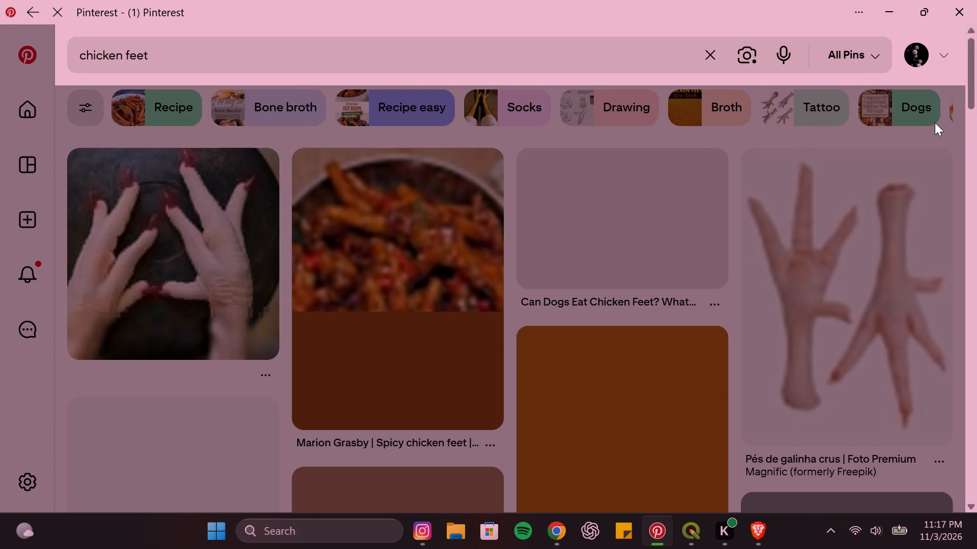
Look through the chicken feet pins for a picture suited to the poster.
left_click(901, 218)
left_click(821, 218)
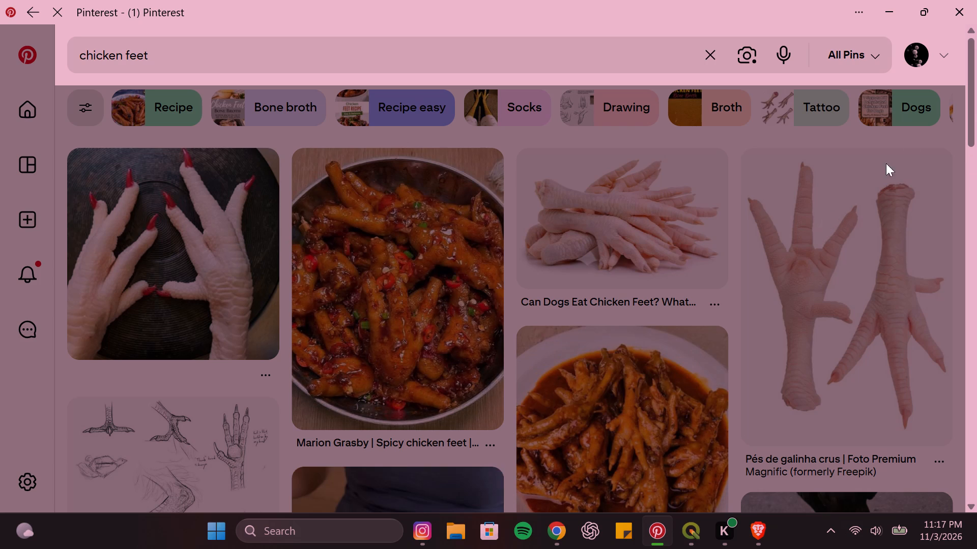
left_click_drag(976, 97, 976, 197)
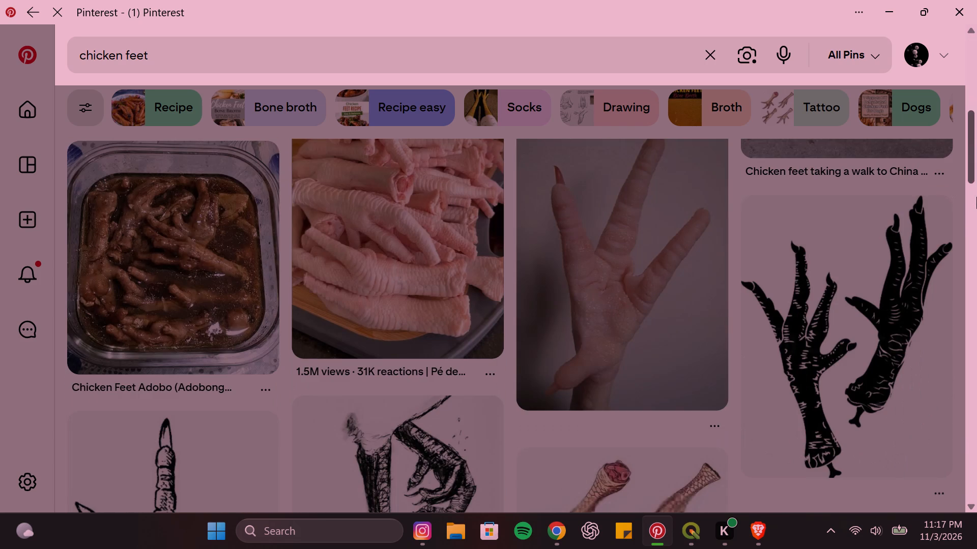
left_click_drag(976, 197, 976, 268)
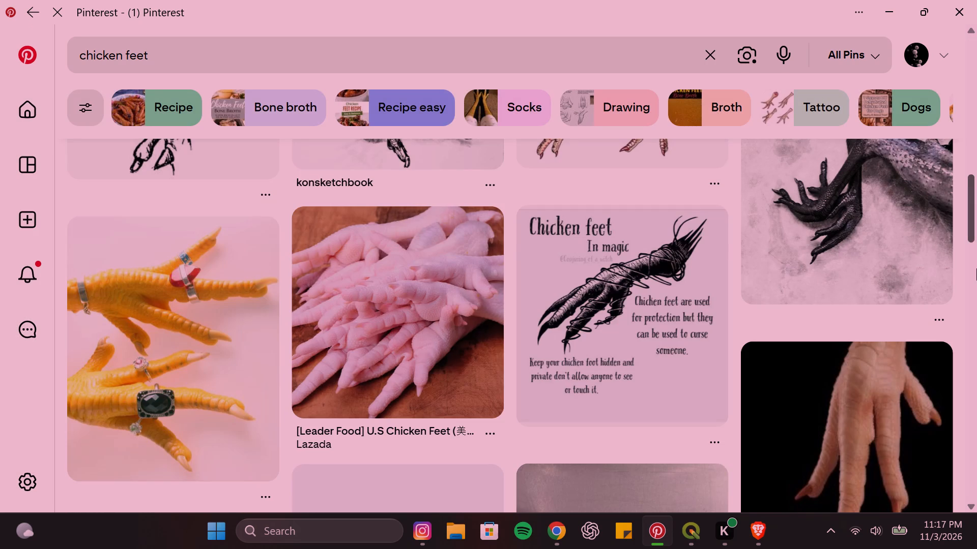
left_click_drag(976, 268, 976, 310)
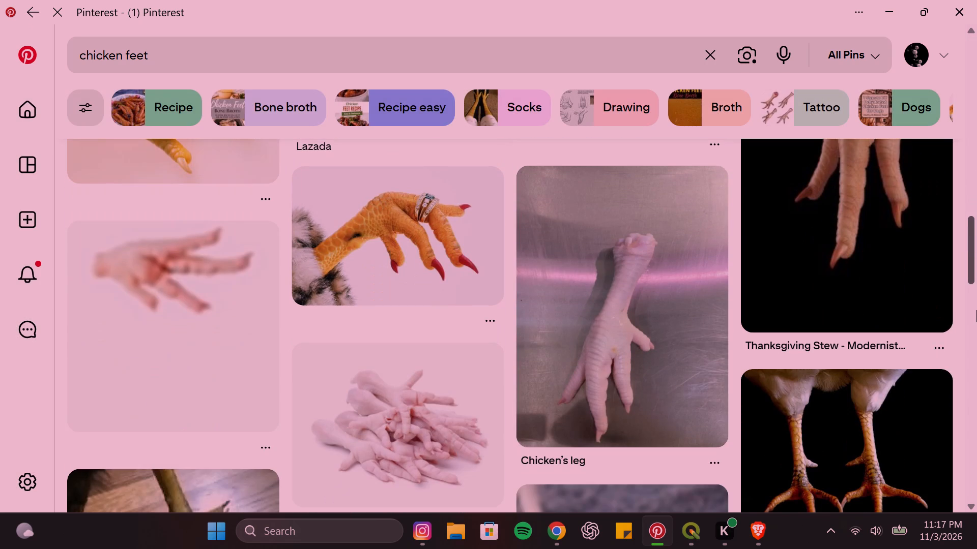
left_click_drag(976, 310, 976, 384)
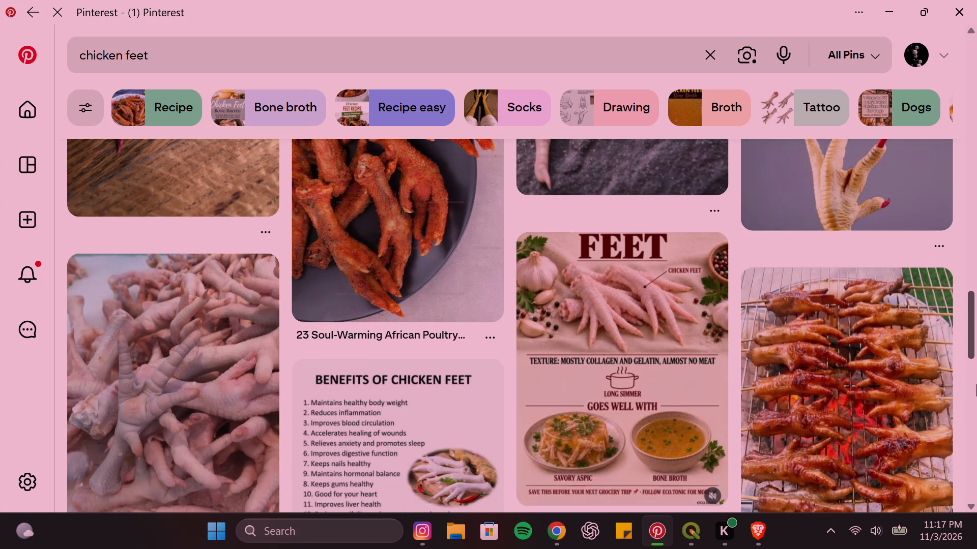
left_click_drag(976, 384, 976, 440)
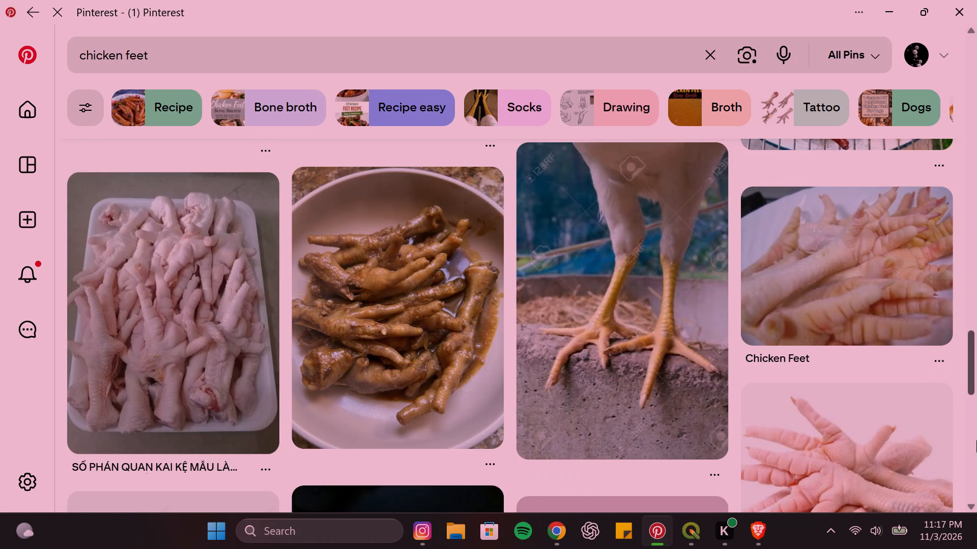
left_click_drag(976, 440, 976, 497)
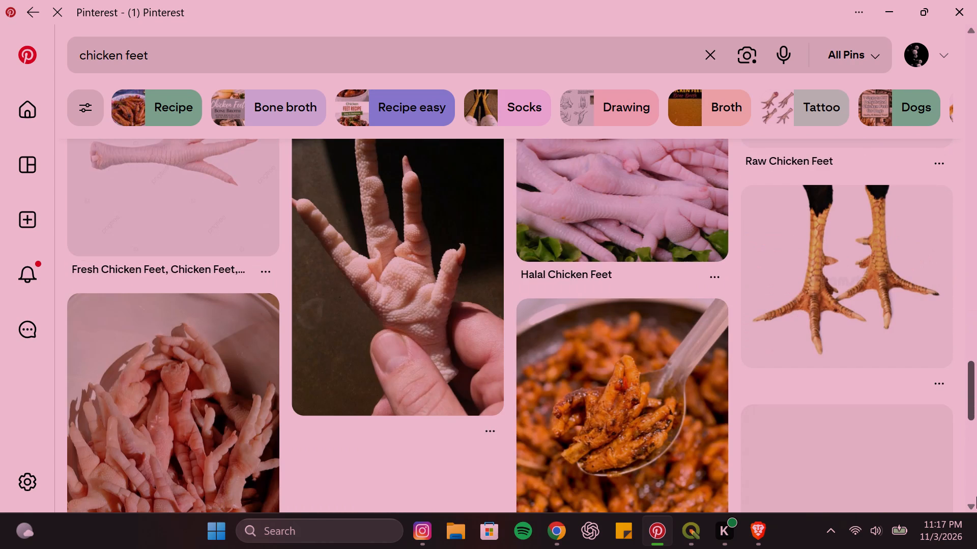
left_click_drag(976, 497, 976, 535)
left_click(398, 74)
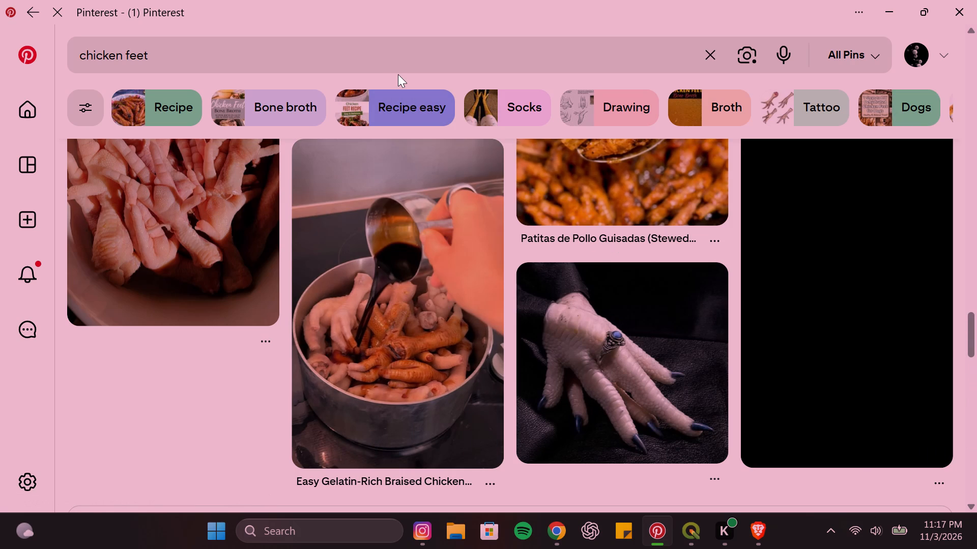
Refine the Pinterest search to "chicken feet cartoon" and look through the resulting pins.
left_click(377, 63)
key("space")
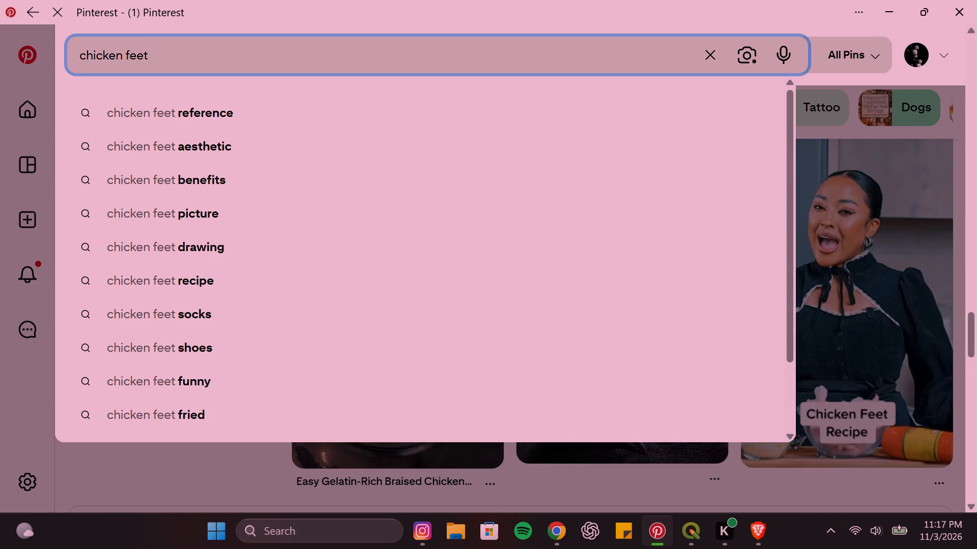
type("cart")
type("oon")
key("Return")
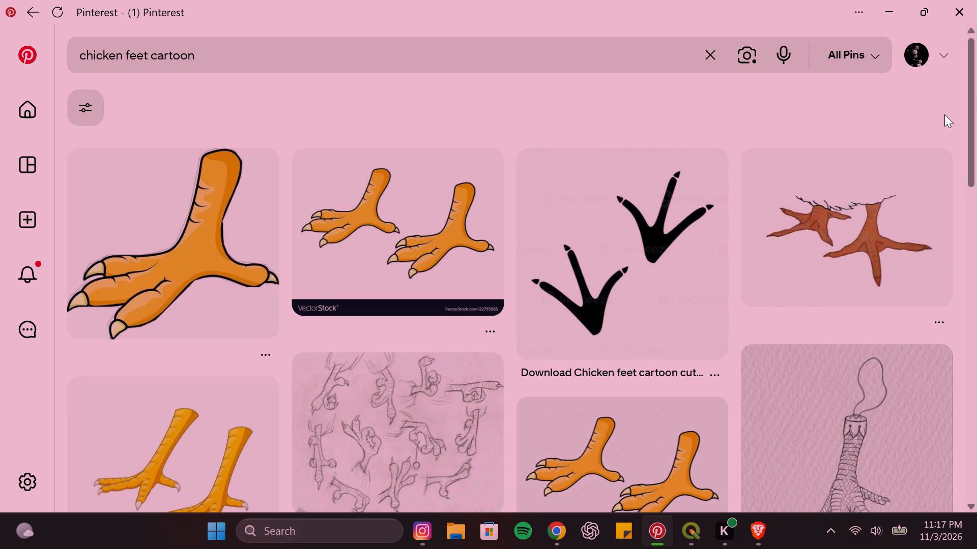
left_click(974, 123)
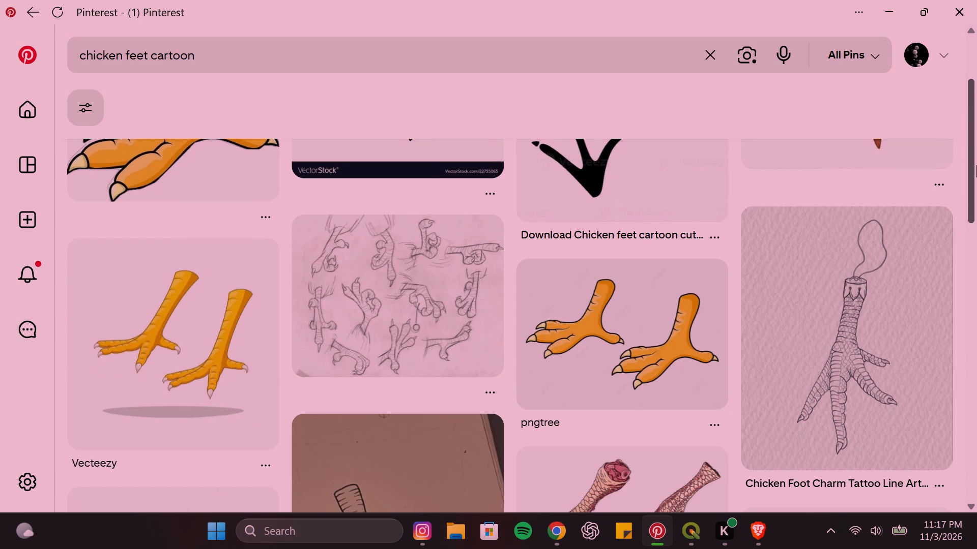